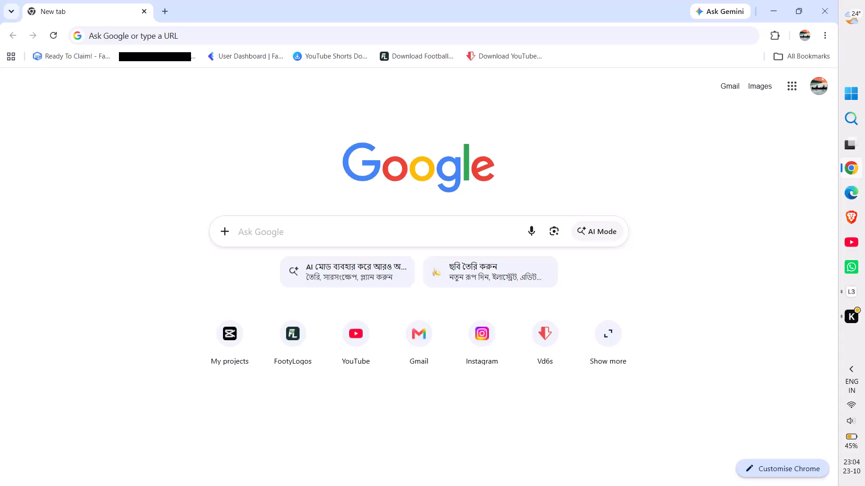
Check the current connection status in the Proton VPN extension.
left_click(772, 36)
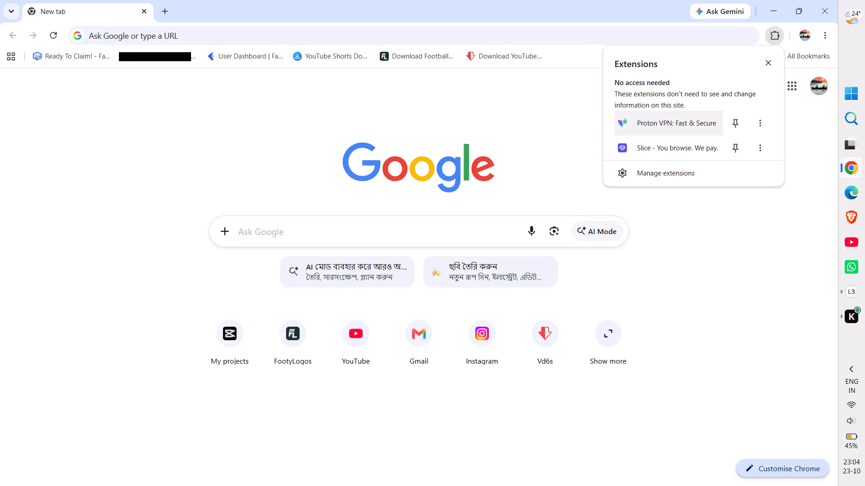
left_click(701, 123)
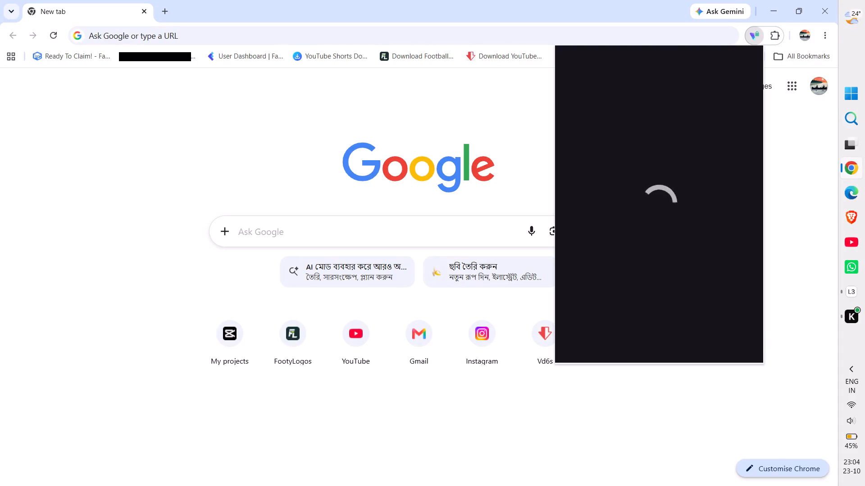
left_click(671, 157)
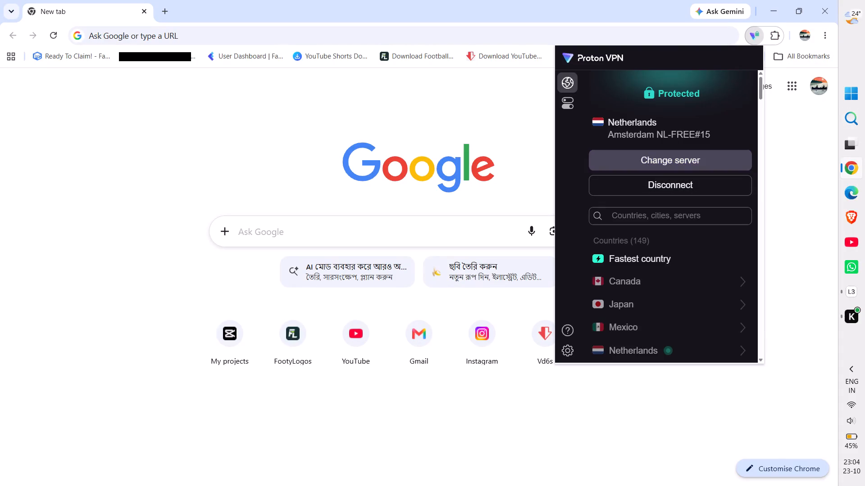
left_click(210, 187)
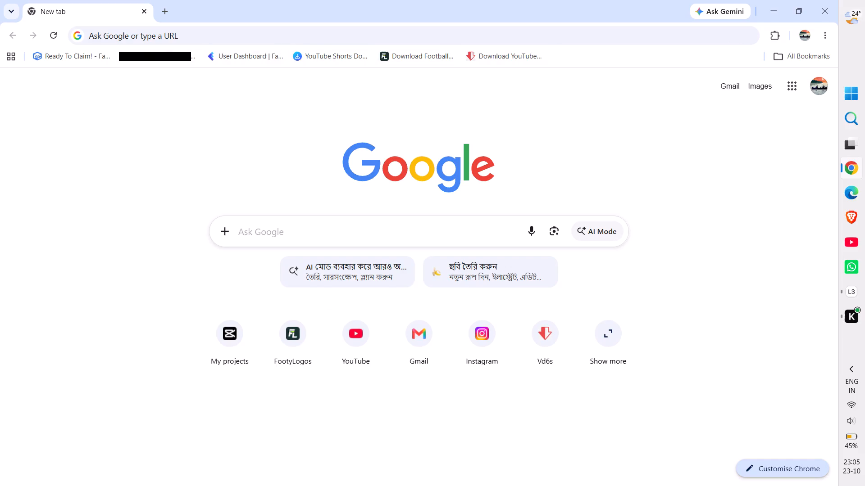
Open the Ronaldo Reacts YouTube channel from today's browsing history.
key("ctrl+h")
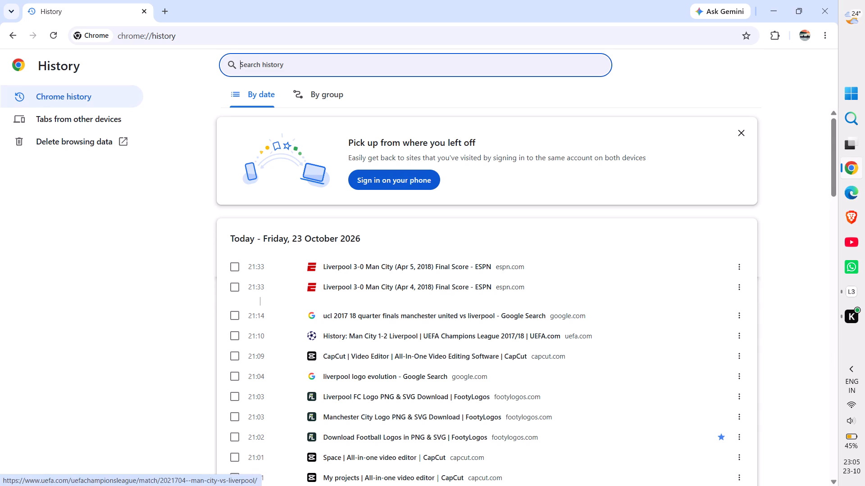
scroll(363, 360, "down", 5)
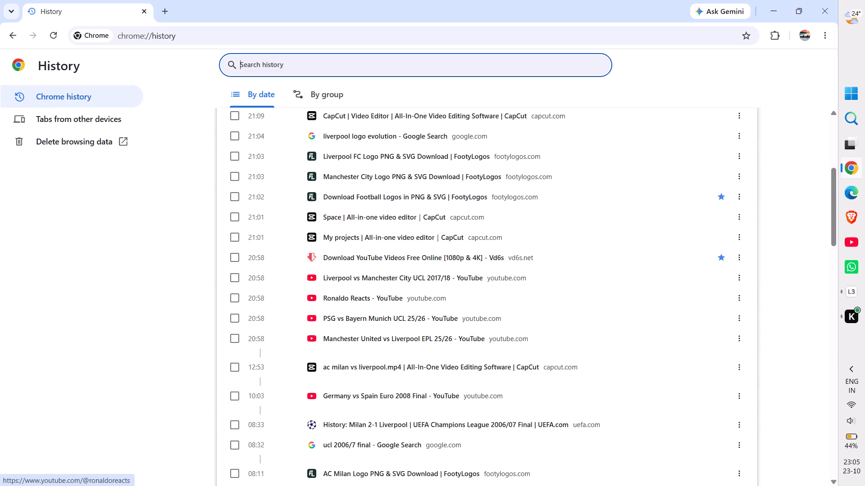
left_click(346, 300)
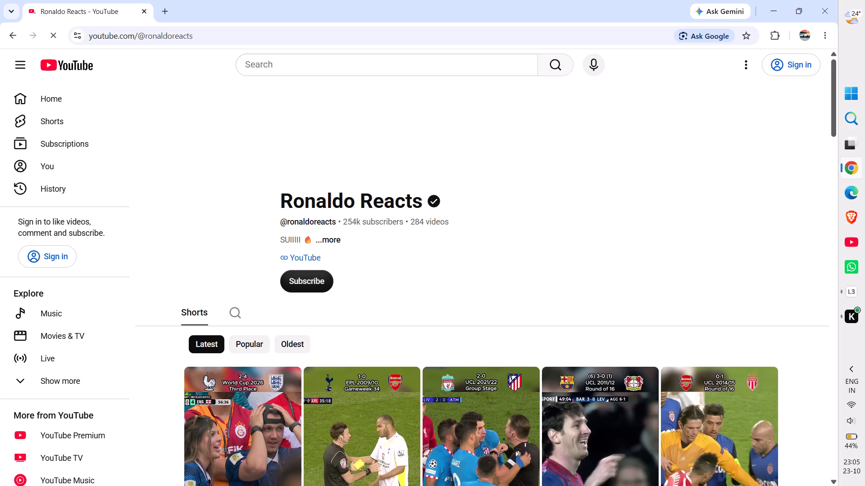
Sort the channel's Shorts by oldest, open "Inter vs Barcelona UCL 2024/25" and pause it.
left_click(289, 344)
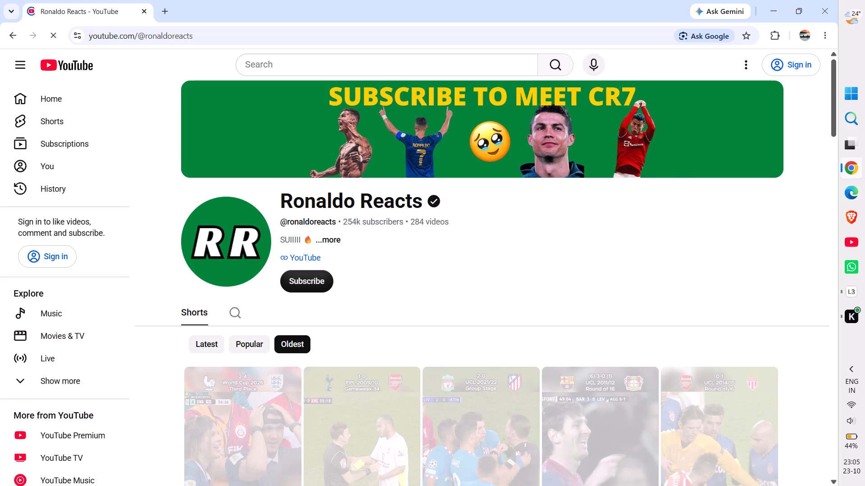
scroll(289, 344, "down", 5)
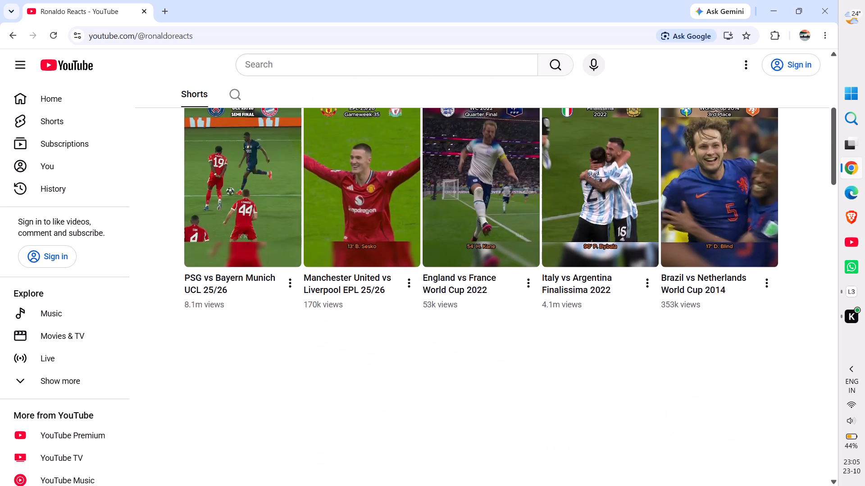
scroll(289, 344, "down", 5)
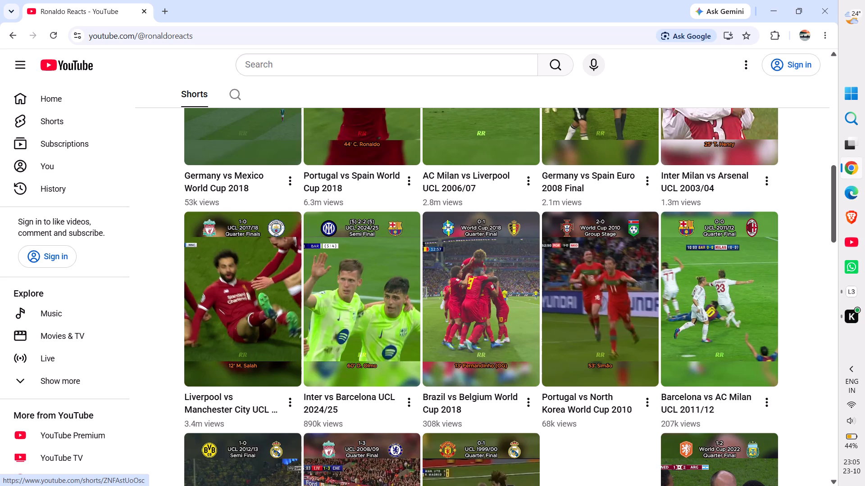
scroll(363, 329, "down", 1)
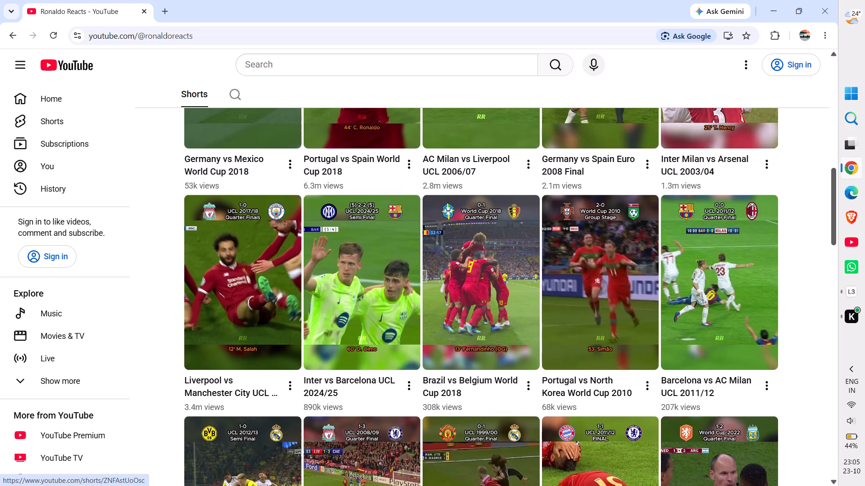
left_click(377, 307)
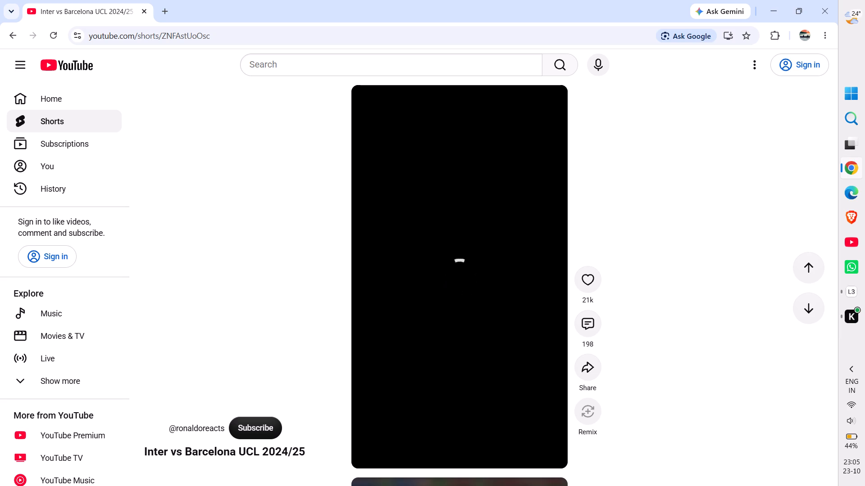
left_click(440, 270)
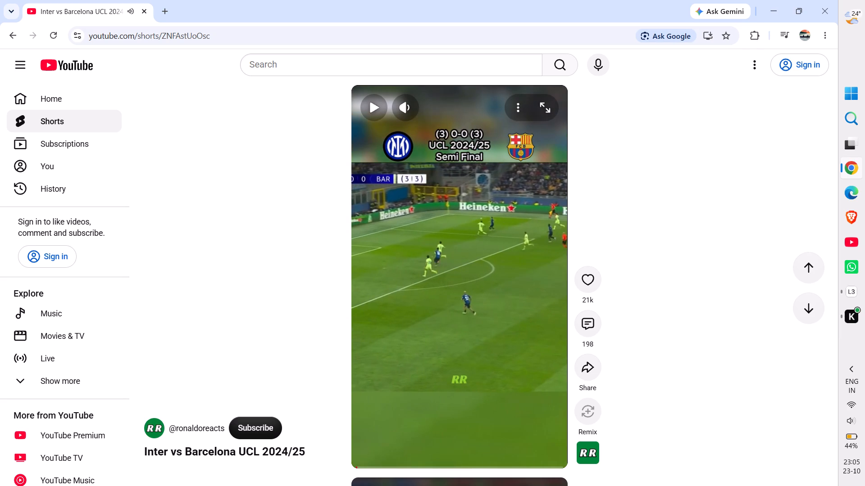
Copy the share link of the Inter vs Barcelona Short.
left_click(585, 368)
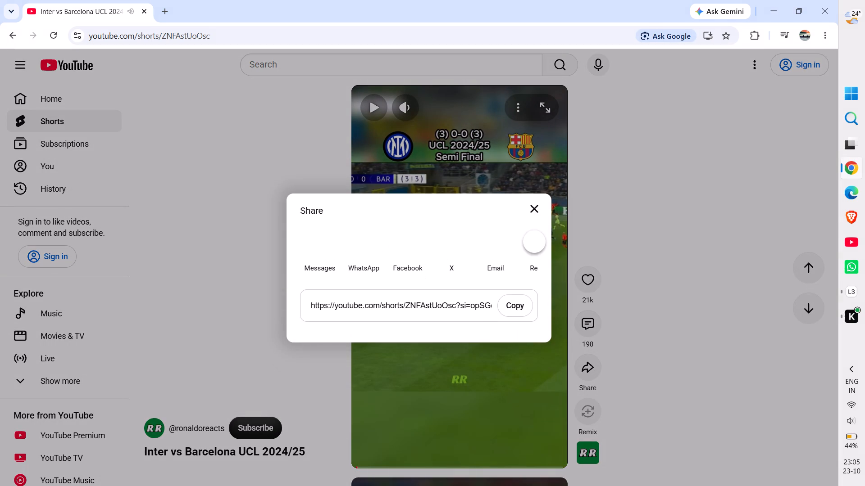
left_click(524, 309)
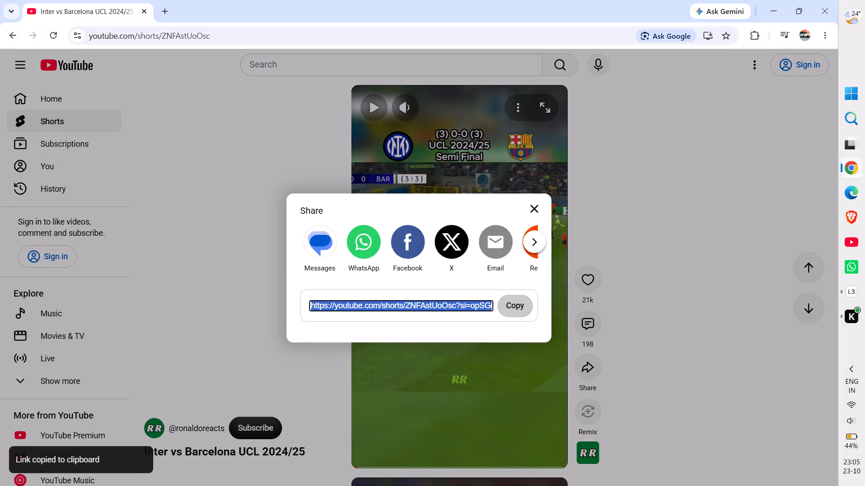
left_click(537, 214)
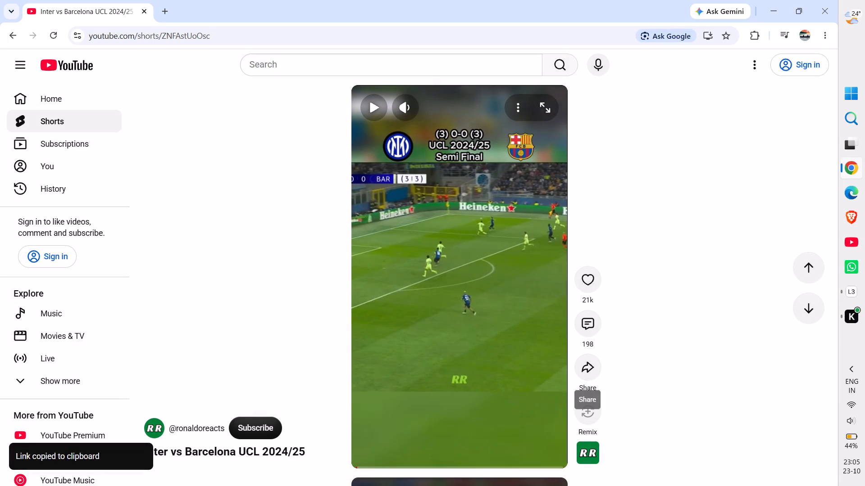
Replace the Short's tab with the bookmarked Vd6s YouTube downloader and paste the copied link into its search box.
left_click(165, 13)
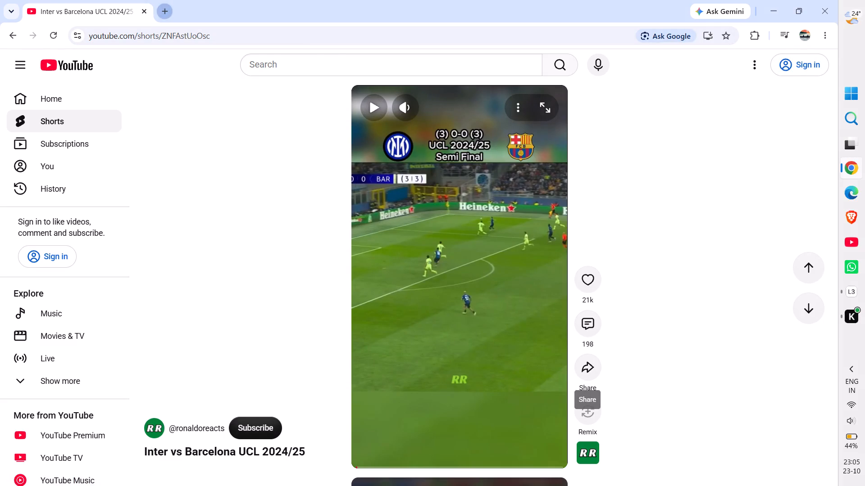
left_click(142, 6)
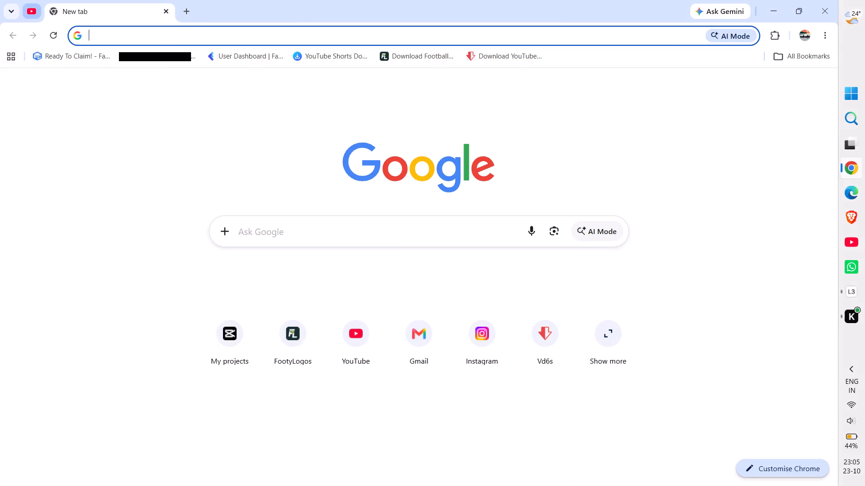
left_click(486, 50)
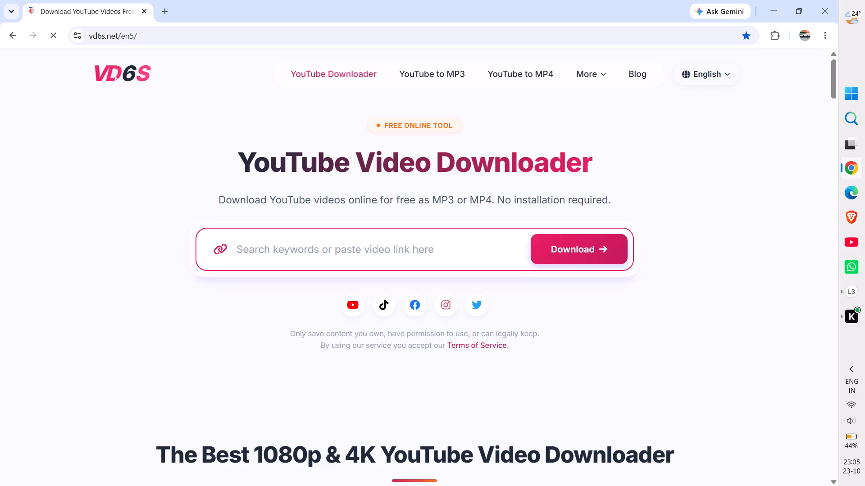
left_click(307, 251)
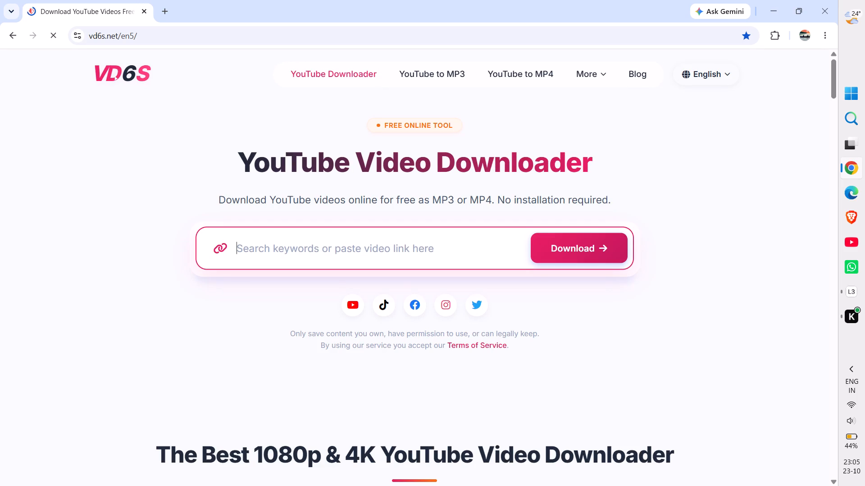
key("ctrl+v")
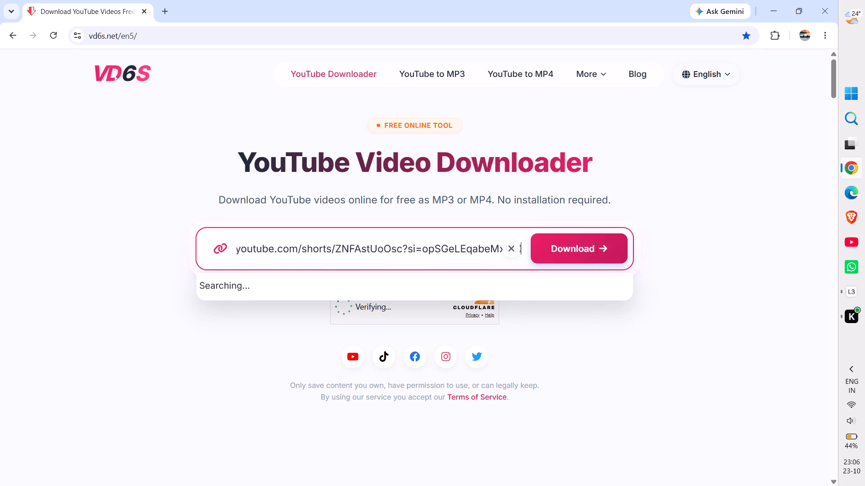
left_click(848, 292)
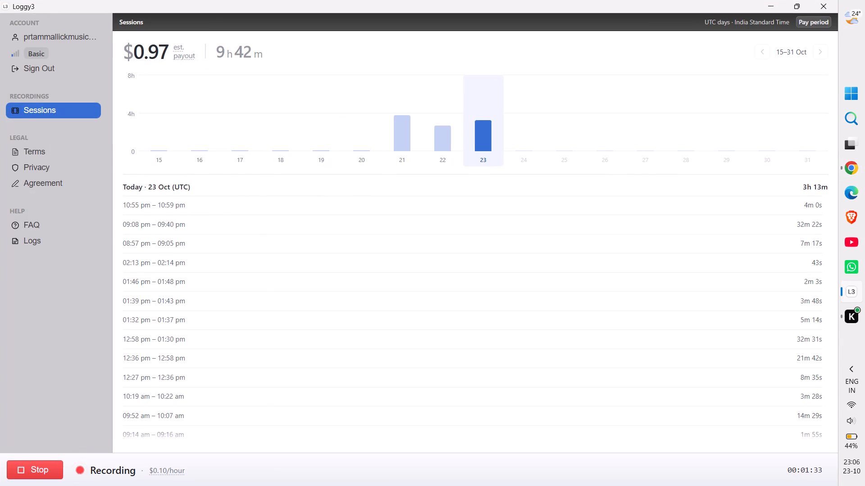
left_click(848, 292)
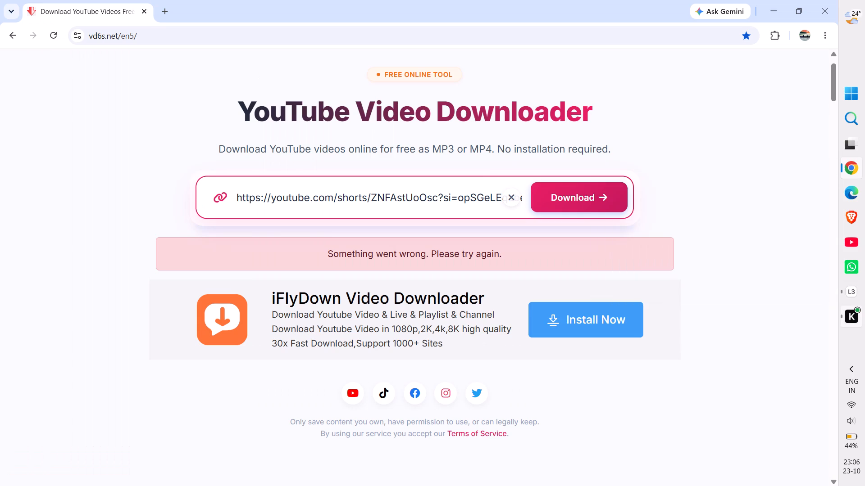
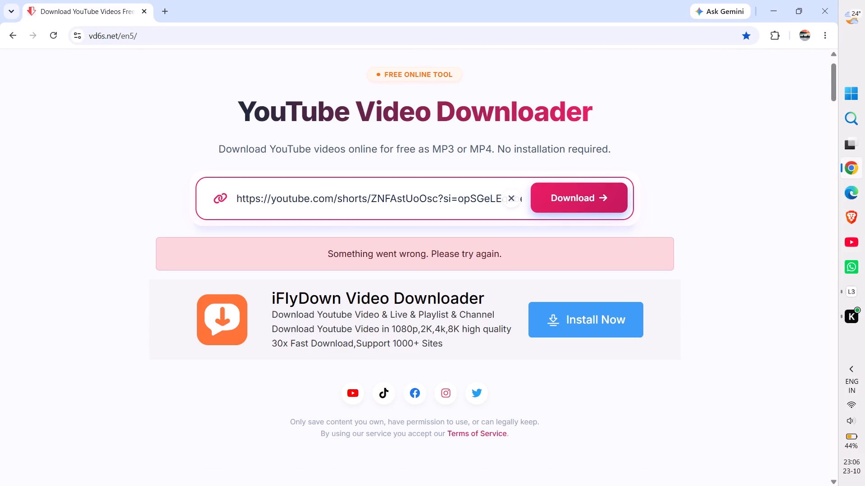
Retry the pasted link, download "Inter vs Barcelona UCL 2024/25" as a 1080p MP4 with audio, and check the download's progress.
left_click(564, 200)
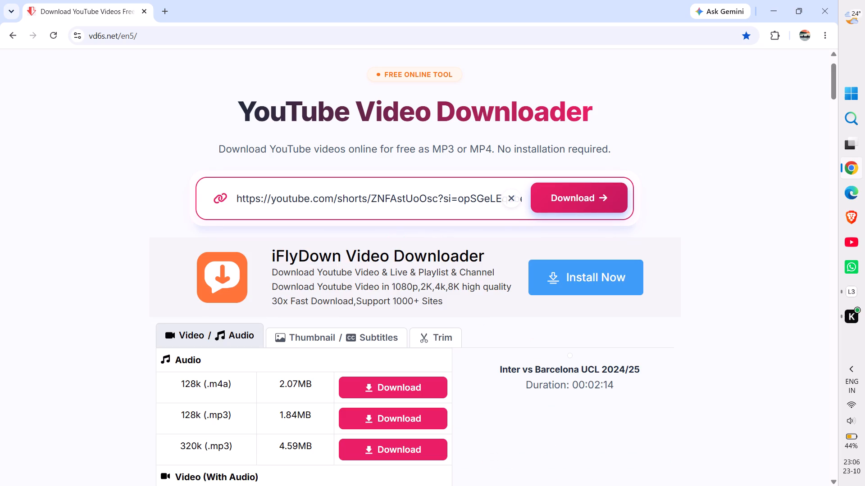
scroll(564, 200, "down", 4)
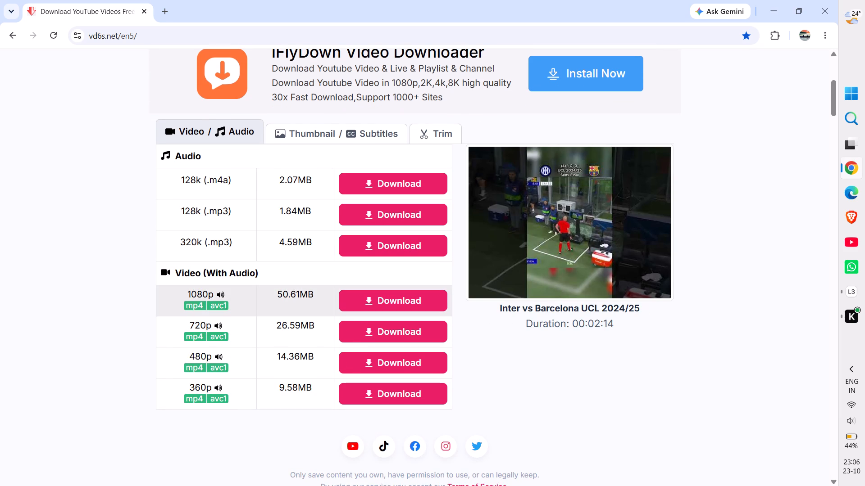
left_click(381, 299)
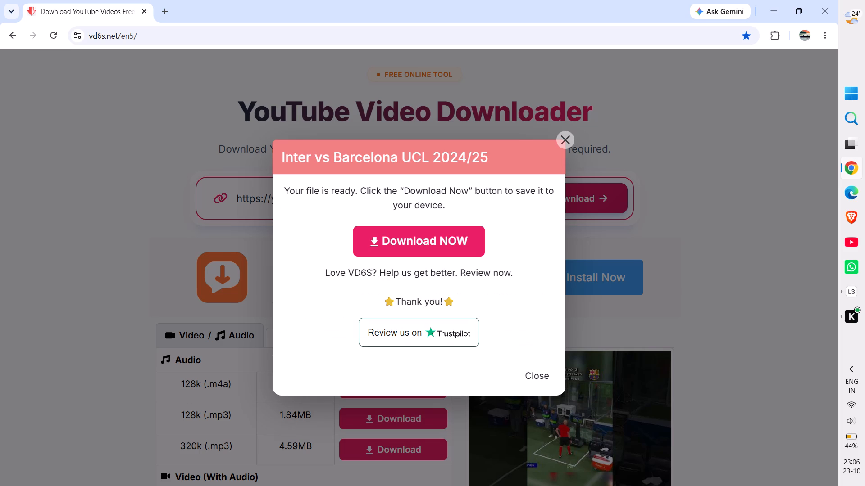
left_click(393, 245)
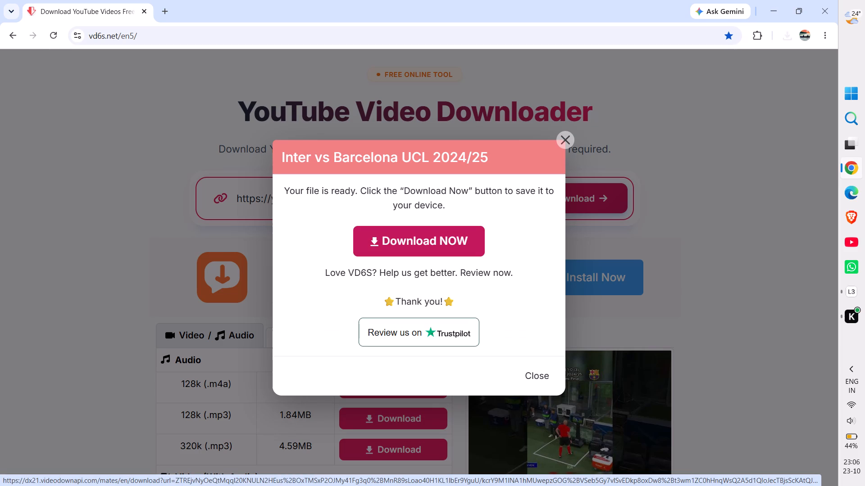
left_click(567, 136)
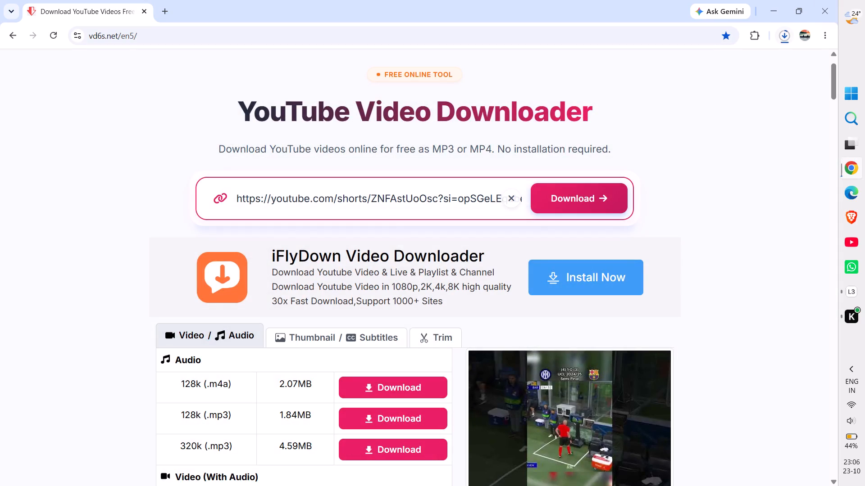
left_click(785, 29)
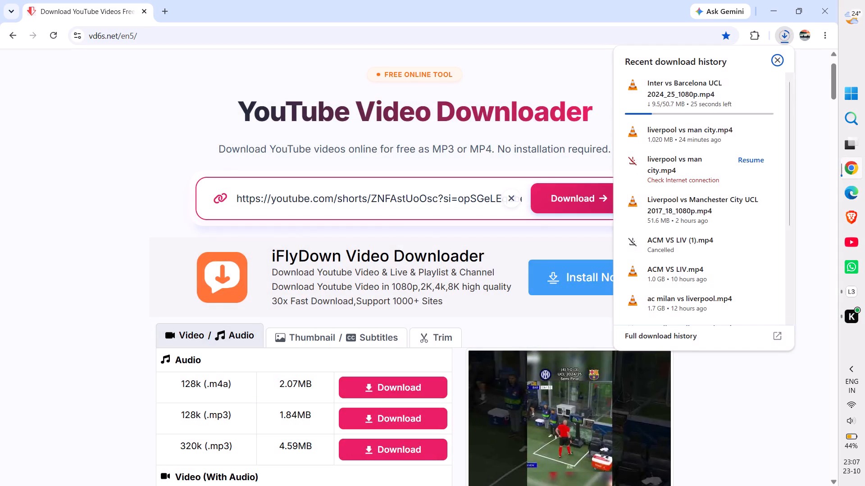
Open the CapCut projects home page in a new browser tab alongside the downloader.
left_click(167, 17)
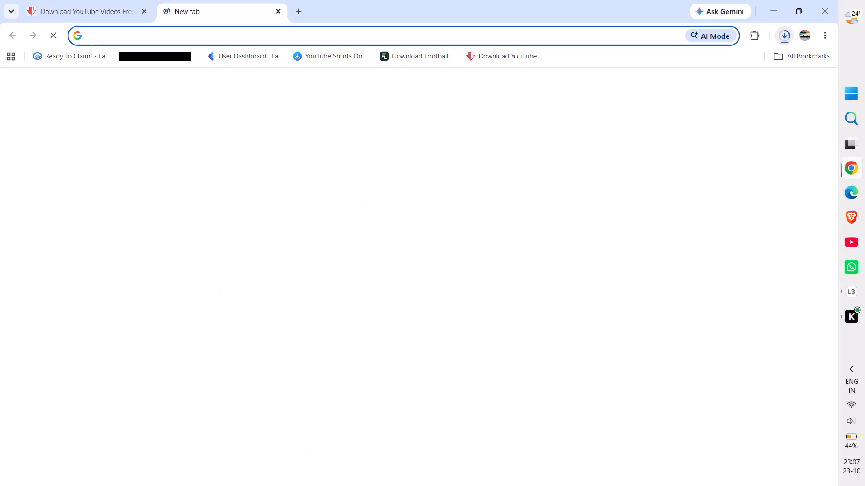
left_click(227, 325)
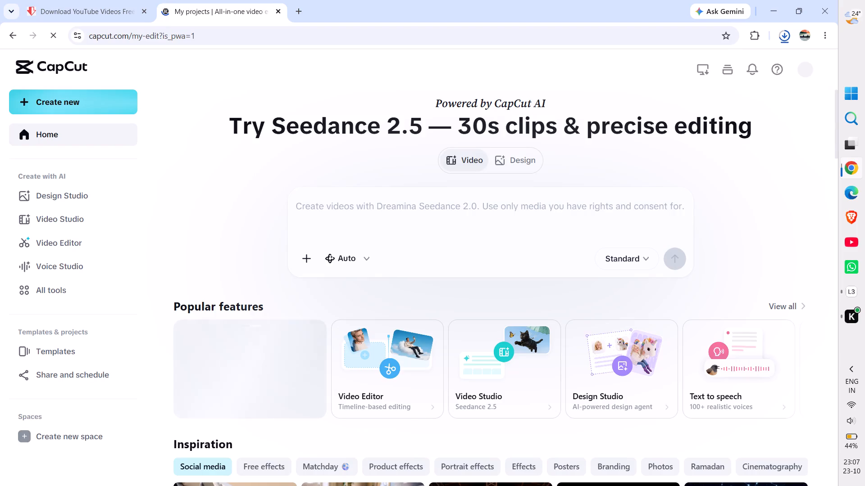
left_click(83, 0)
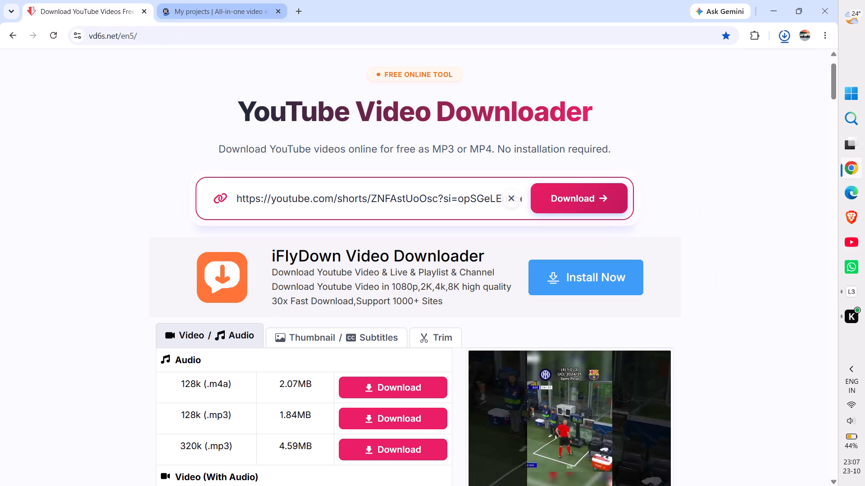
left_click(211, 1)
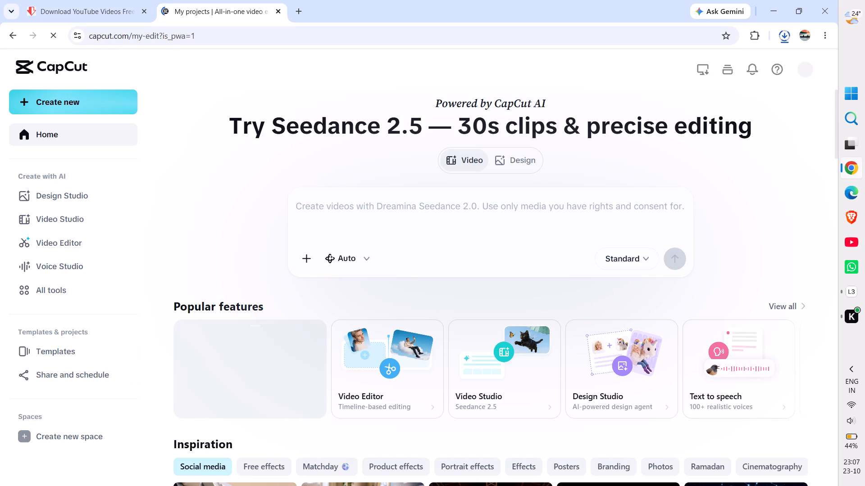
scroll(71, 286, "down", 4)
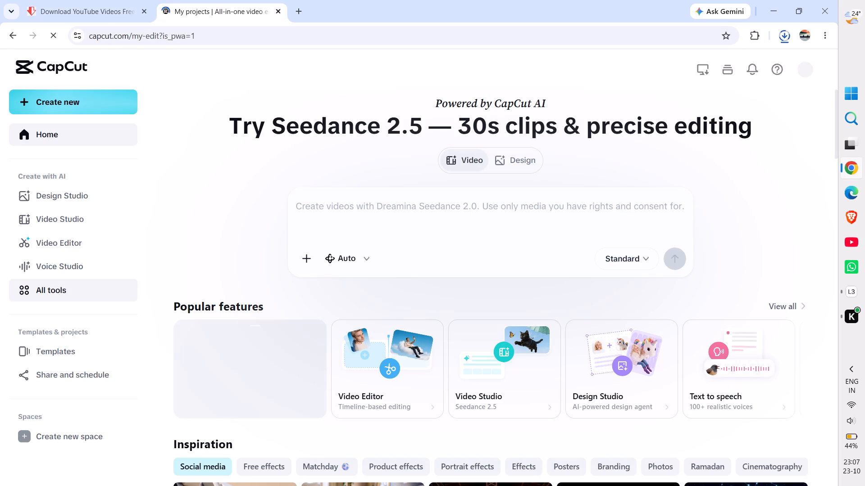
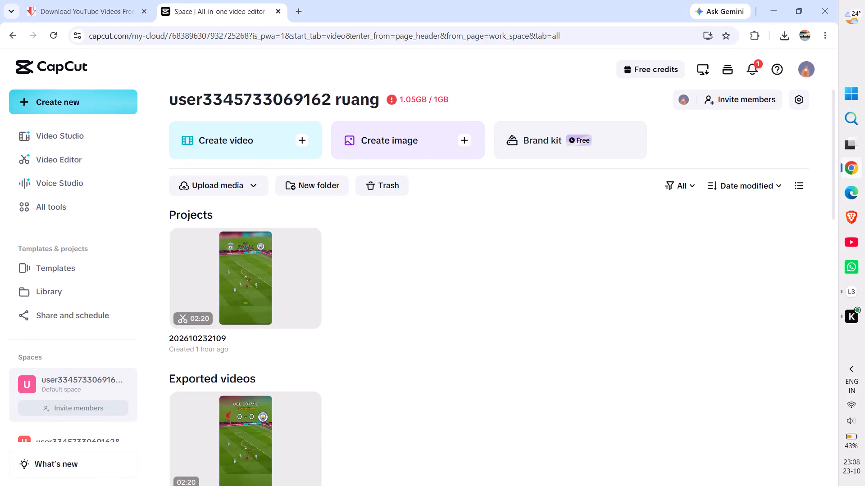
right_click(305, 301)
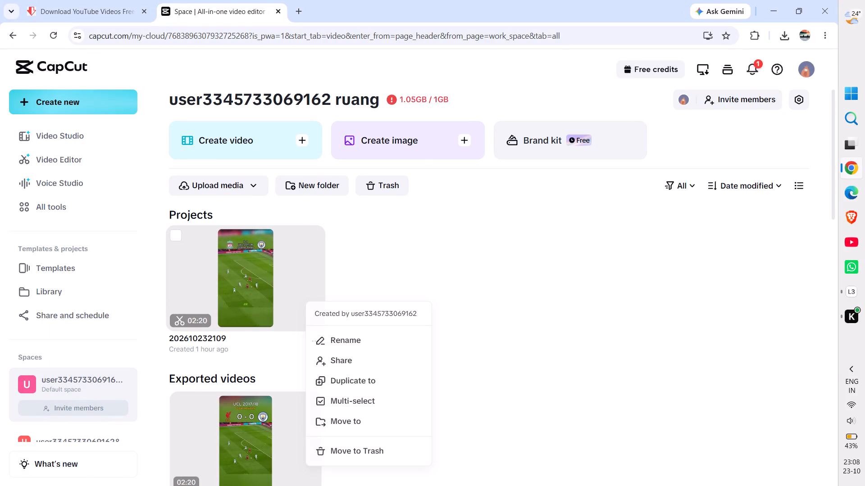
left_click(340, 451)
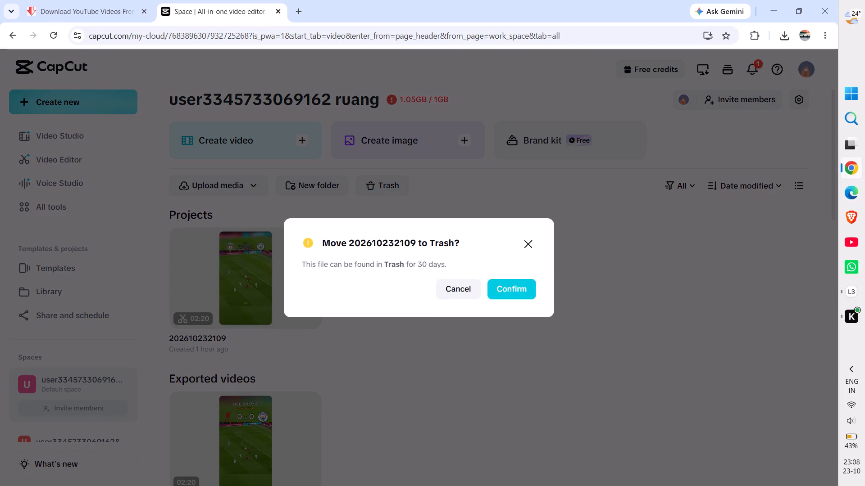
left_click(520, 295)
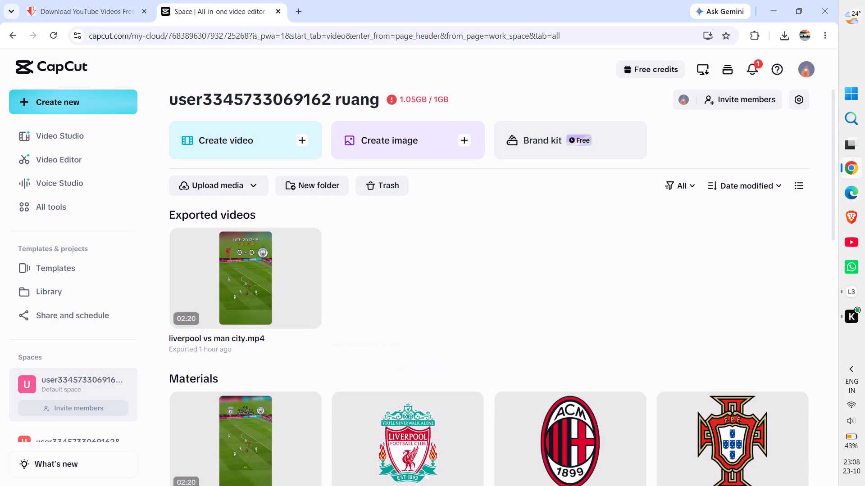
right_click(282, 265)
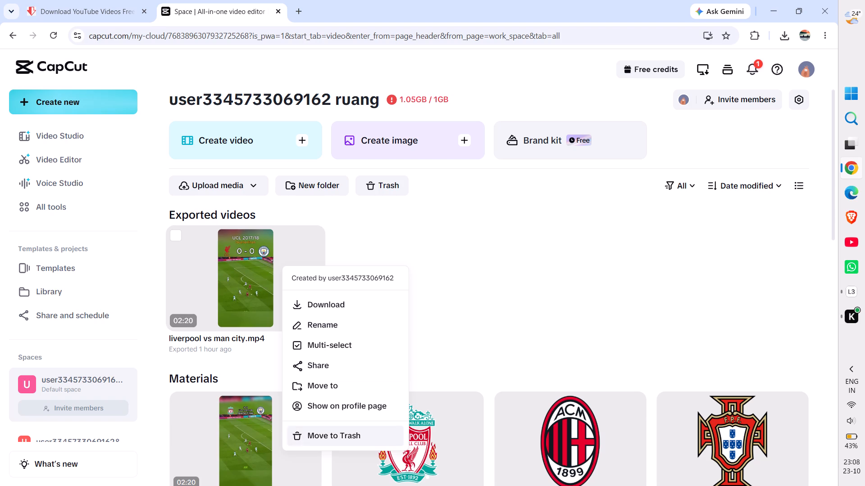
left_click(334, 439)
left_click(518, 298)
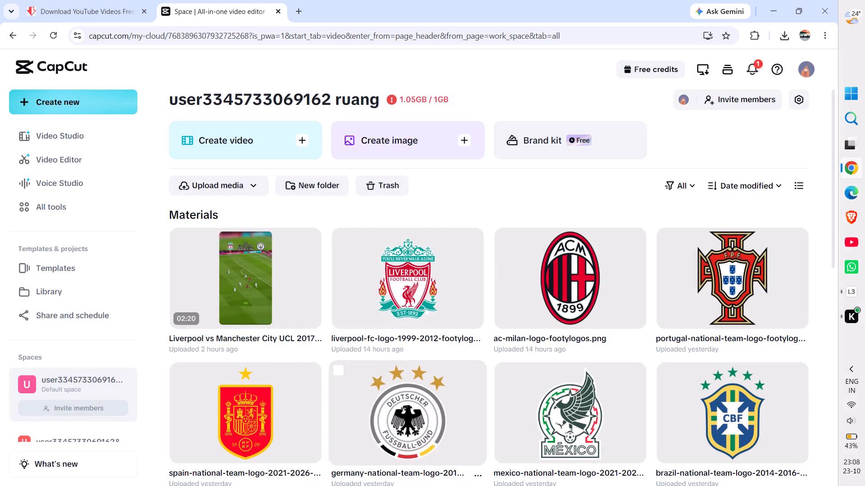
right_click(269, 288)
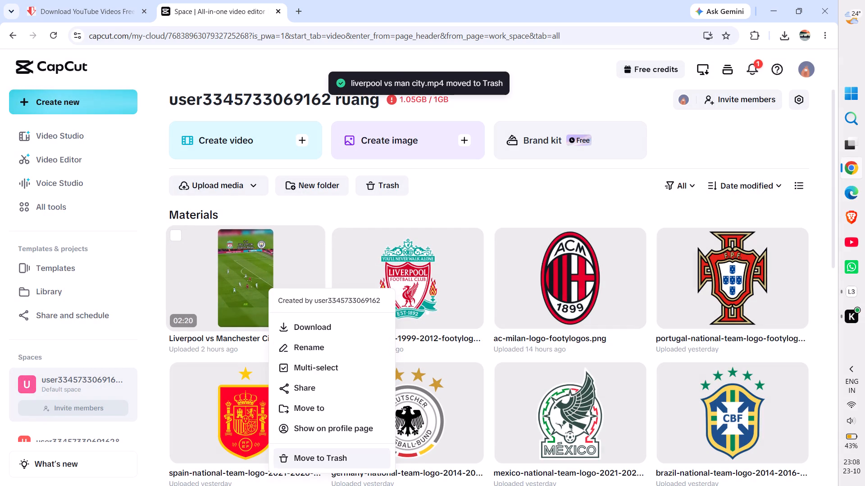
left_click(311, 458)
left_click(521, 305)
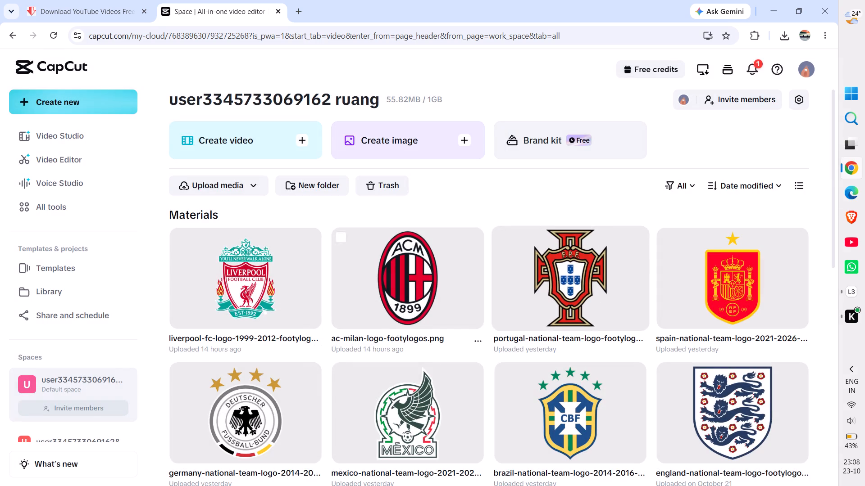
Upload the file Inter vs Barcelona UCL 2024_25_1080p from the Downloads folder to the CapCut space.
left_click(270, 144)
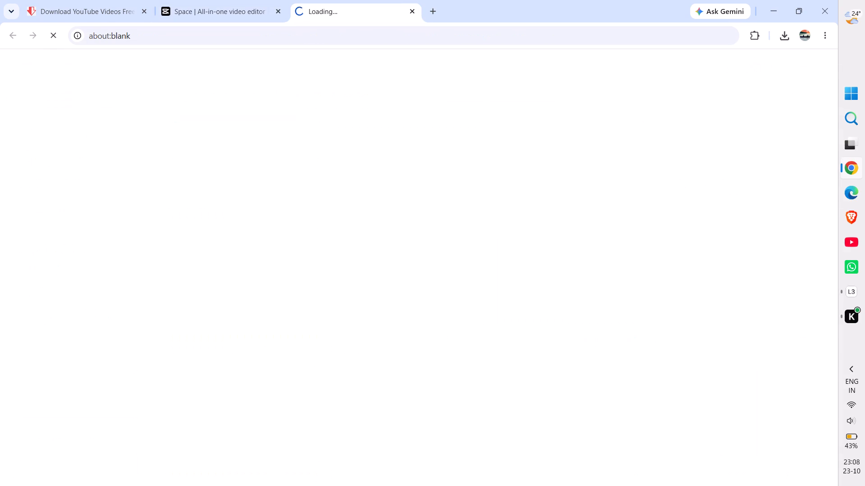
left_click(408, 16)
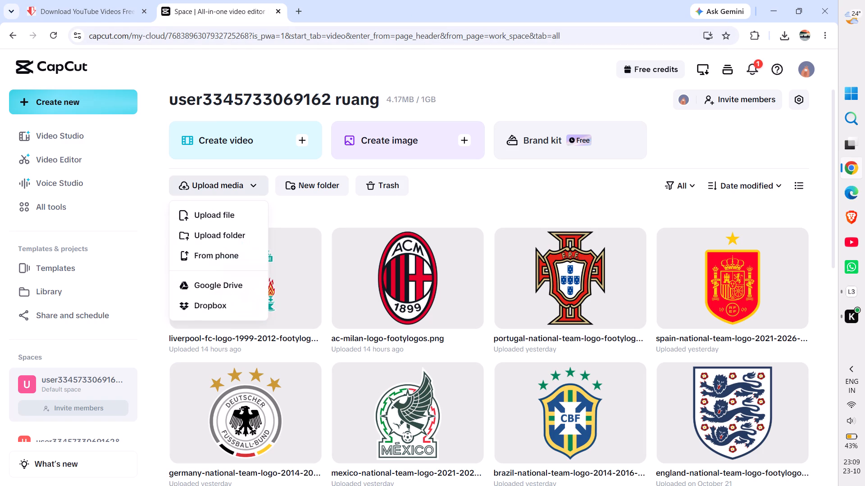
left_click(203, 191)
left_click(201, 211)
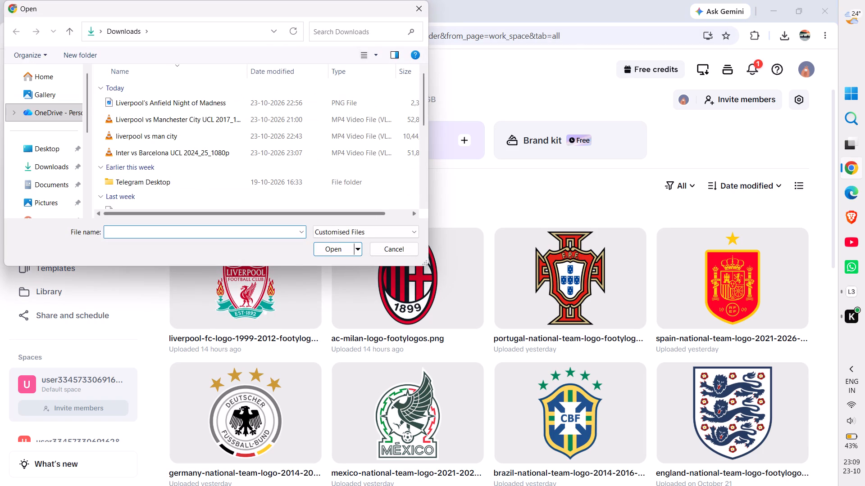
double_click(181, 150)
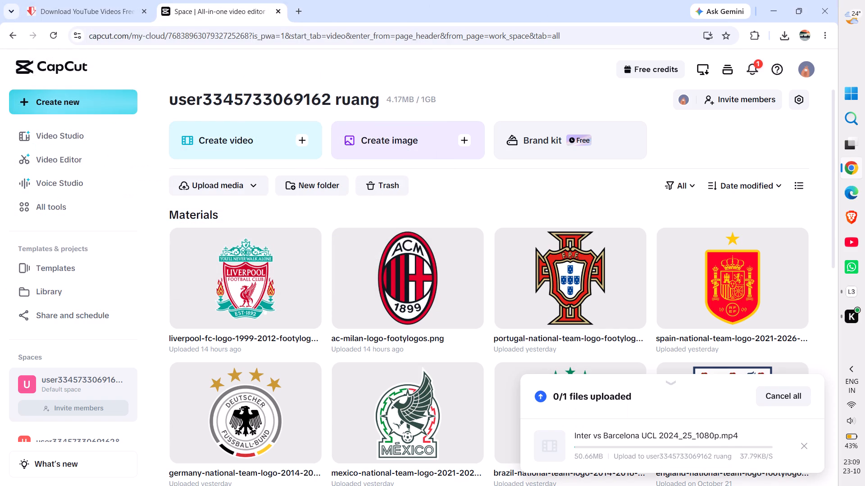
Look through the uploaded materials, including the additional items beyond the first batch, to check which team logos are available.
scroll(294, 306, "down", 6)
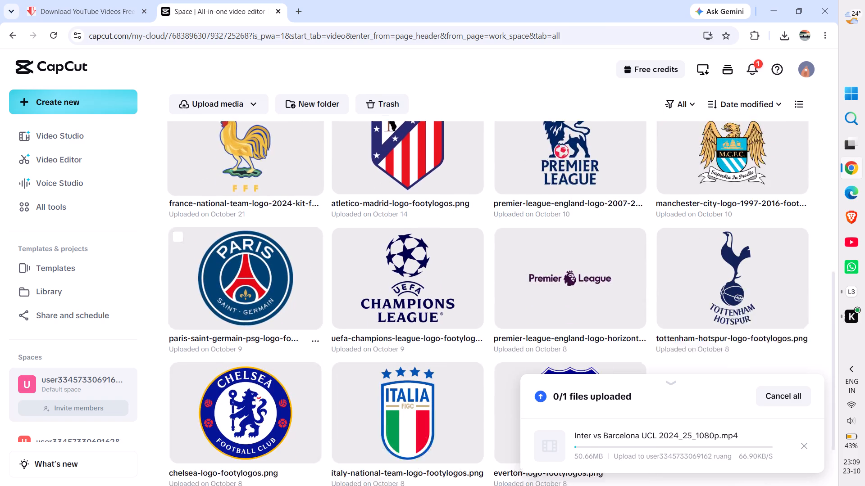
scroll(294, 306, "down", 6)
scroll(294, 306, "up", 4)
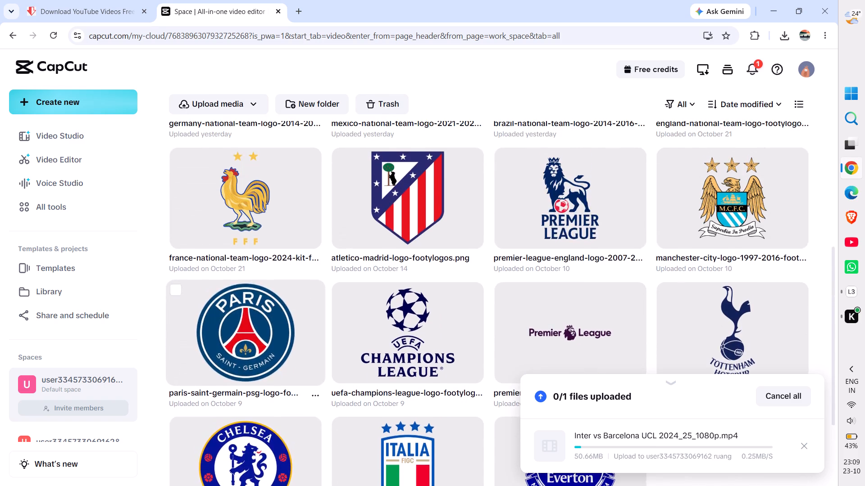
scroll(294, 306, "up", 2)
scroll(294, 306, "down", 7)
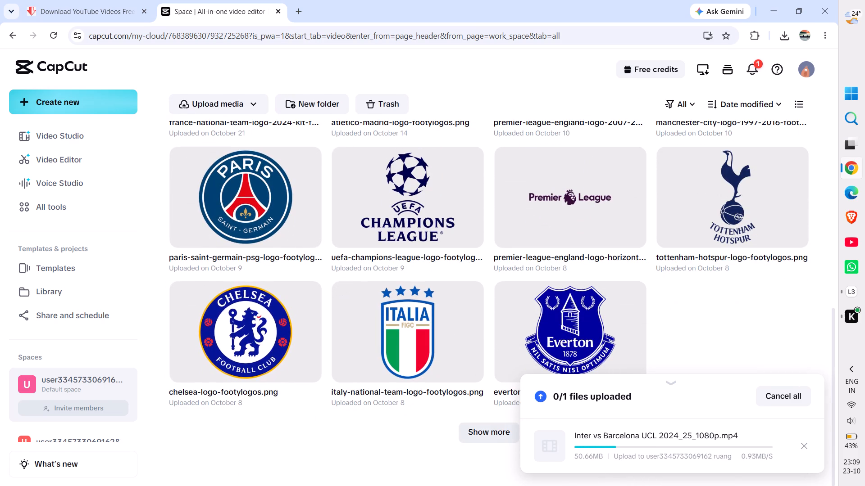
left_click(492, 429)
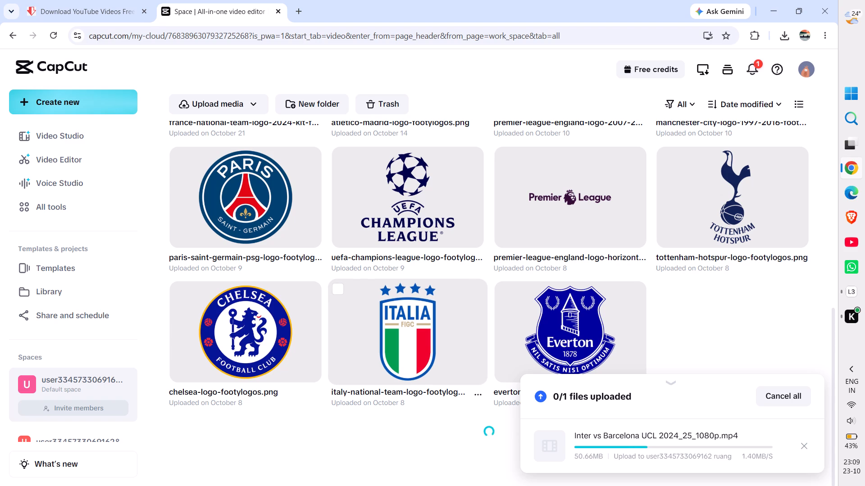
scroll(387, 309, "down", 2)
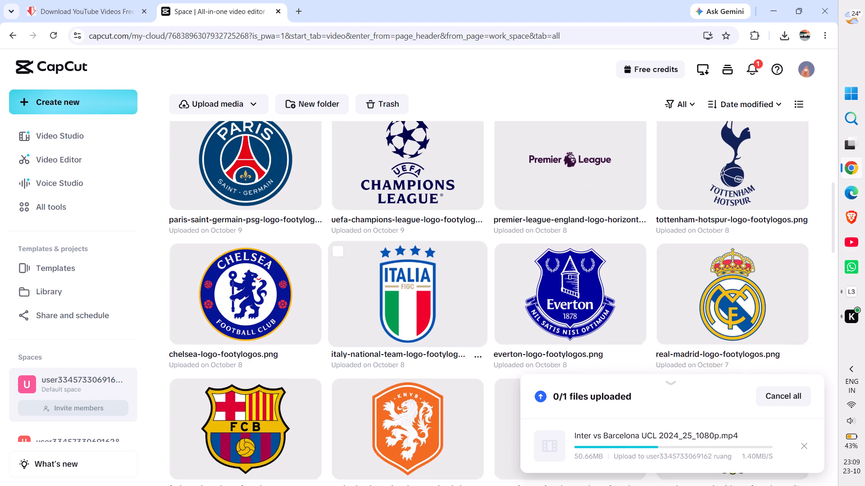
scroll(387, 309, "down", 6)
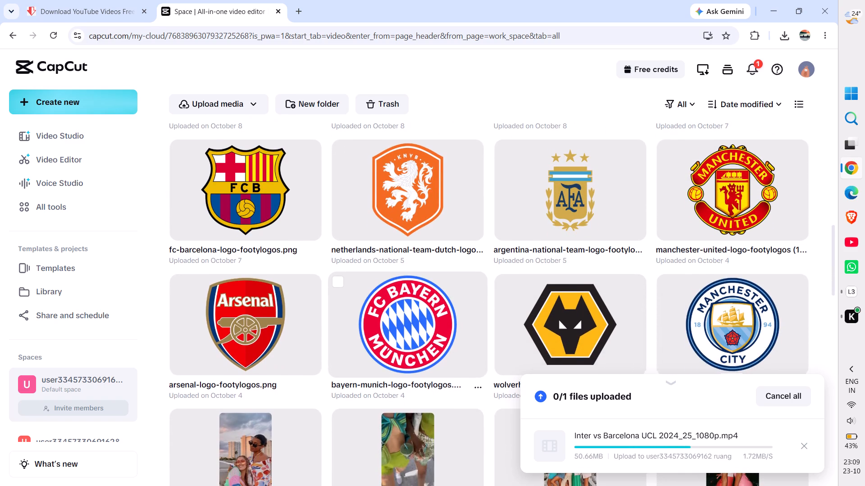
scroll(387, 309, "down", 9)
scroll(387, 309, "up", 20)
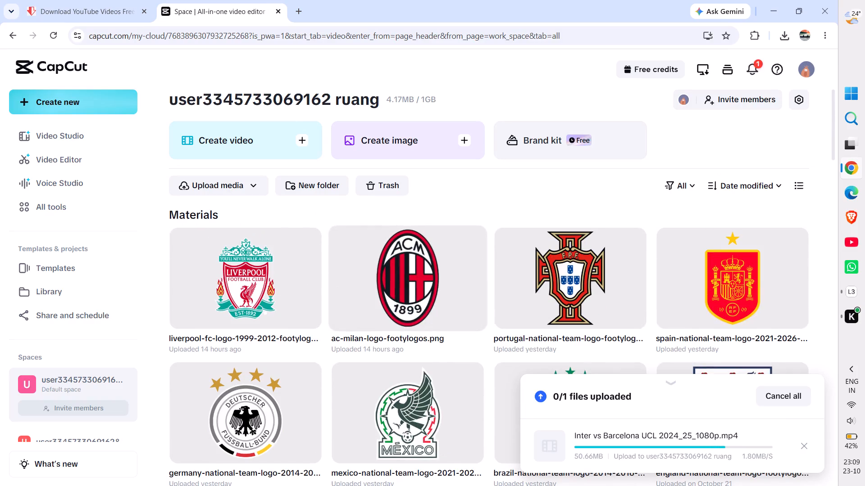
Open the bookmarked football logo site footylogos.com in a new browser tab.
left_click(298, 15)
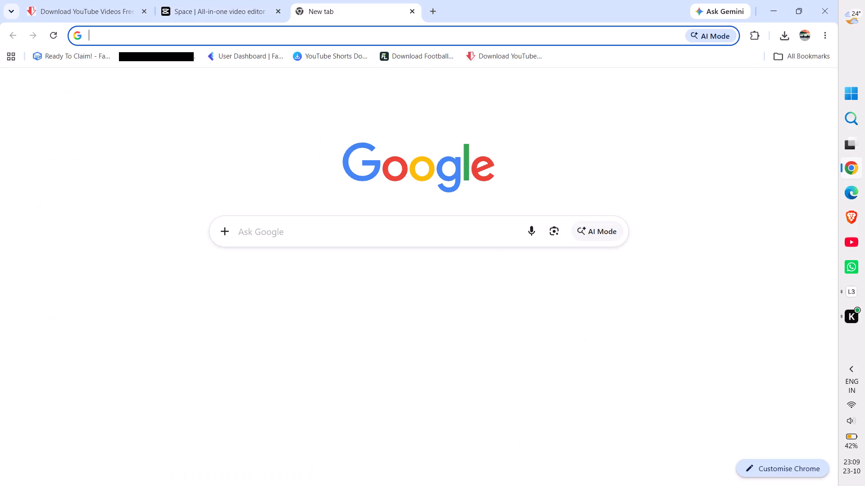
left_click(418, 61)
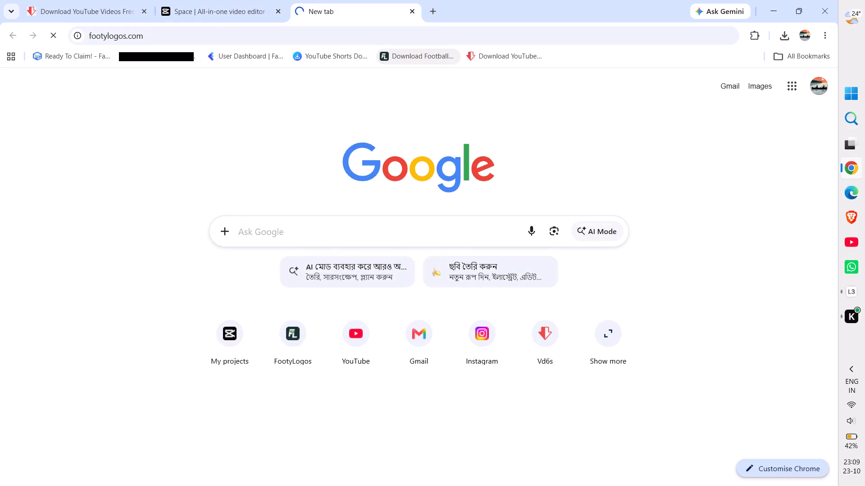
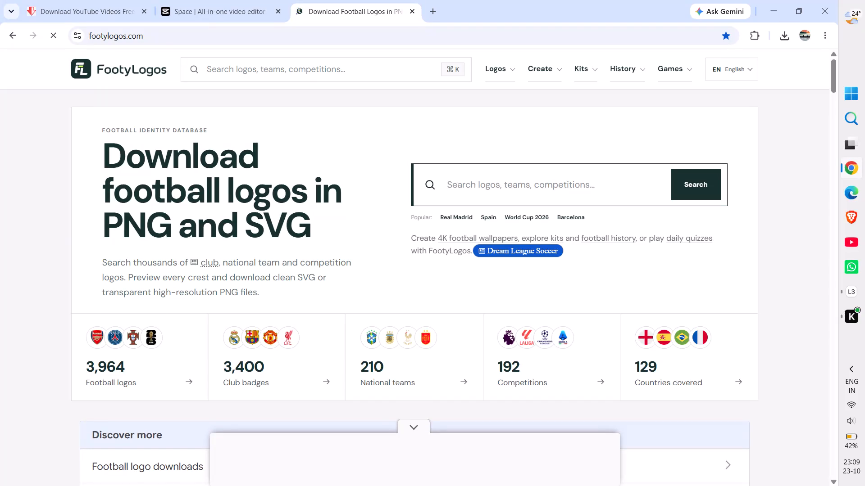
Search FootyLogos for inter and open the Inter Milan logo page, closing the advert overlay.
type("nter")
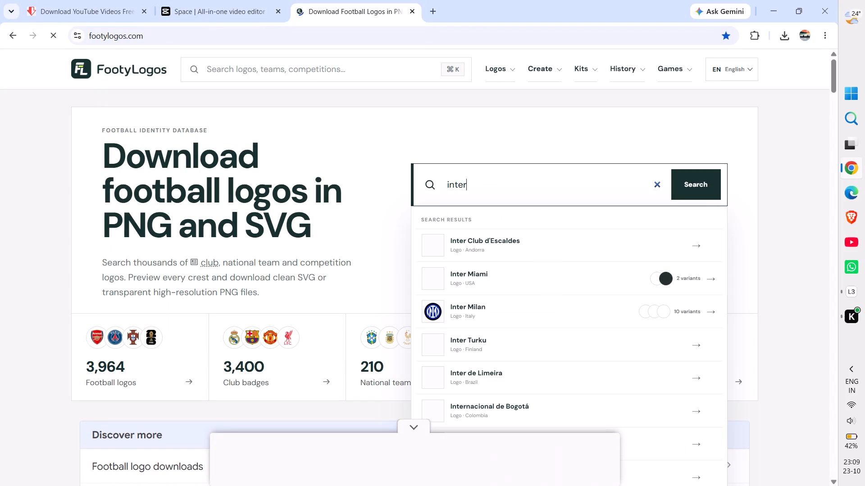
left_click(468, 307)
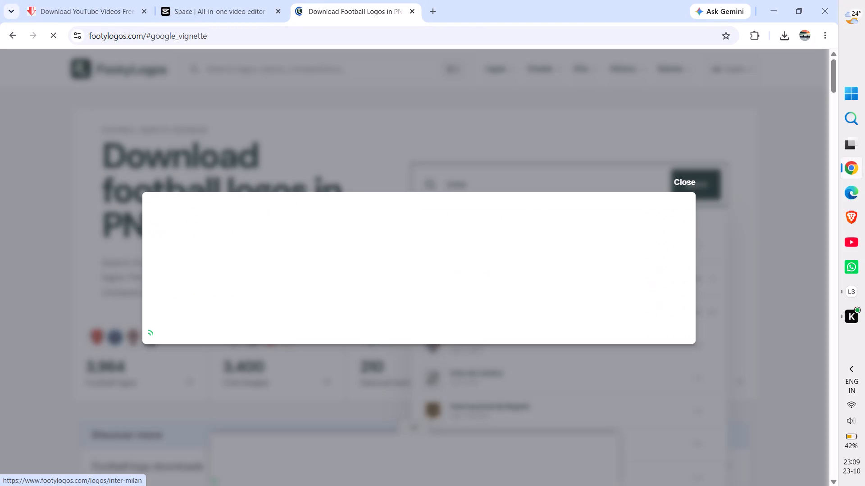
left_click(693, 180)
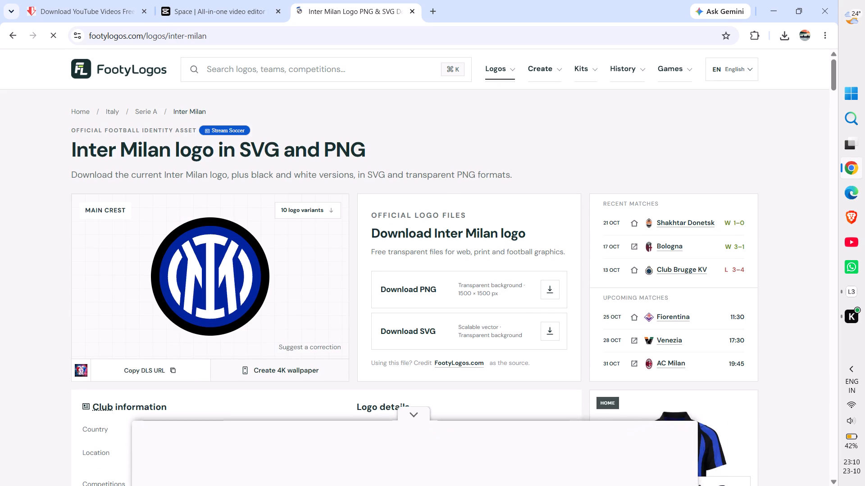
Look through the Inter Milan logo variants to compare them with the main crest.
left_click(298, 212)
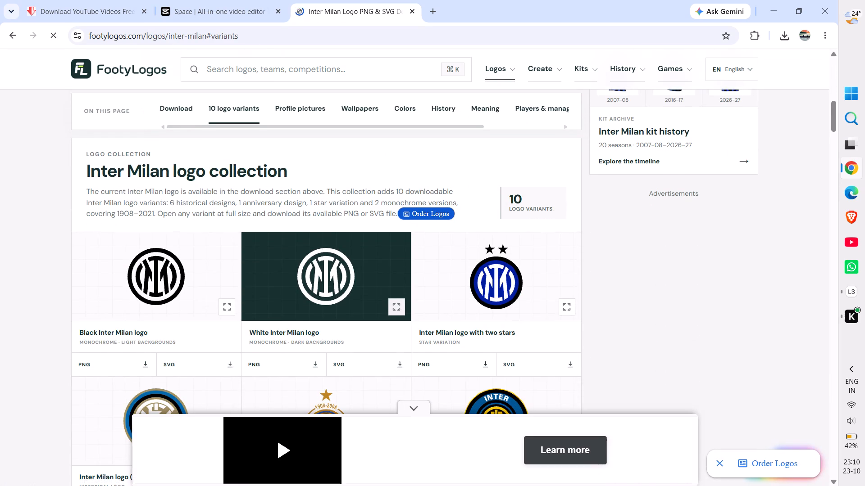
scroll(298, 212, "down", 1)
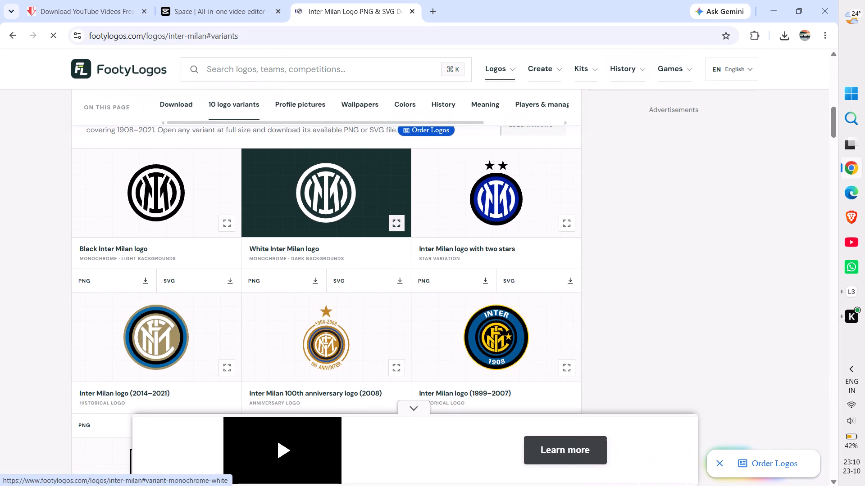
scroll(298, 212, "down", 3)
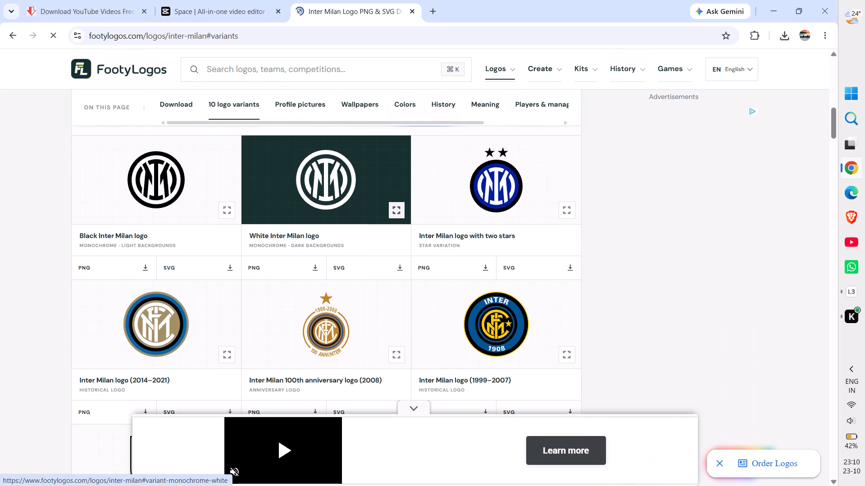
scroll(298, 212, "down", 3)
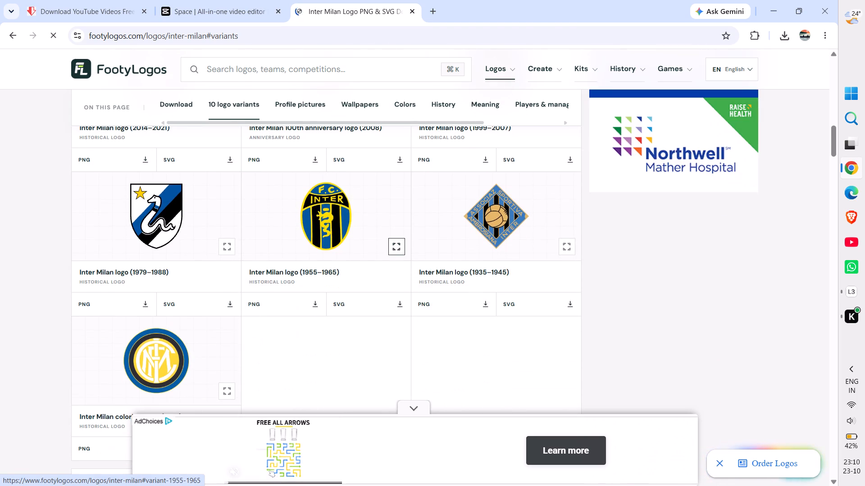
scroll(298, 212, "down", 3)
scroll(298, 212, "up", 12)
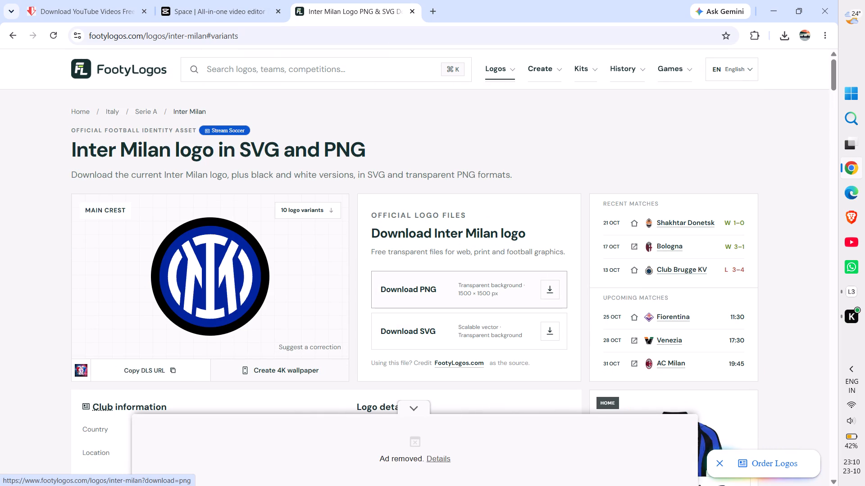
Download the main Inter Milan crest as a transparent PNG, check the recent downloads and close the logo site.
left_click(547, 293)
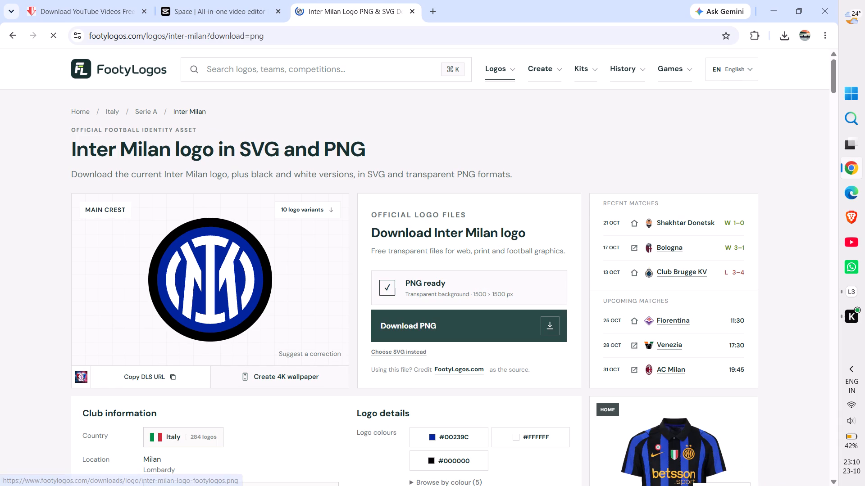
left_click(551, 330)
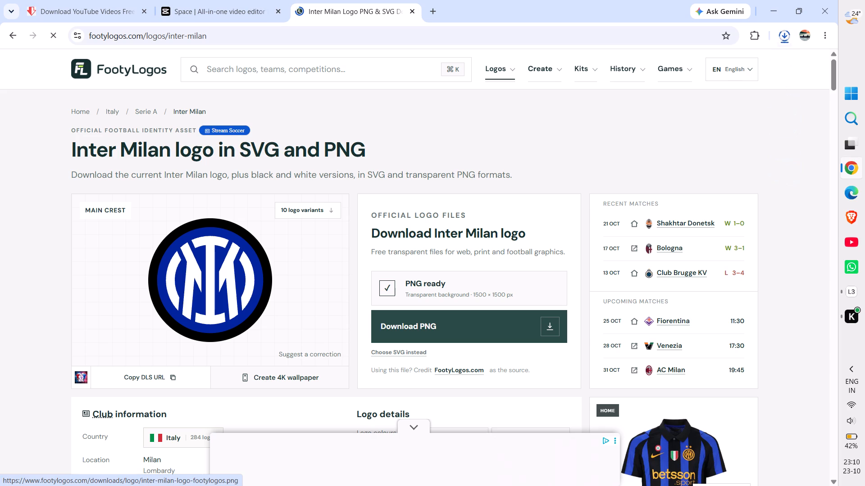
left_click(787, 36)
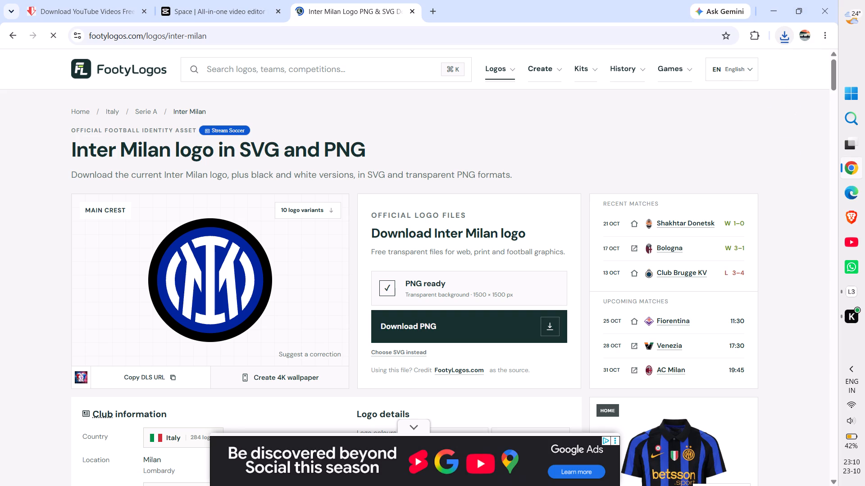
left_click(782, 36)
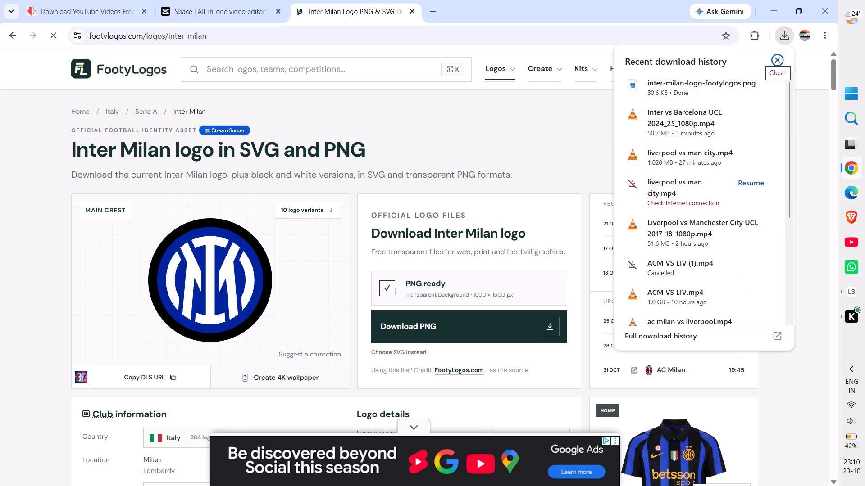
left_click(782, 36)
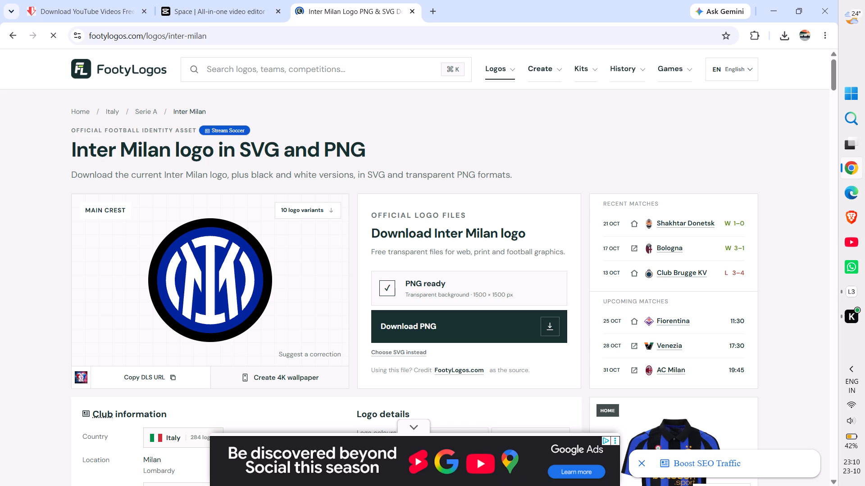
left_click(409, 9)
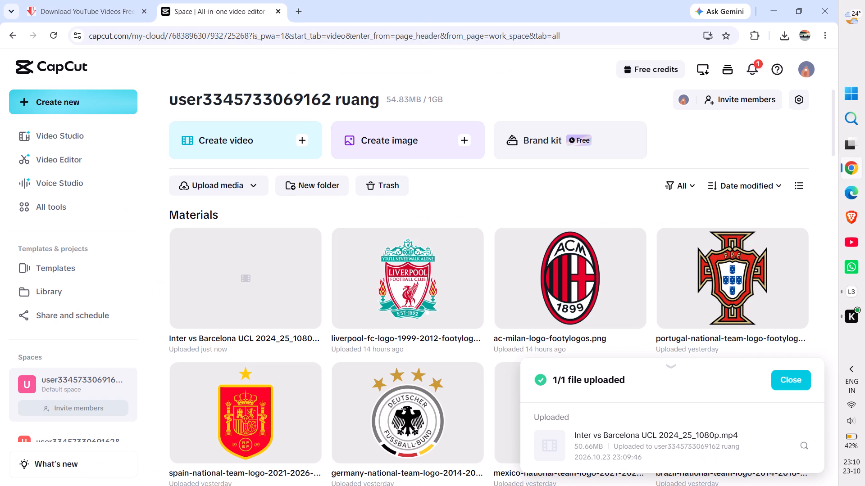
Upload the file inter-milan-logo-footylogos from the Downloads folder to the CapCut space.
left_click(215, 193)
left_click(206, 212)
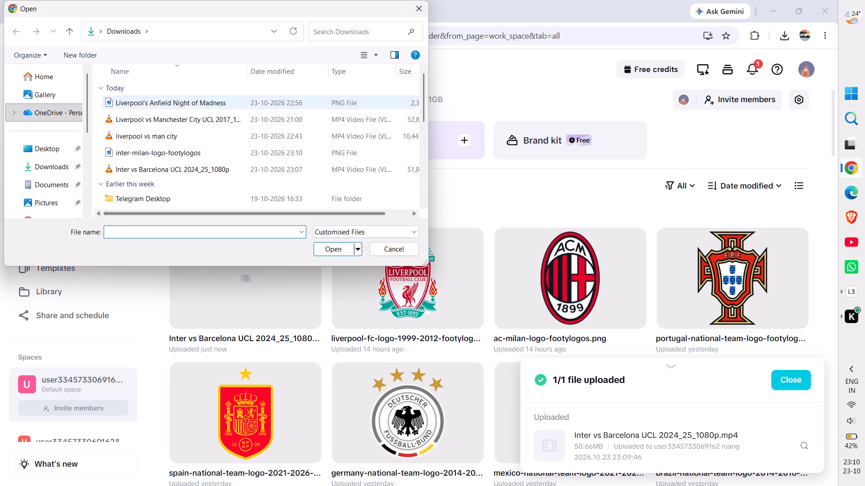
double_click(195, 153)
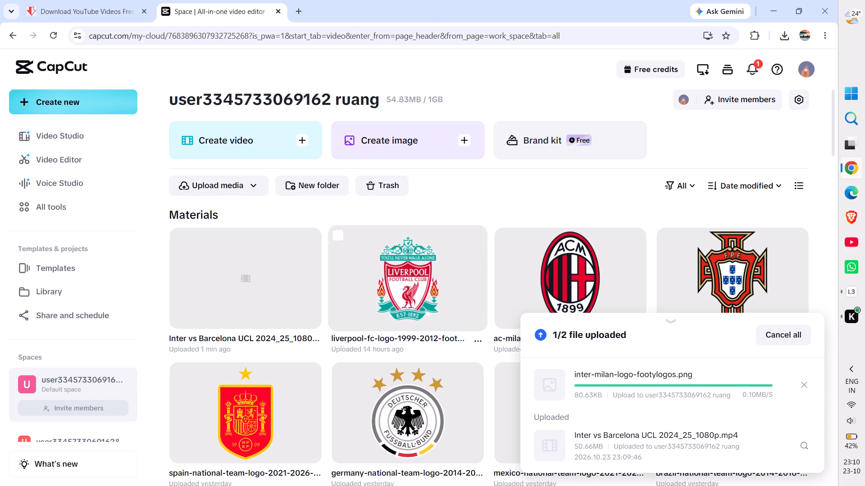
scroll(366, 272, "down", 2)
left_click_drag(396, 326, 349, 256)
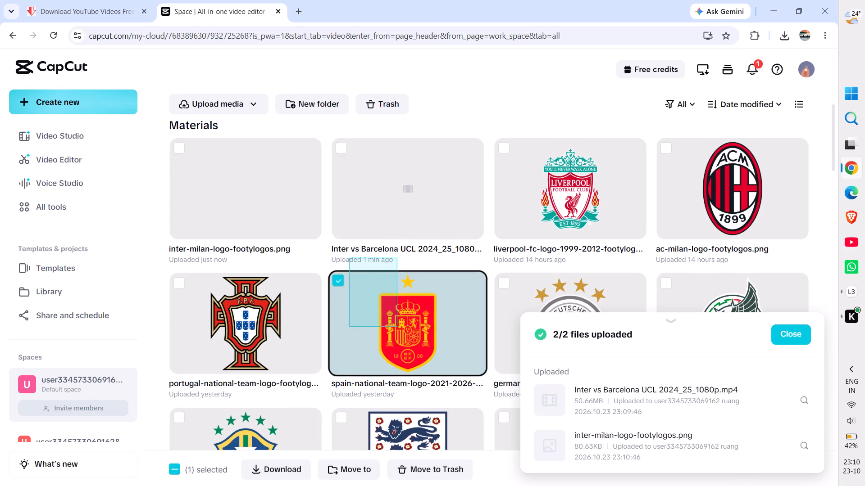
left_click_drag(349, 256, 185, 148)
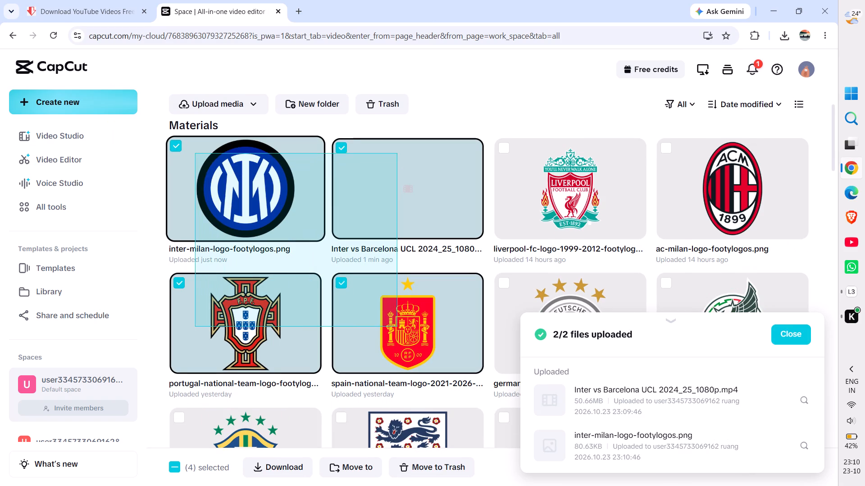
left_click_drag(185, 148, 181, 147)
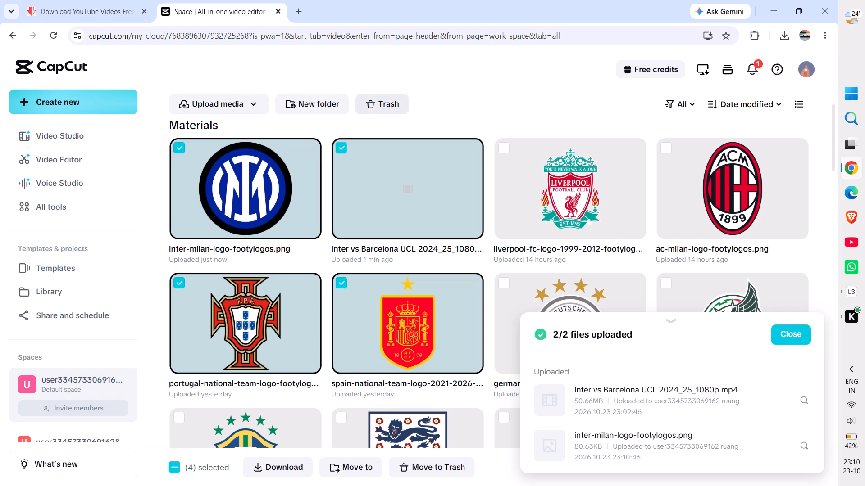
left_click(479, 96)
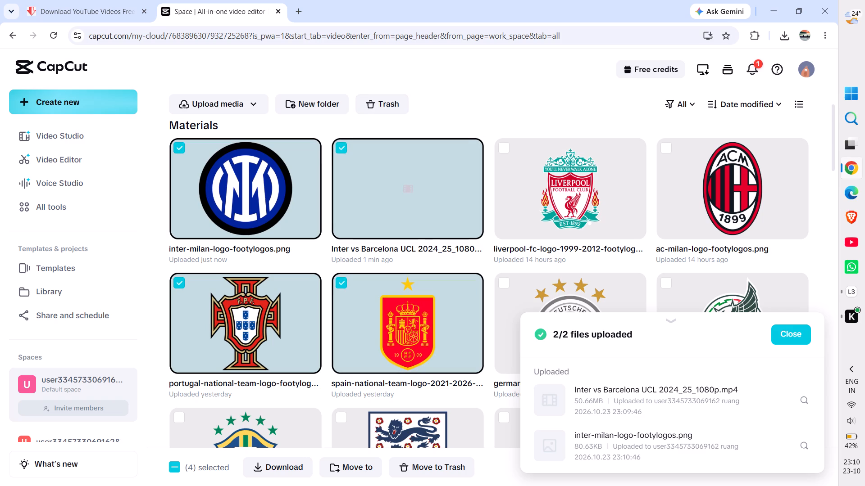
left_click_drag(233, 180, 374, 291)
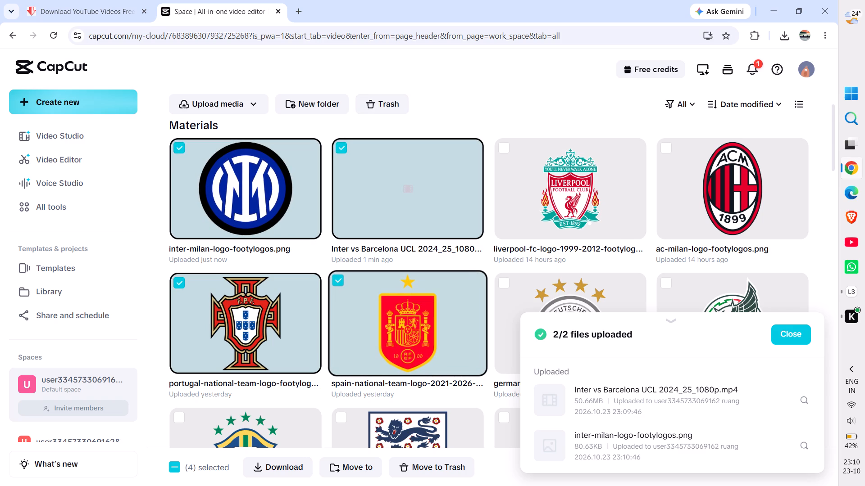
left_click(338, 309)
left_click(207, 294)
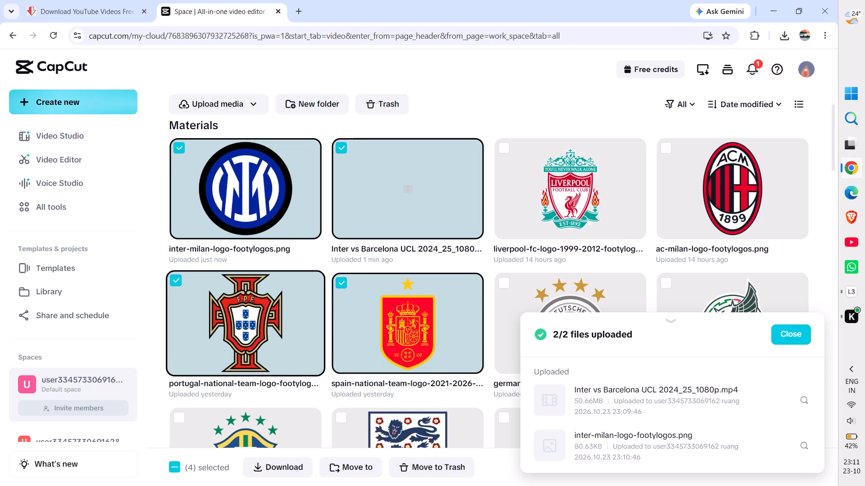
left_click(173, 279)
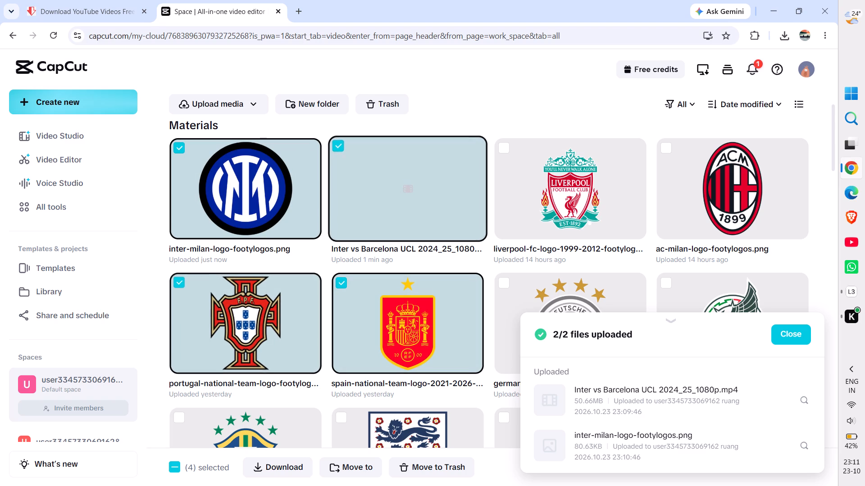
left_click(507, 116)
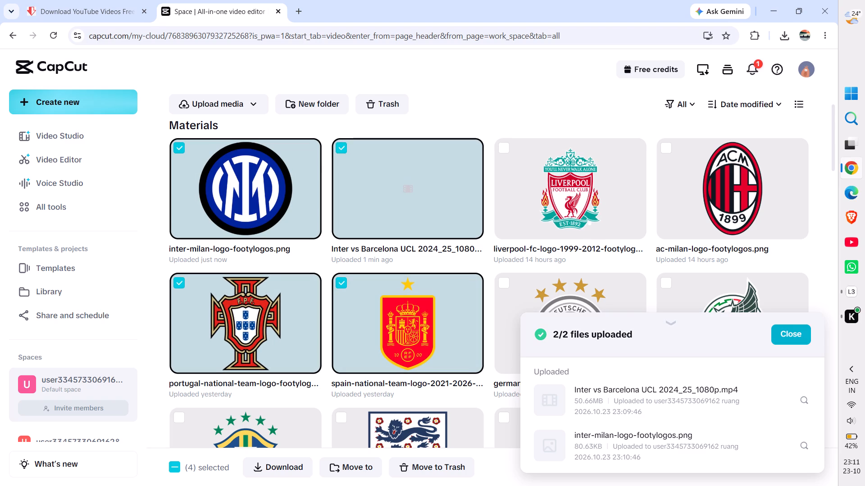
Dismiss the completed uploads summary.
left_click(788, 337)
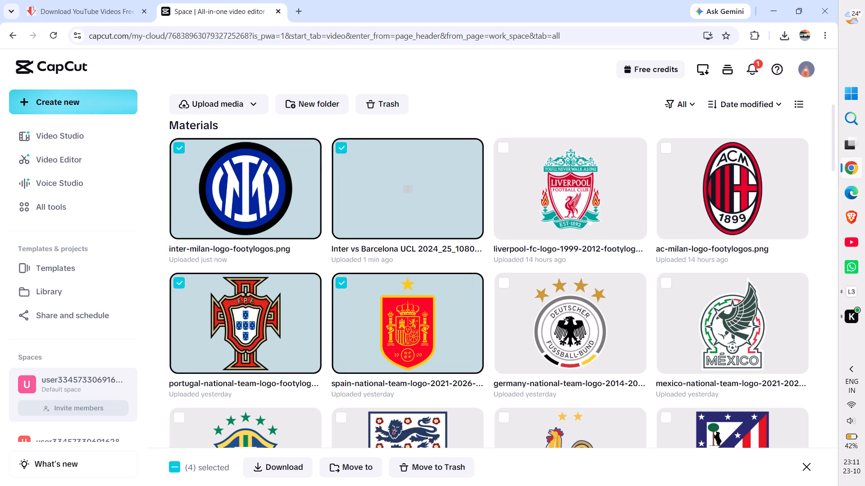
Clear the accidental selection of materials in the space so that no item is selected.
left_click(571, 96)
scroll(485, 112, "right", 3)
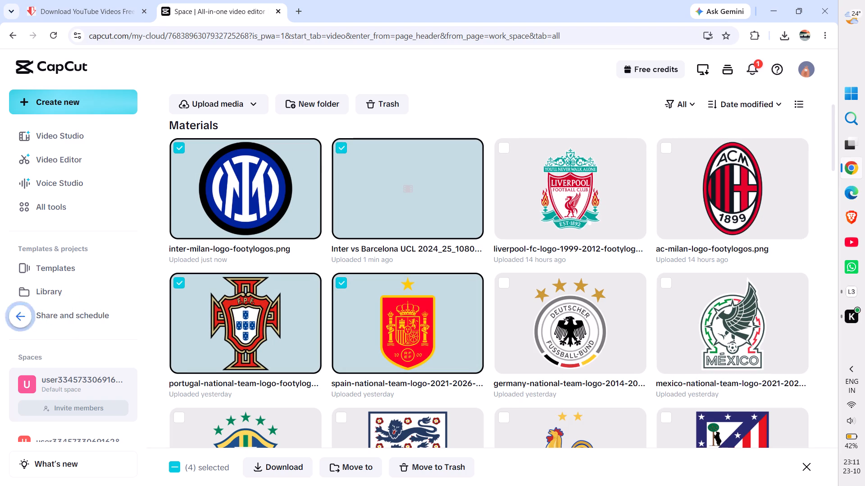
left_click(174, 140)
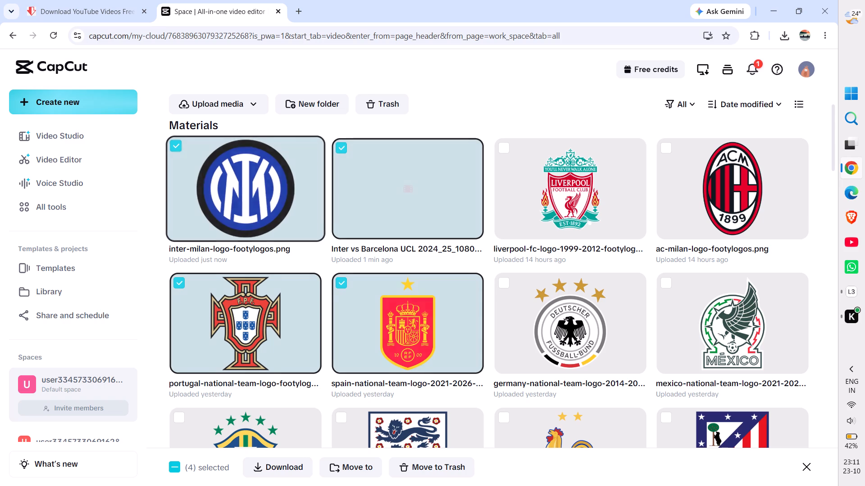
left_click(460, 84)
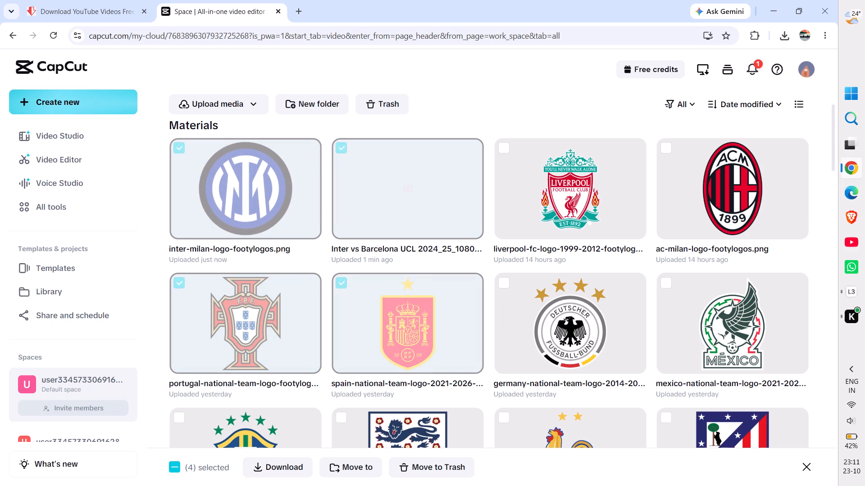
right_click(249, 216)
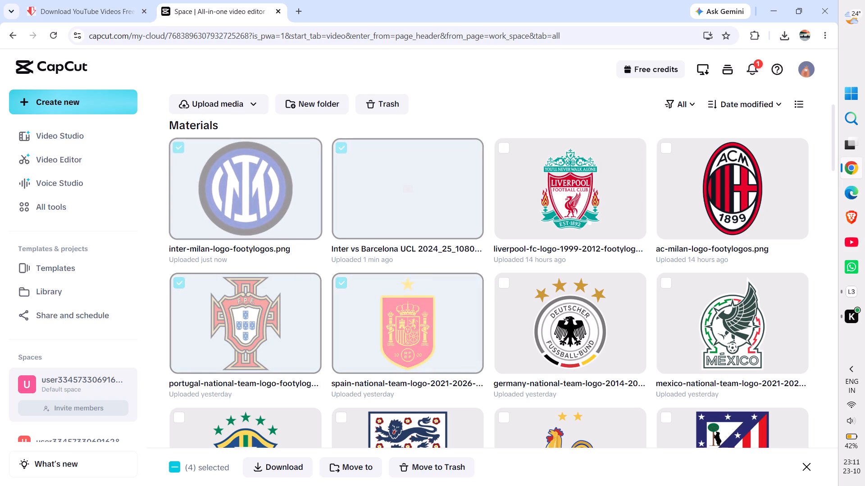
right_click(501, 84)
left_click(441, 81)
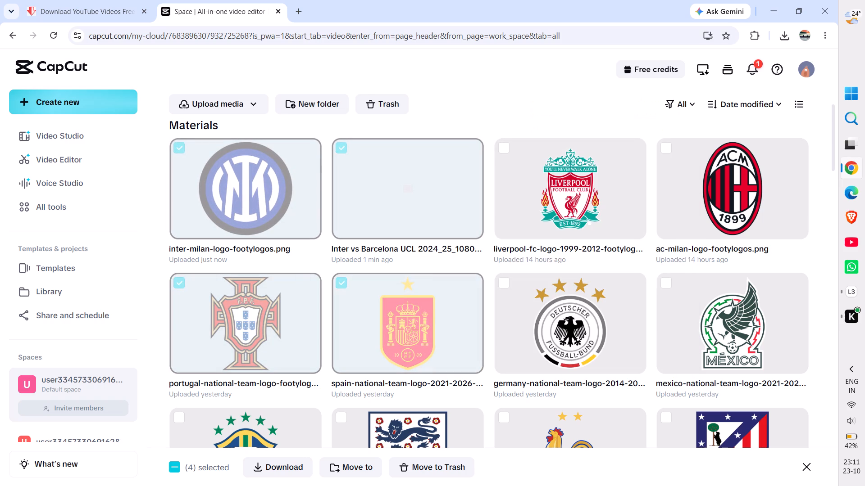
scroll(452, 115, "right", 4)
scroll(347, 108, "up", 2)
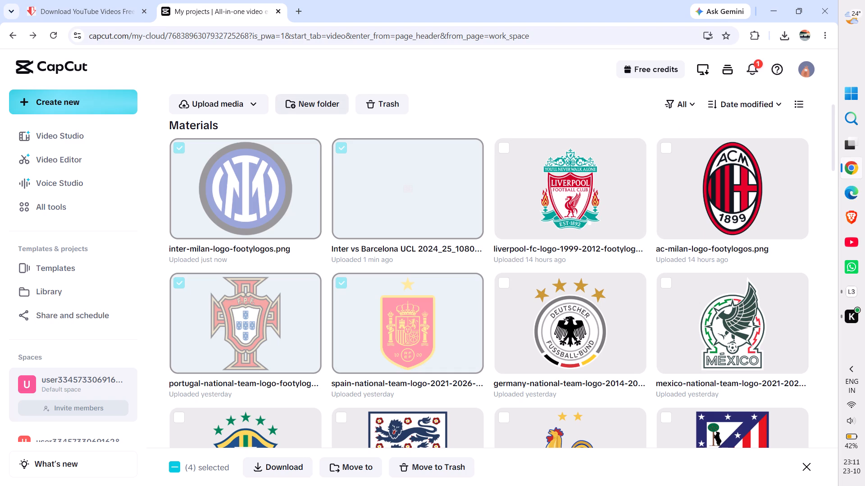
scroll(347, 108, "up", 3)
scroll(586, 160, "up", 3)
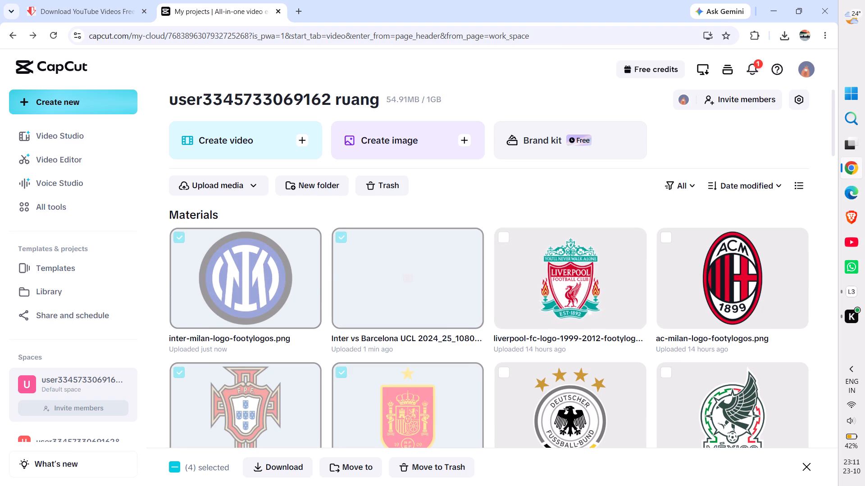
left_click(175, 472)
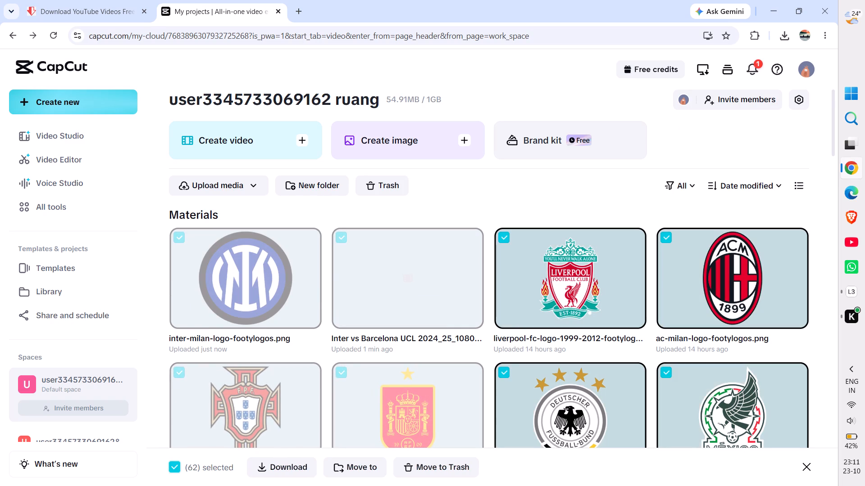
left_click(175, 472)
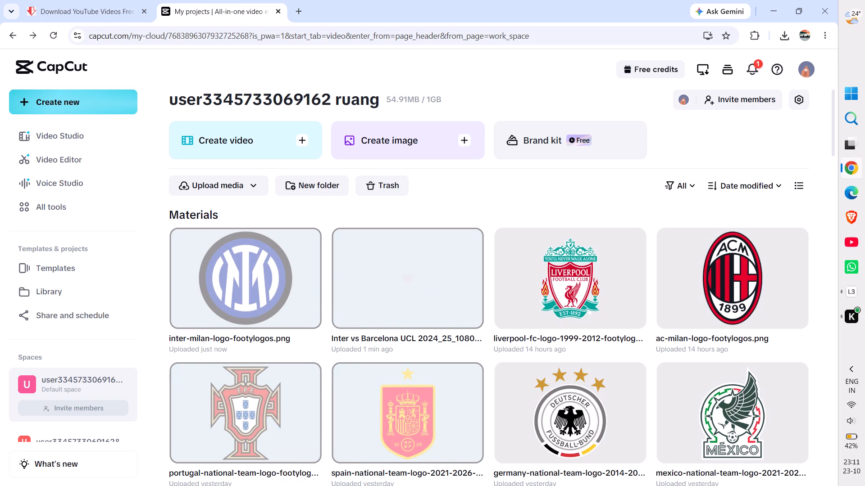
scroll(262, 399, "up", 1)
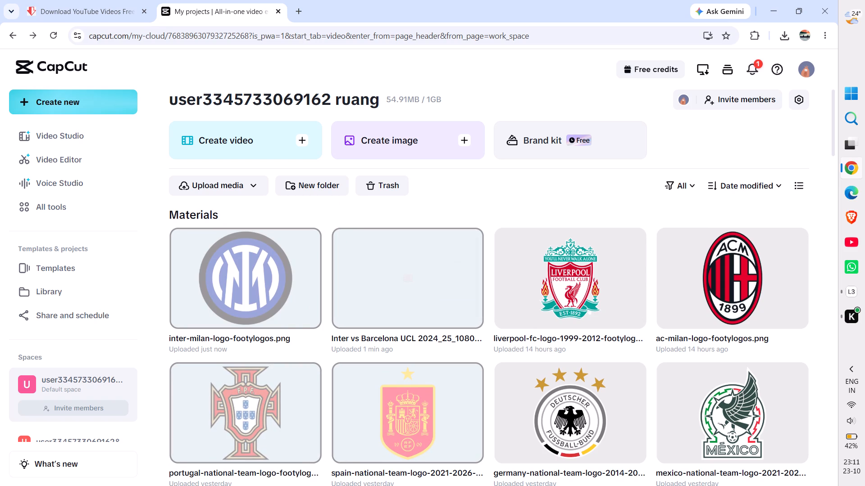
Create a new video project from the space and switch to its editor.
left_click(465, 196)
left_click(294, 144)
left_click(240, 4)
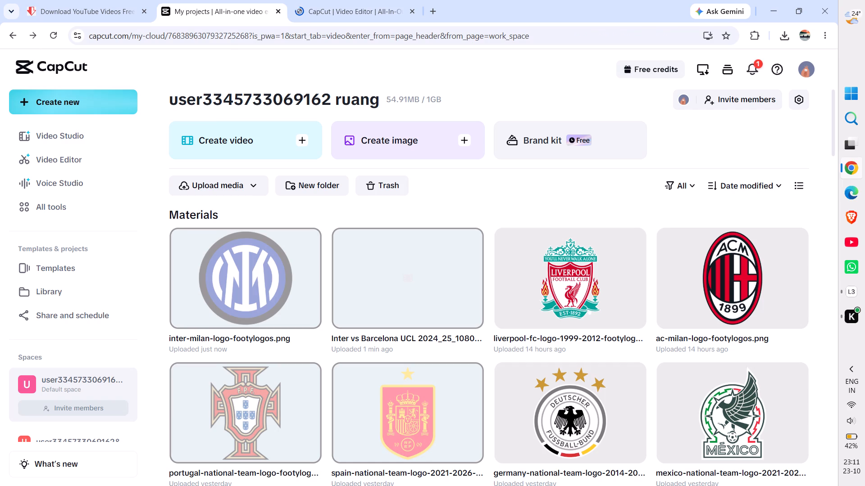
left_click(440, 198)
left_click(366, 2)
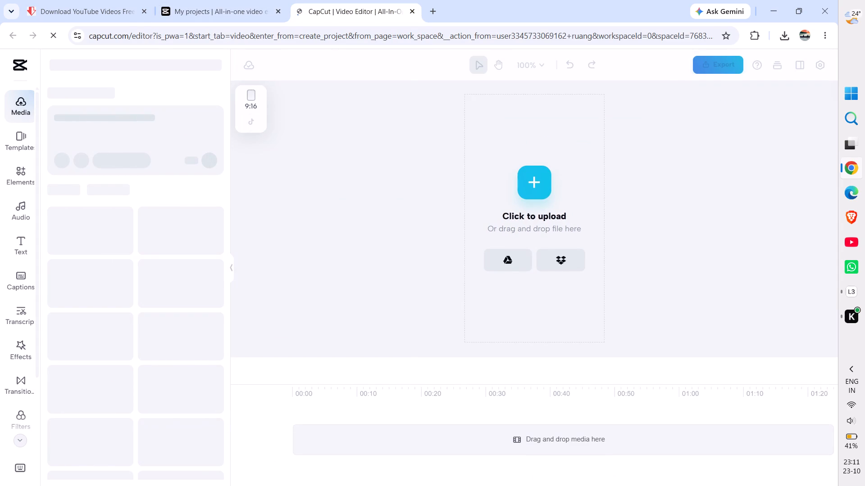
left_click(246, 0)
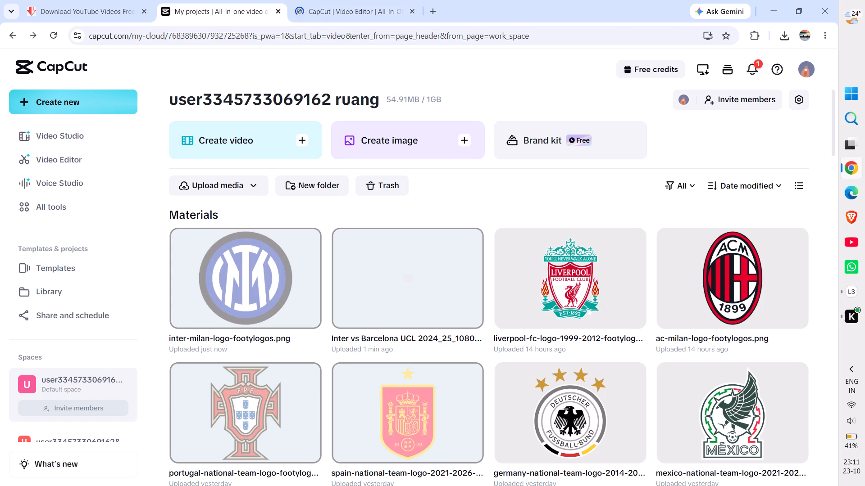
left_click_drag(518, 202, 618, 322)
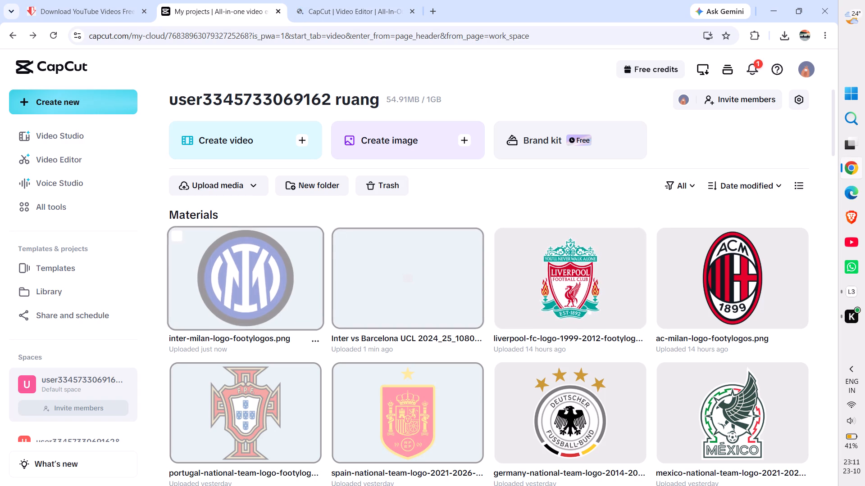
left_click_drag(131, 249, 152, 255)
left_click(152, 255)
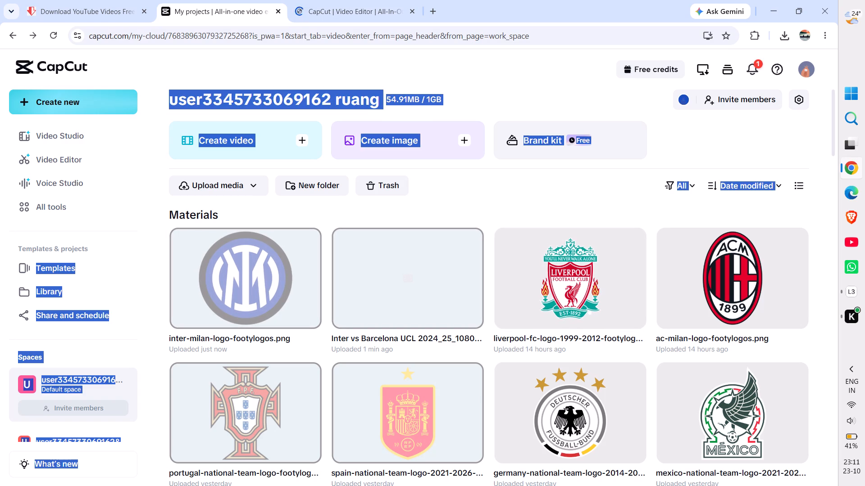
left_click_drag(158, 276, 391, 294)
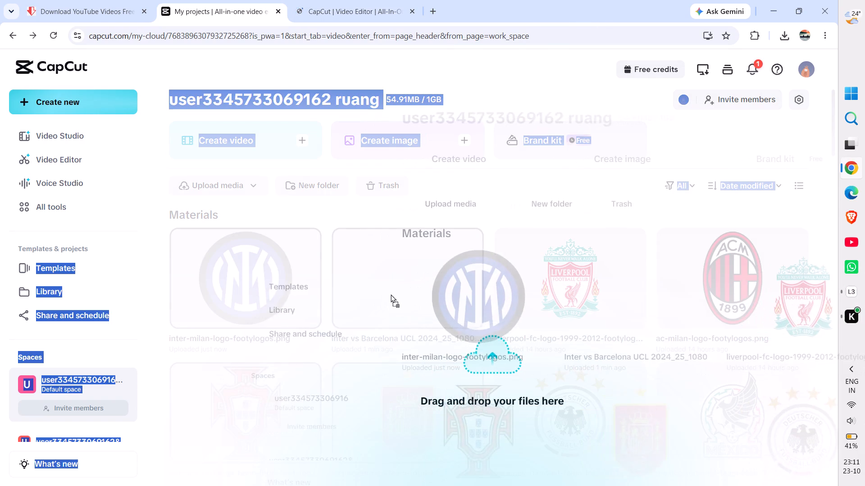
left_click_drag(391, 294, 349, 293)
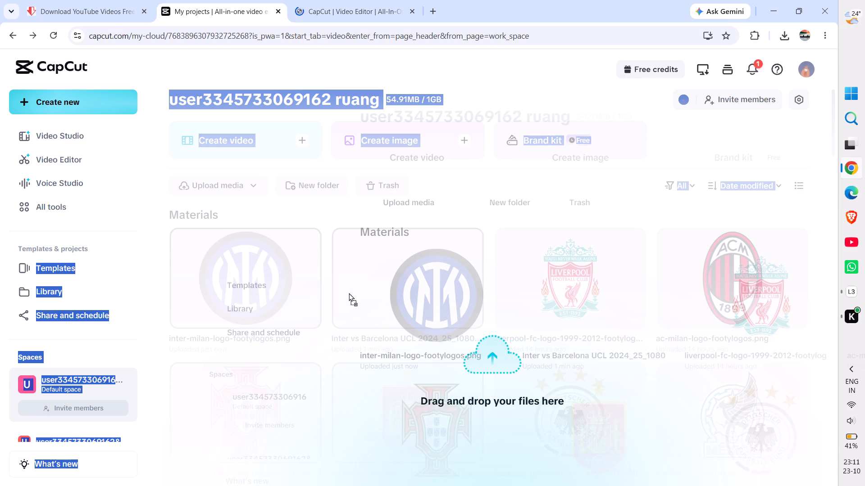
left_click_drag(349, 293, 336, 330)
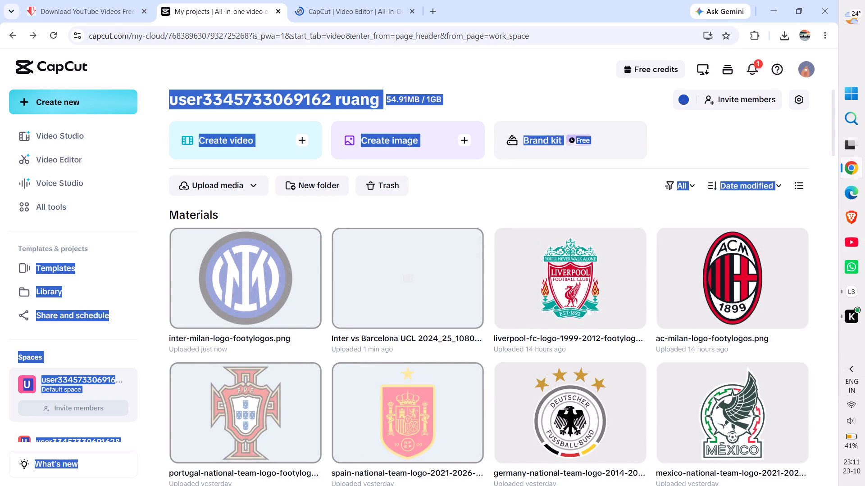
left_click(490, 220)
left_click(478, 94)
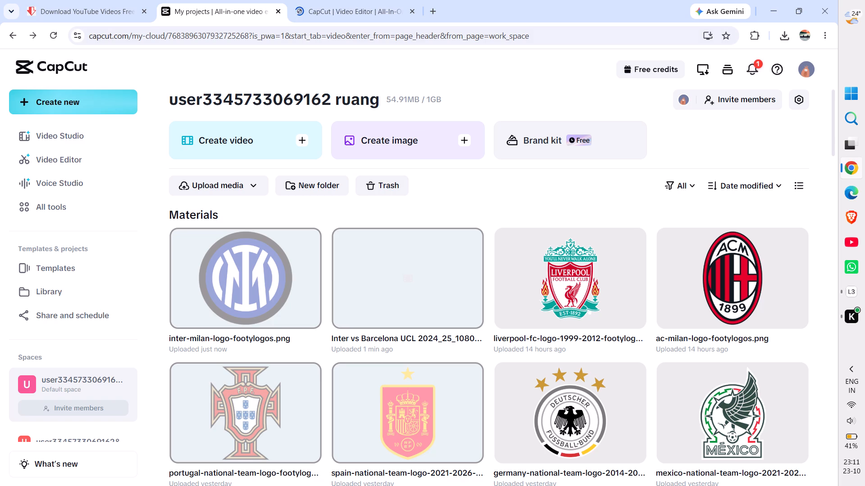
Place the uploaded Inter vs Barcelona UCL 2024_25_1080p.mp4 clip at the start of the new project's empty timeline.
left_click(347, 0)
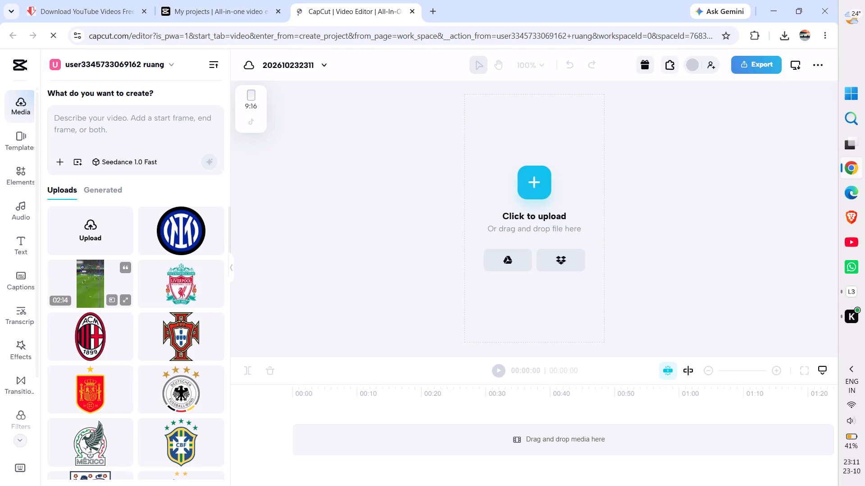
left_click_drag(86, 273, 333, 426)
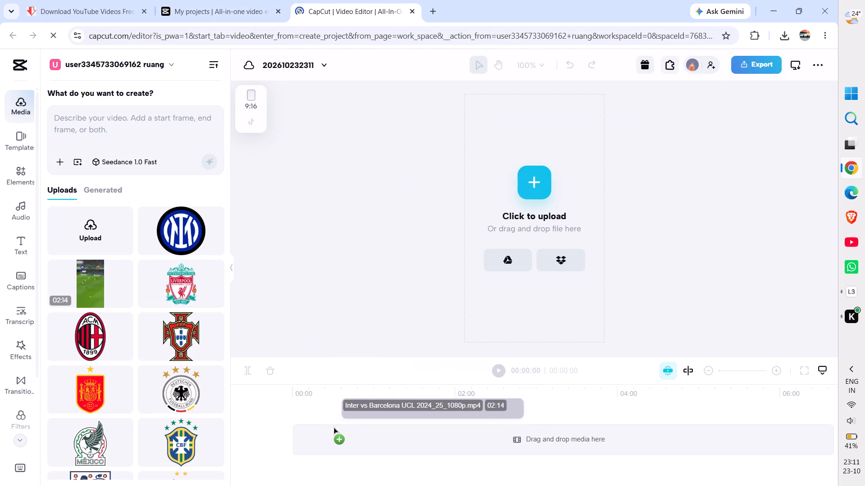
left_click_drag(333, 426, 318, 443)
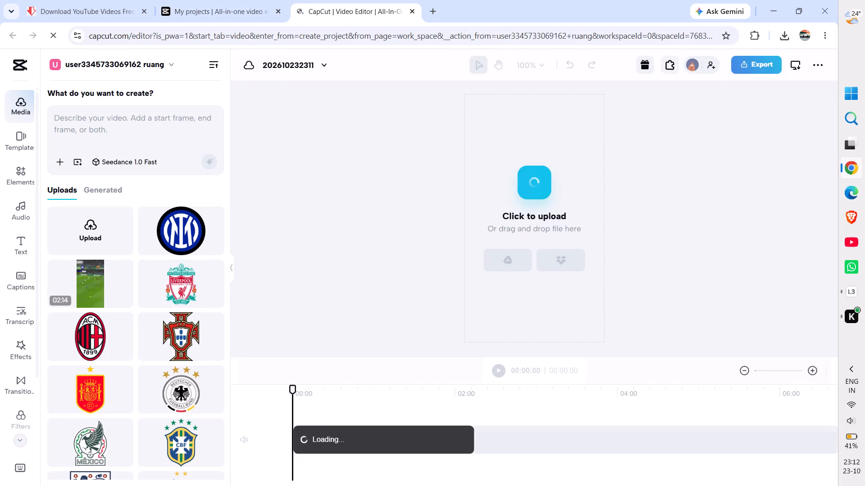
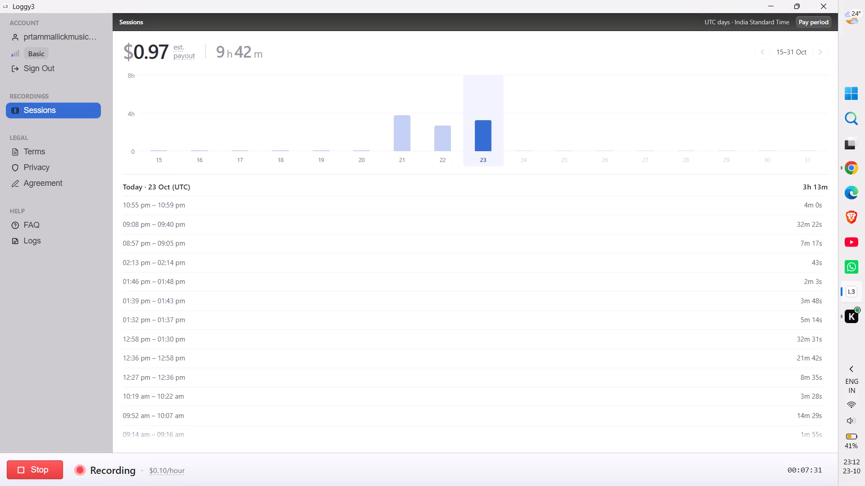
Play the opening seconds of the Inter vs Barcelona clip with the material panel hidden.
left_click(850, 292)
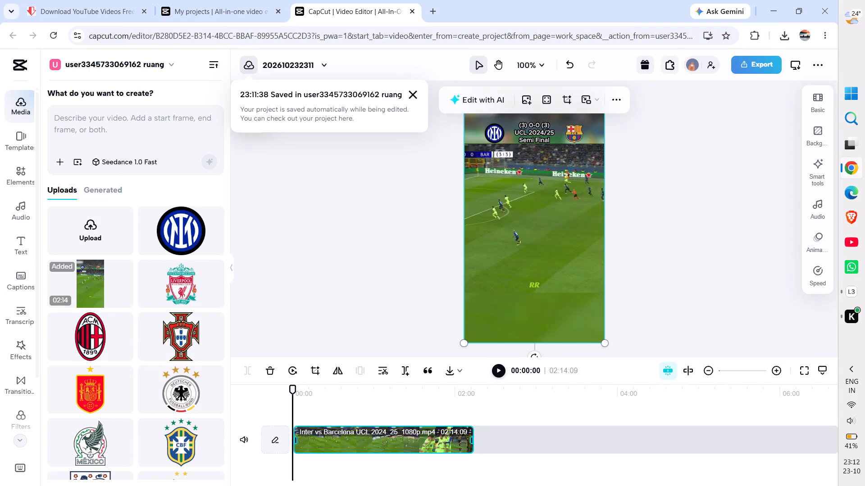
left_click(419, 234)
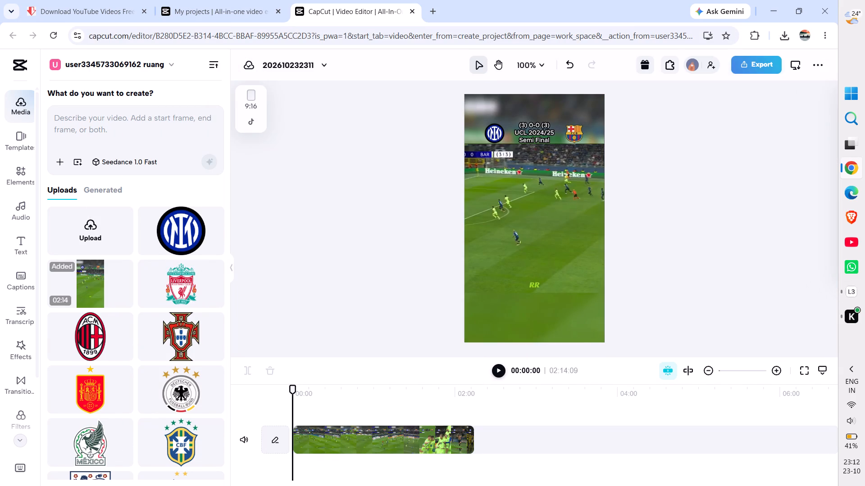
key("space")
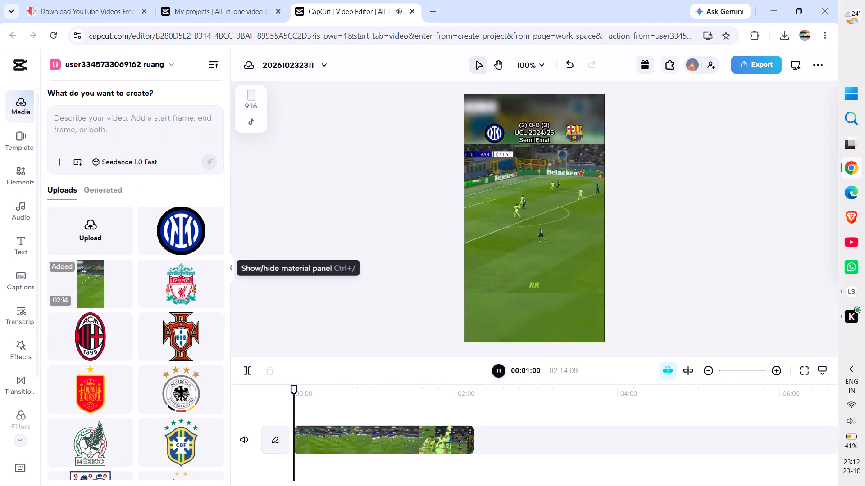
left_click(231, 269)
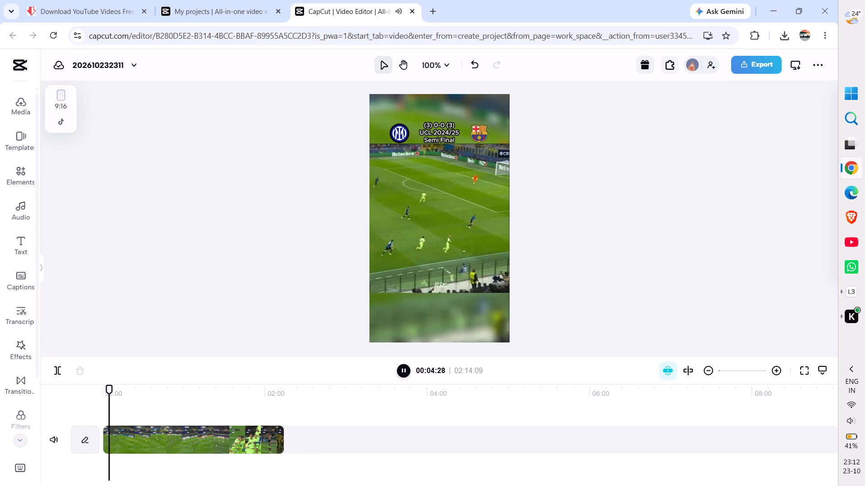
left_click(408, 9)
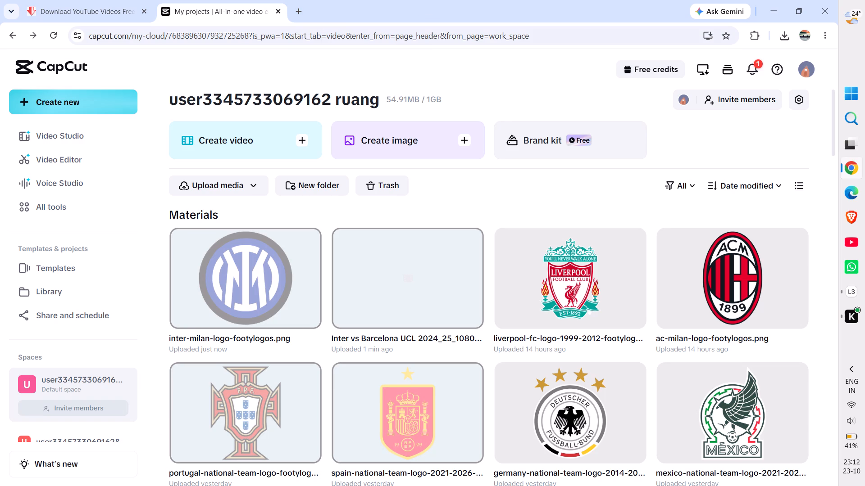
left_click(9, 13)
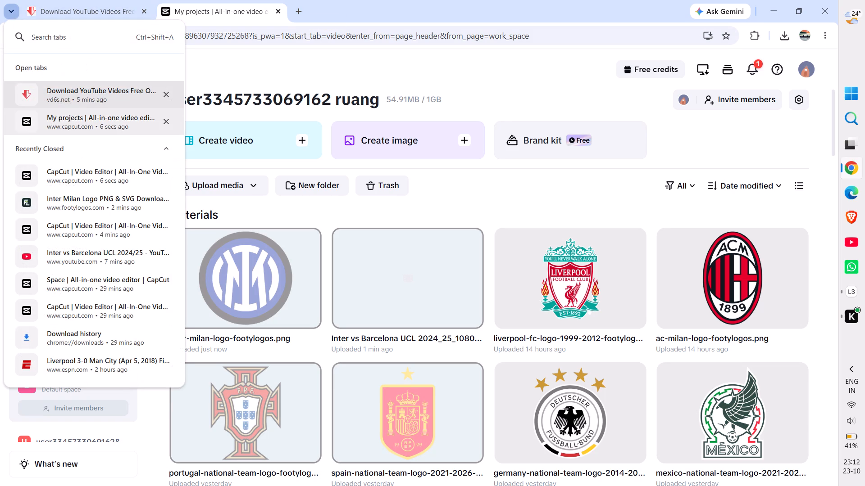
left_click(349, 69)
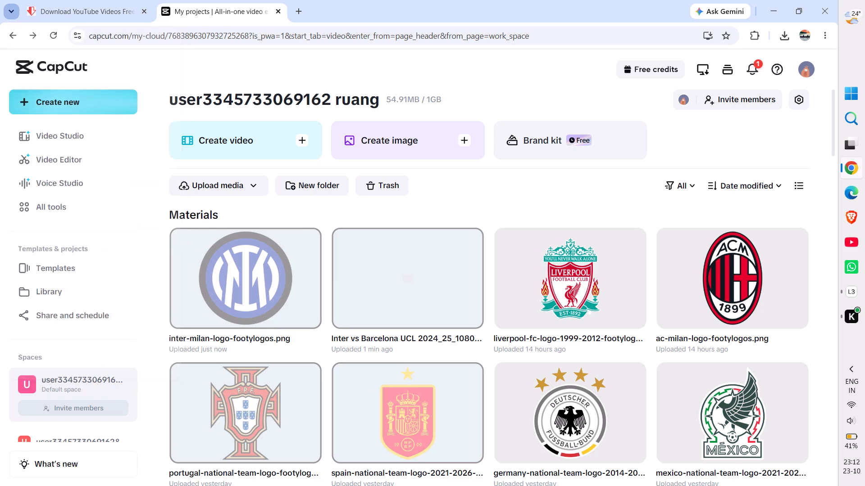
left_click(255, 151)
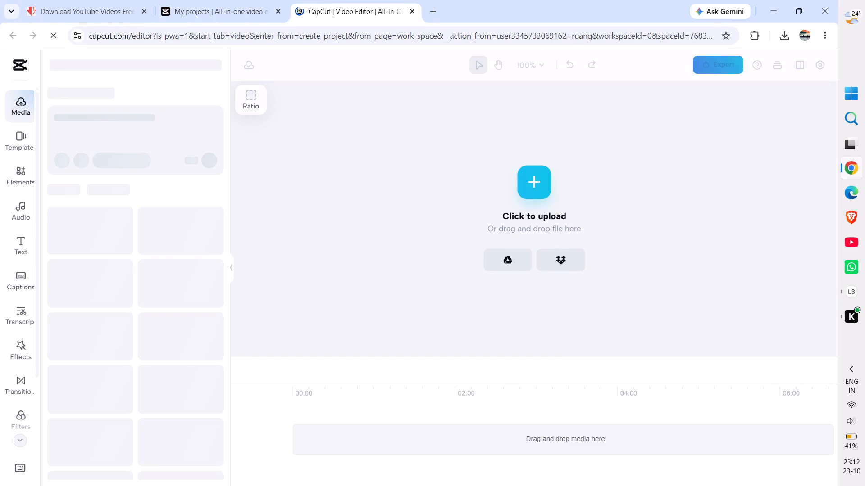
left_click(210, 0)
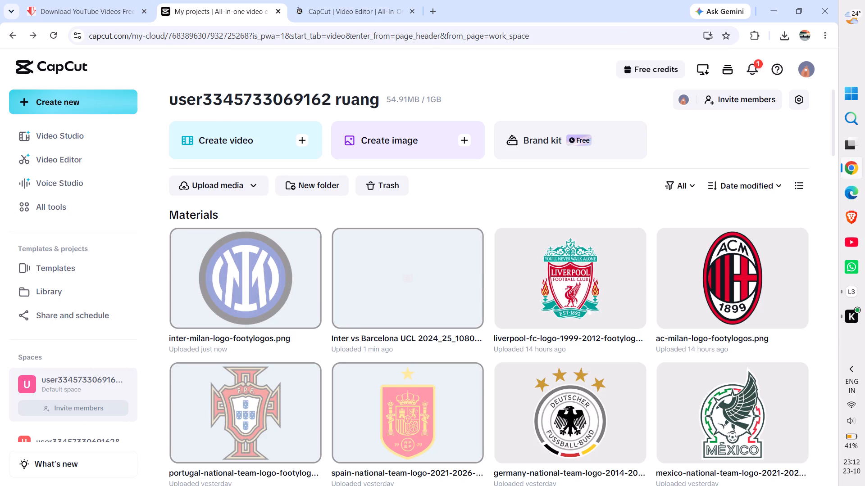
Refresh the space page and close the YouTube downloader and blank editor tabs.
left_click(53, 35)
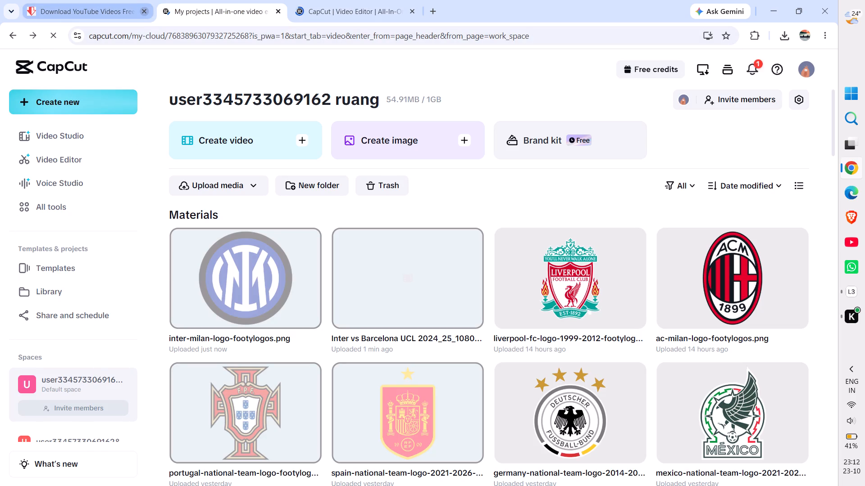
left_click(144, 10)
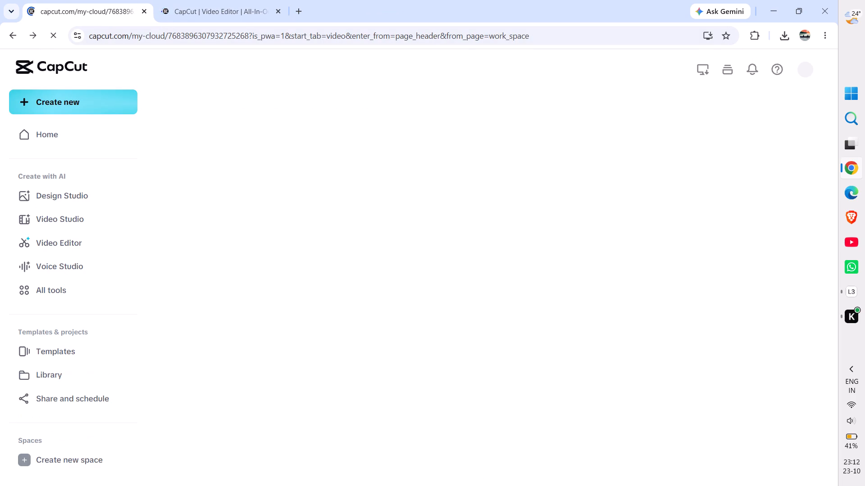
left_click(280, 11)
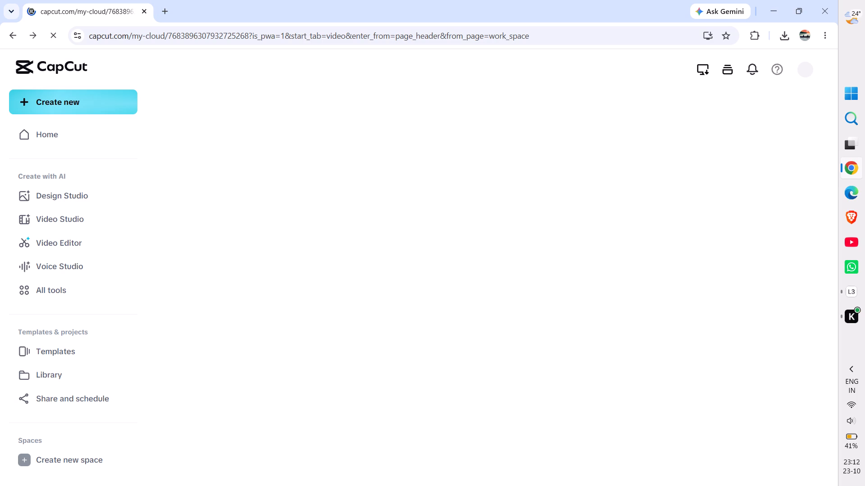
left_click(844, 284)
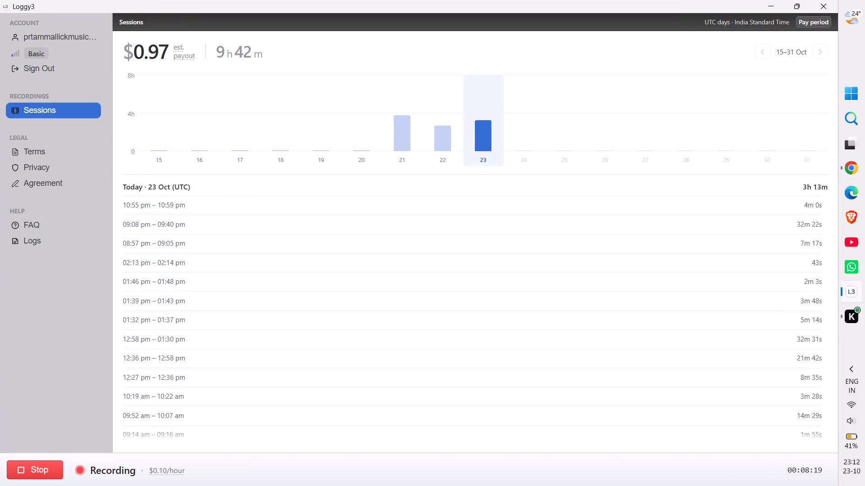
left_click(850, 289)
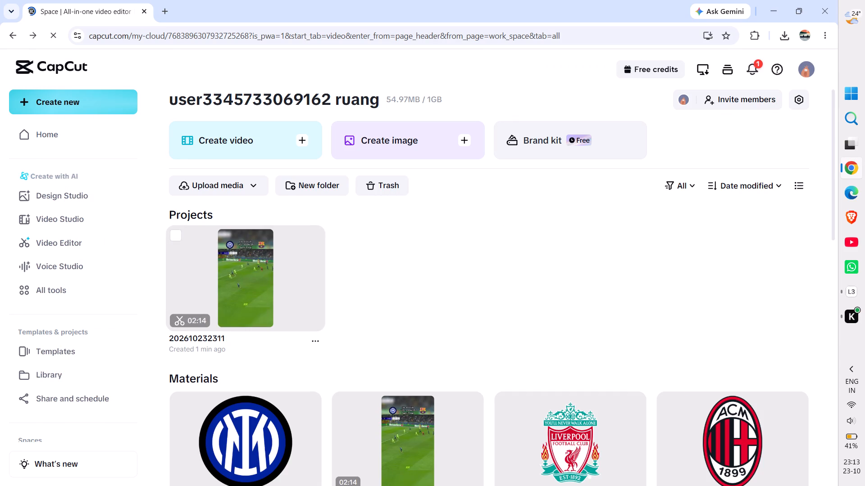
double_click(260, 272)
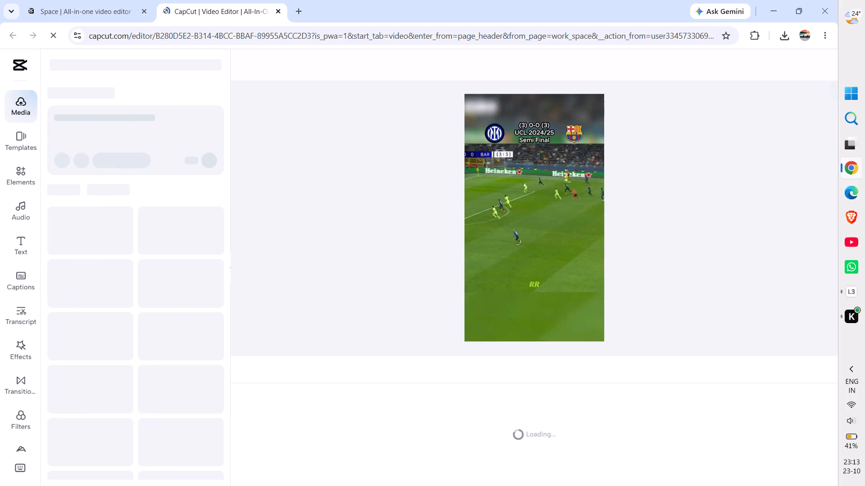
Search the web in a new tab for "ucl 20024/25 semi final inter vs barca", checking the teams in the open project.
left_click(302, 6)
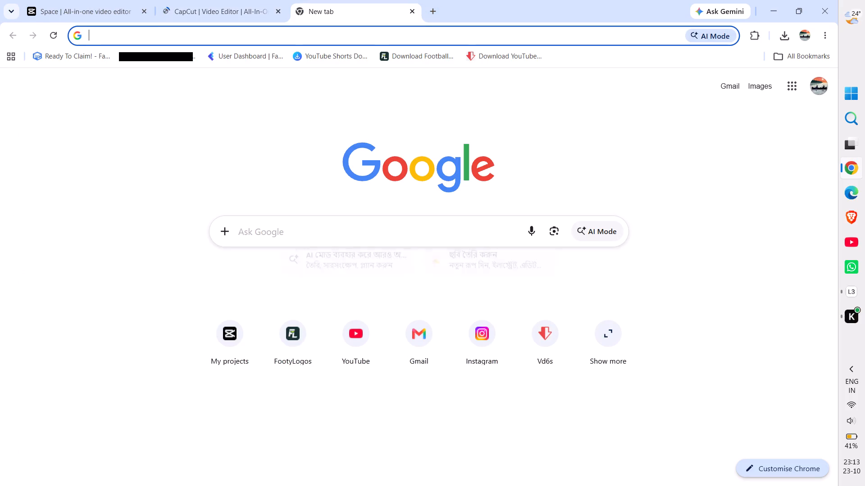
type("ucl")
key("space")
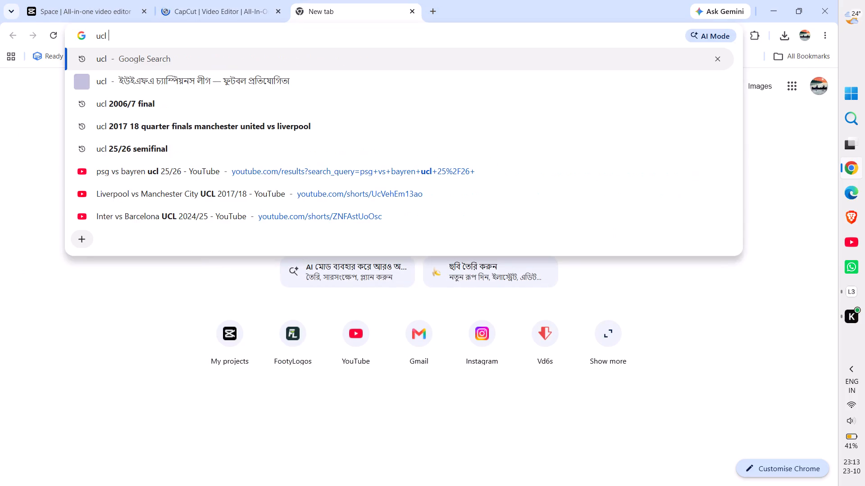
key("2")
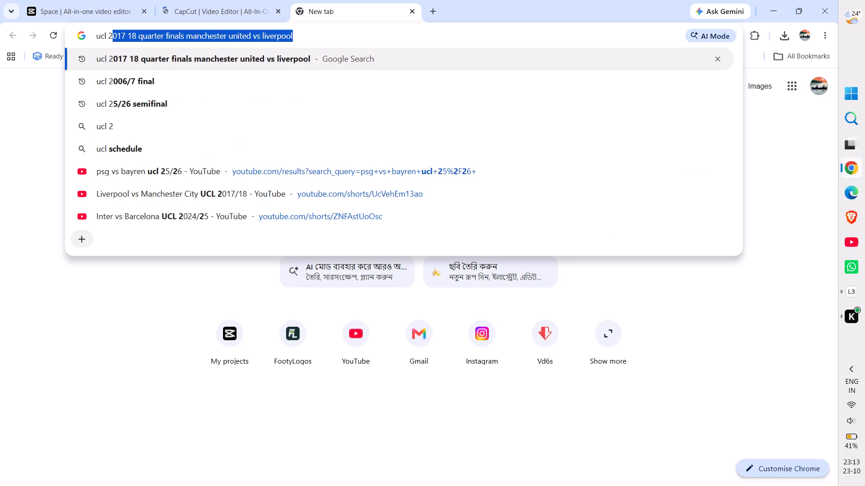
type("00")
key("BackSpace")
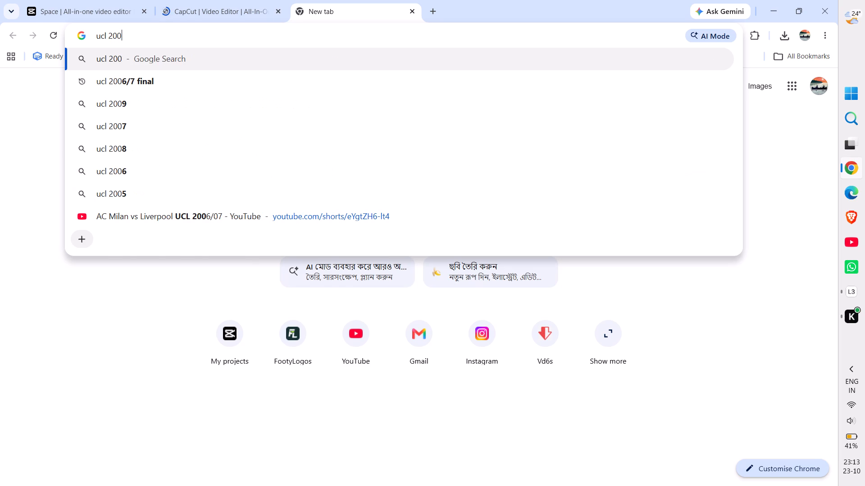
type("24/25")
key("space")
type("semi final")
key("space")
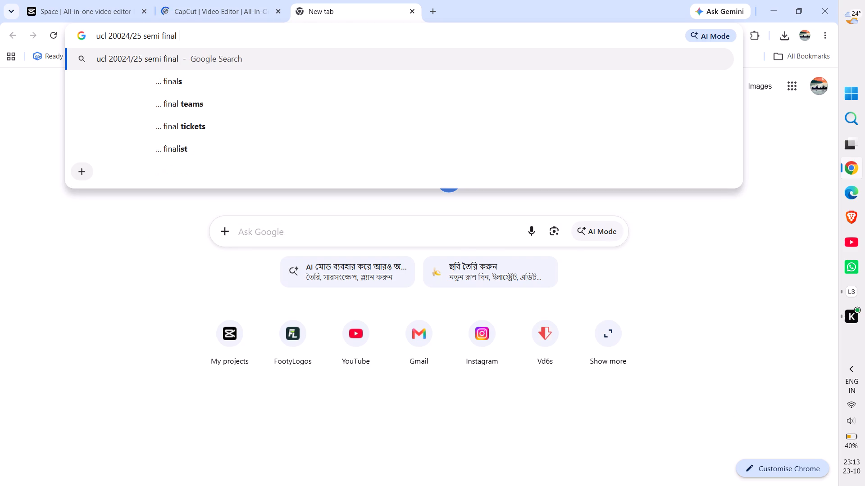
left_click(174, 0)
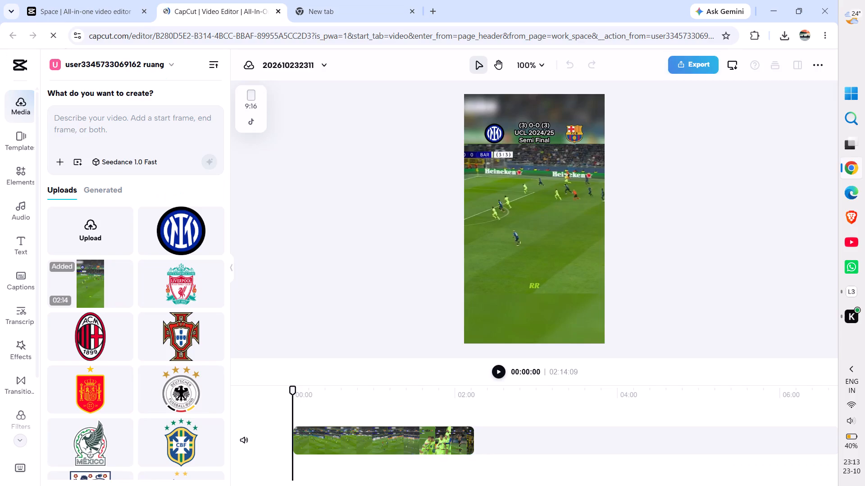
left_click(362, 5)
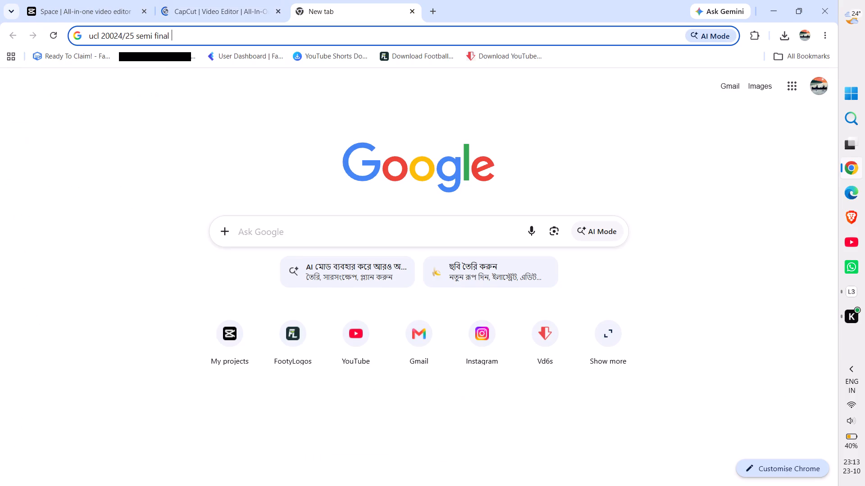
type("inter vs barca")
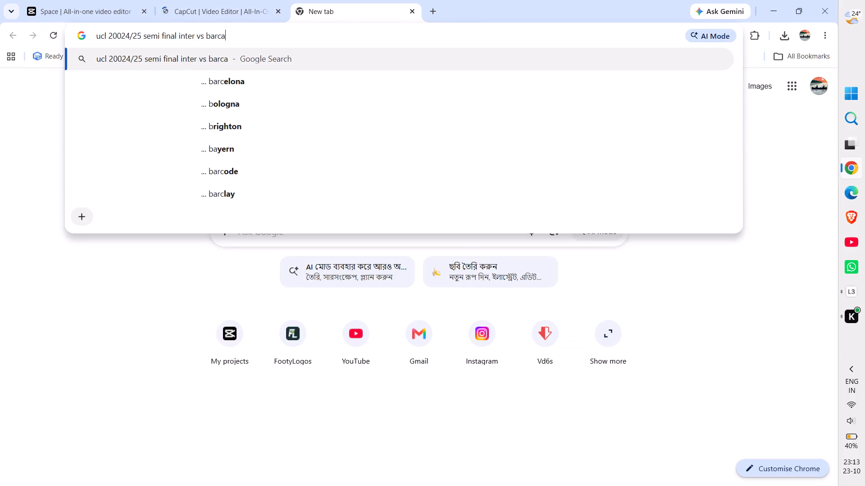
key("Return")
Compare the match summary in the search results with the score and teams shown in the open project.
left_click(197, 1)
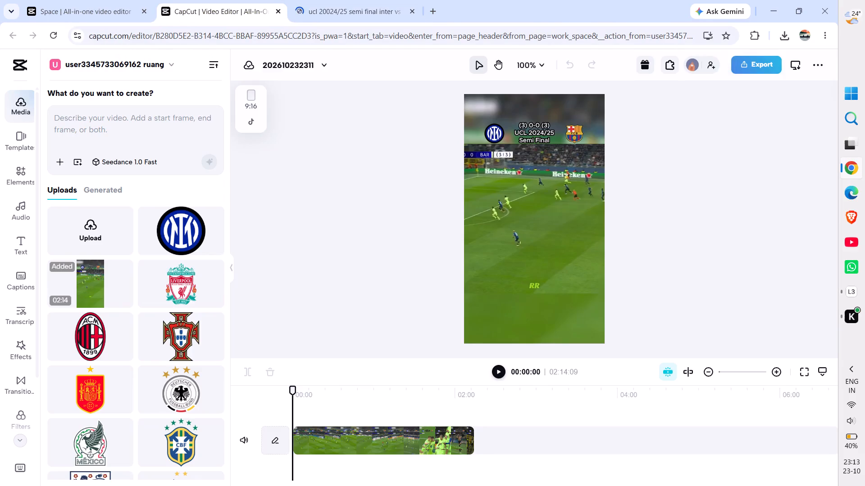
left_click(359, 0)
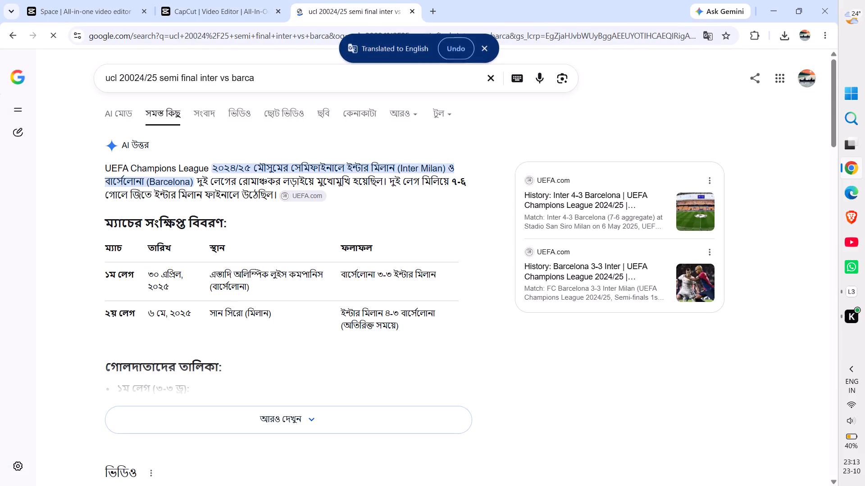
scroll(337, 265, "down", 2)
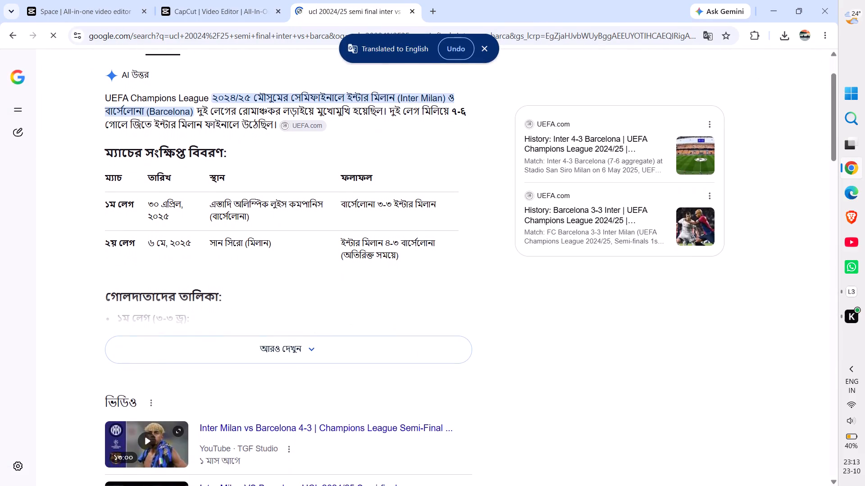
scroll(337, 265, "down", 1)
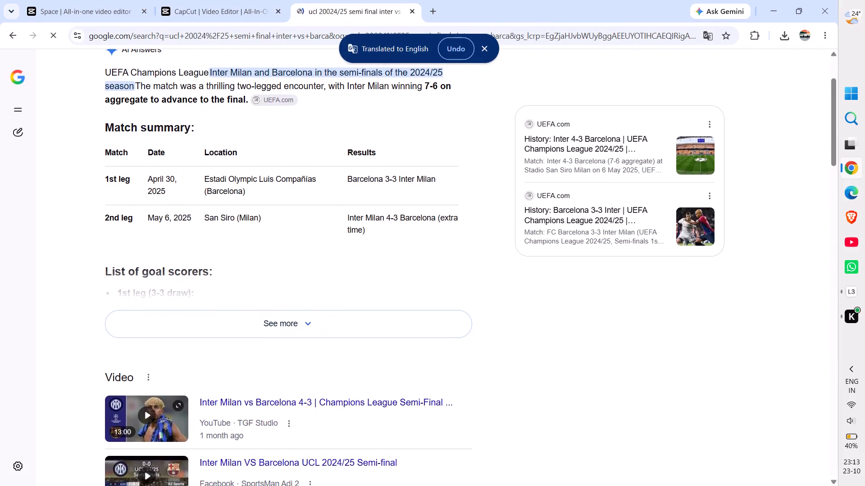
scroll(337, 265, "down", 1)
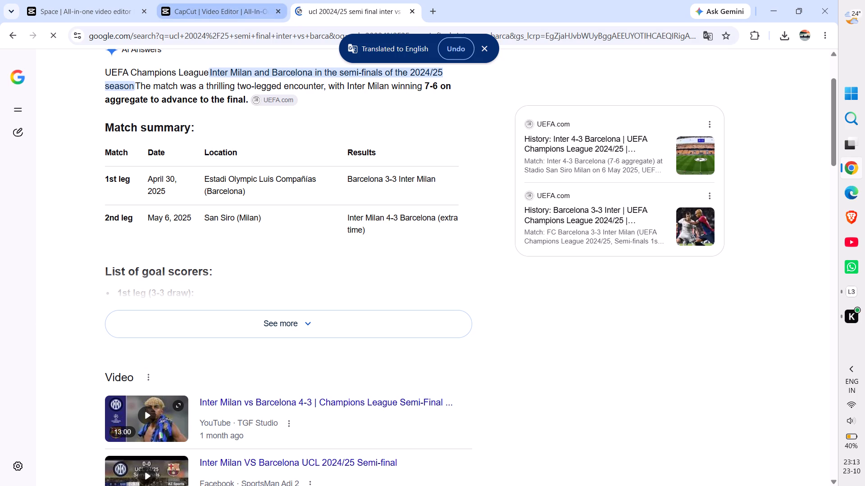
left_click(223, 4)
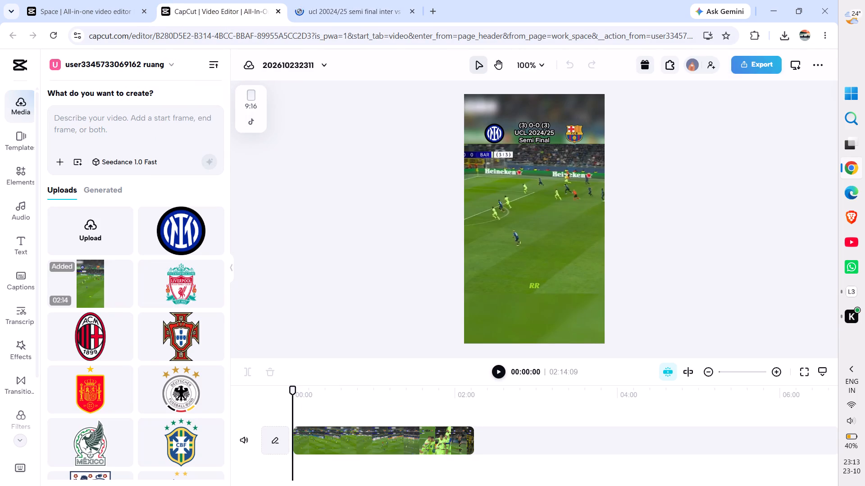
left_click(342, 2)
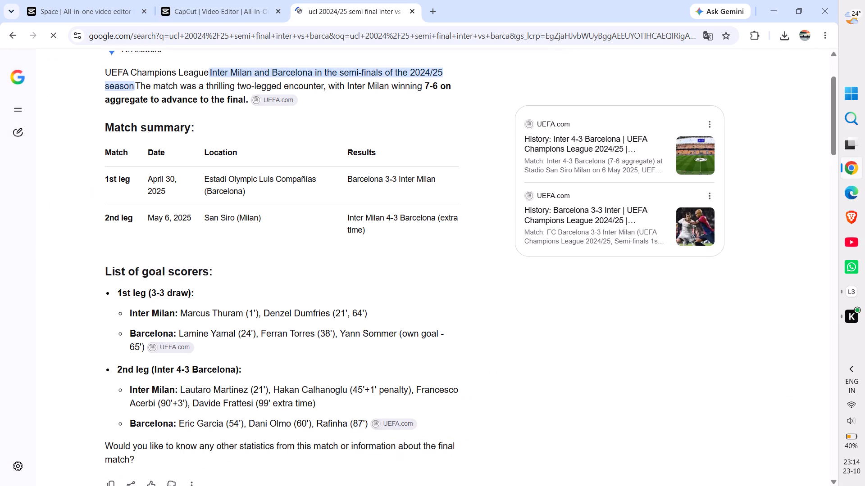
Examine the goal scorers, videos and match pages in the search results, and open the ESPN first-leg final score page.
scroll(308, 216, "down", 4)
scroll(308, 216, "up", 2)
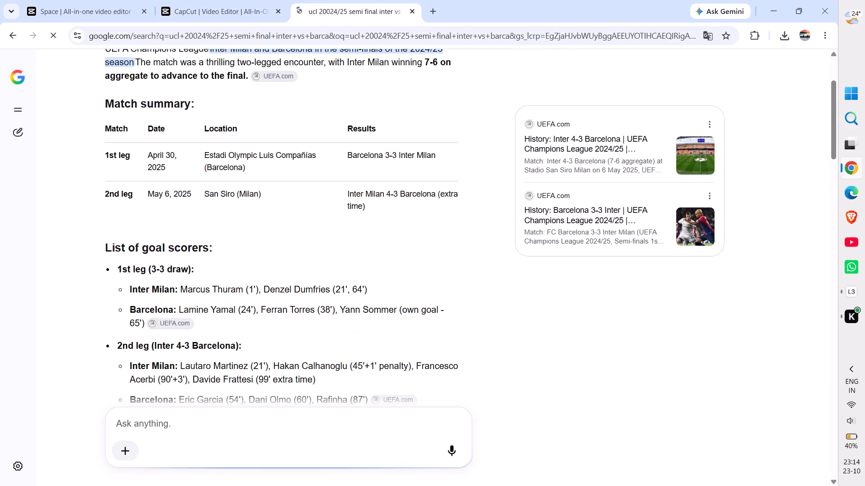
scroll(308, 216, "up", 1)
scroll(308, 216, "down", 5)
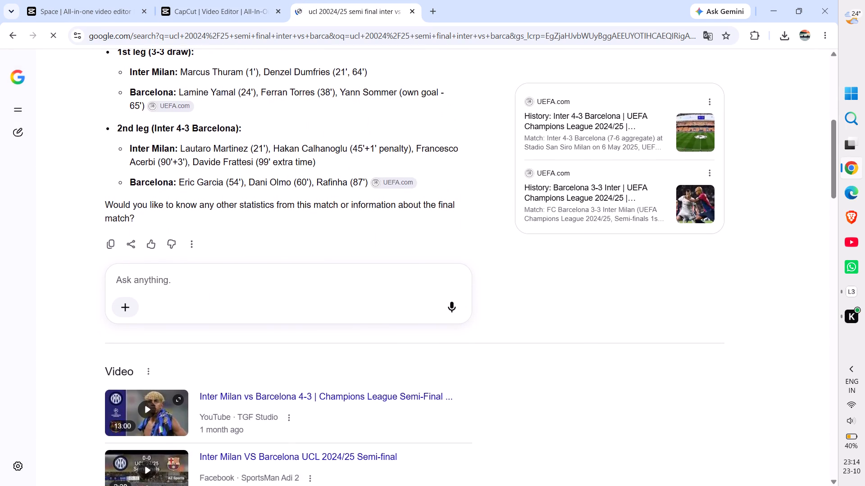
scroll(308, 216, "down", 5)
scroll(308, 216, "up", 2)
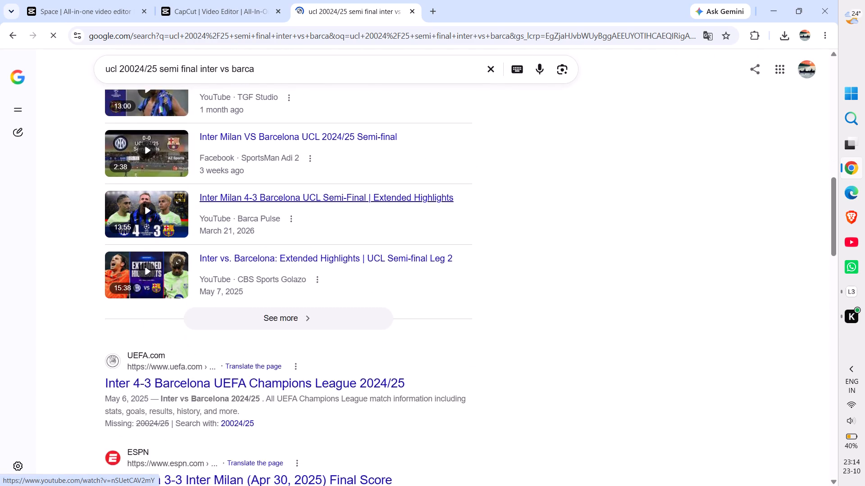
scroll(308, 216, "up", 3)
scroll(308, 216, "down", 2)
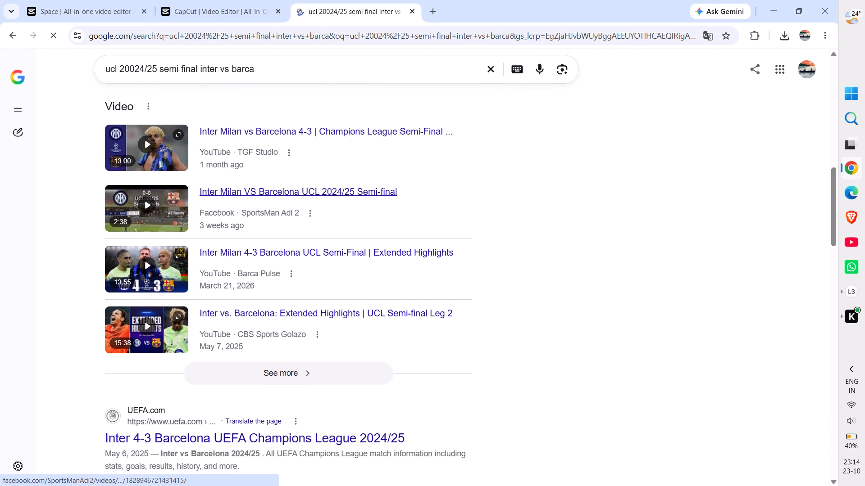
scroll(308, 216, "down", 4)
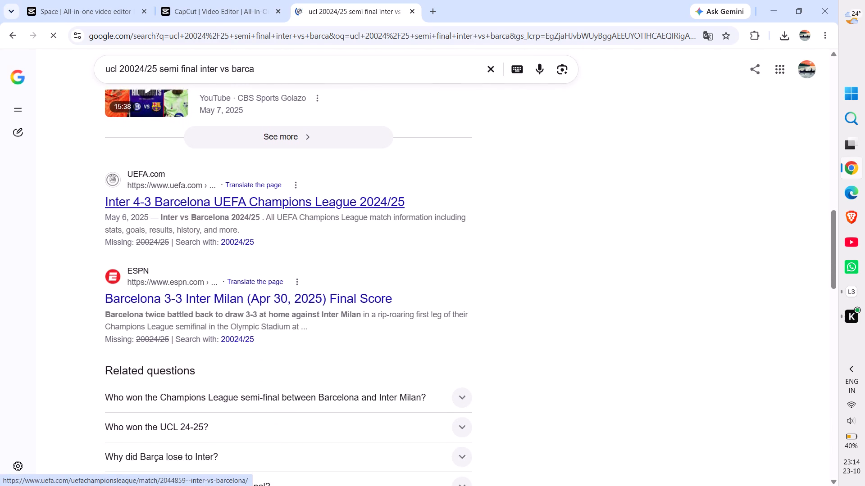
scroll(308, 216, "down", 1)
left_click(274, 251)
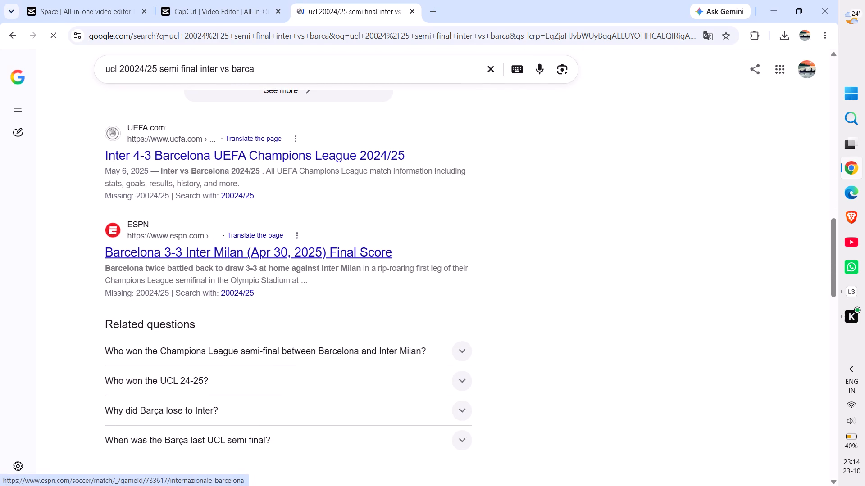
Return to the project and open the Inter vs Barcelona clip for cropping.
left_click(207, 0)
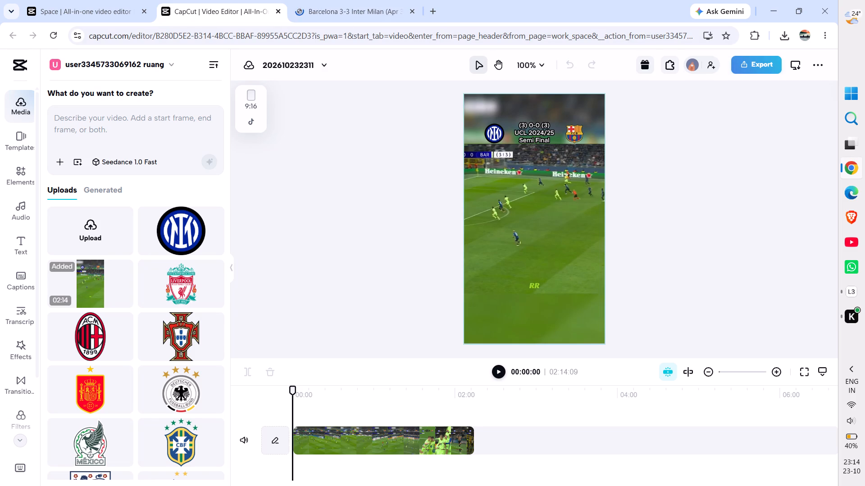
left_click(528, 214)
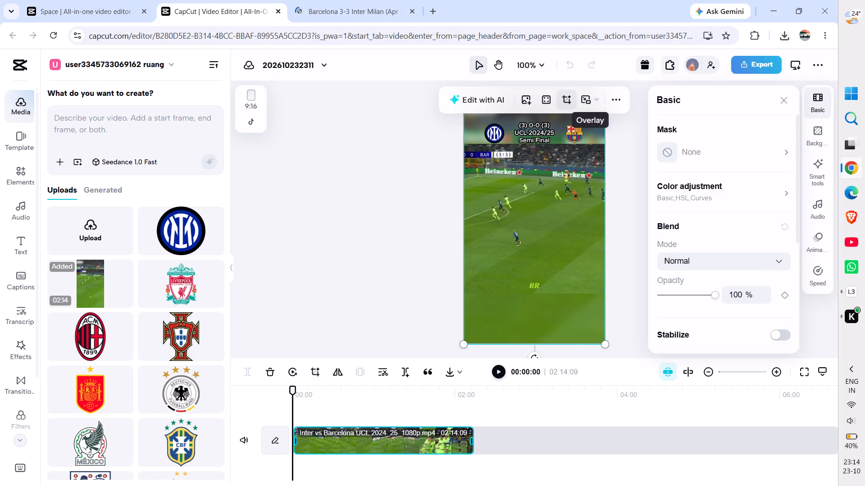
left_click(566, 102)
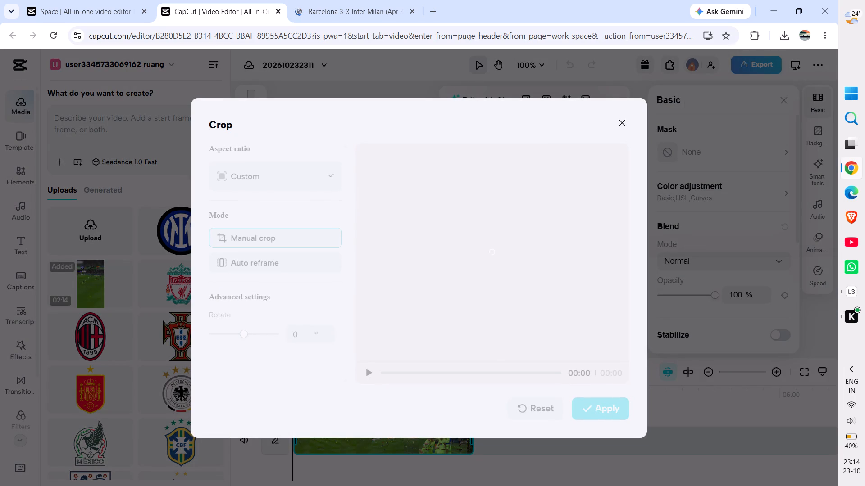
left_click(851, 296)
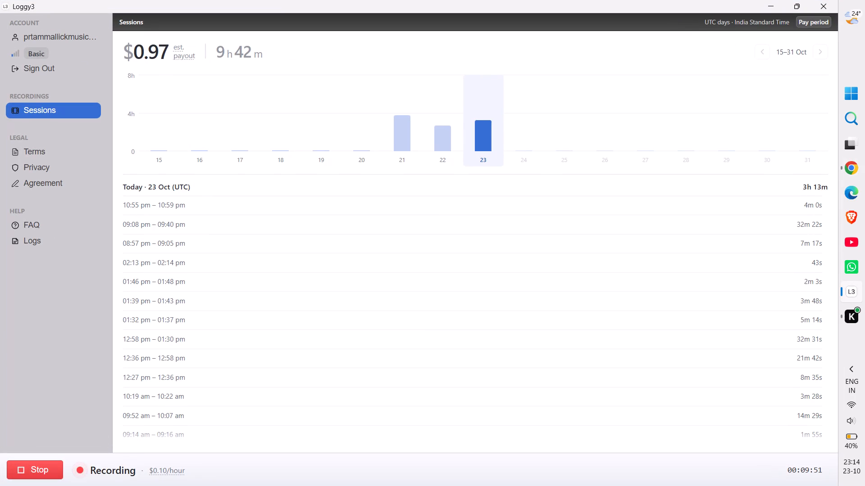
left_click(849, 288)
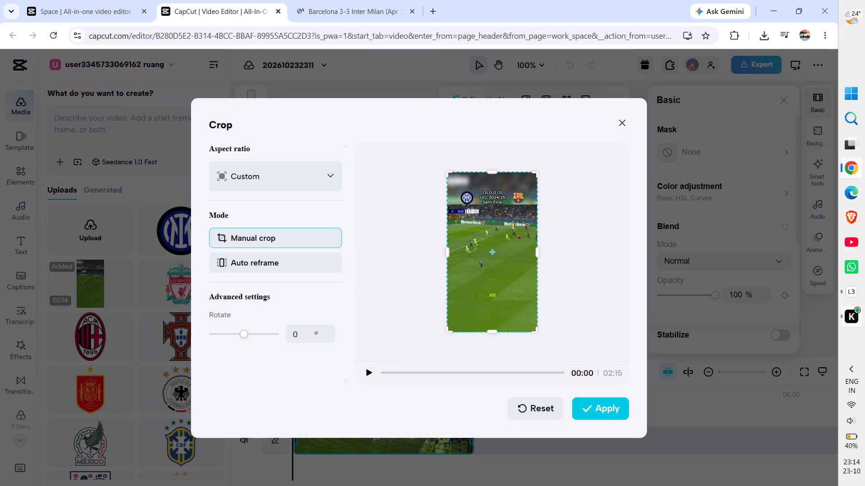
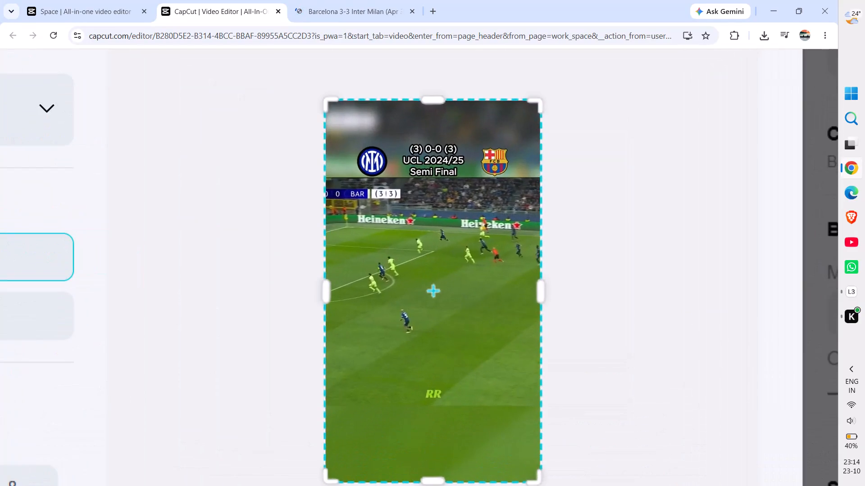
Crop the match clip from just below the logo and score header to just above the RR watermark, and apply the crop.
scroll(535, 224, "right", 1)
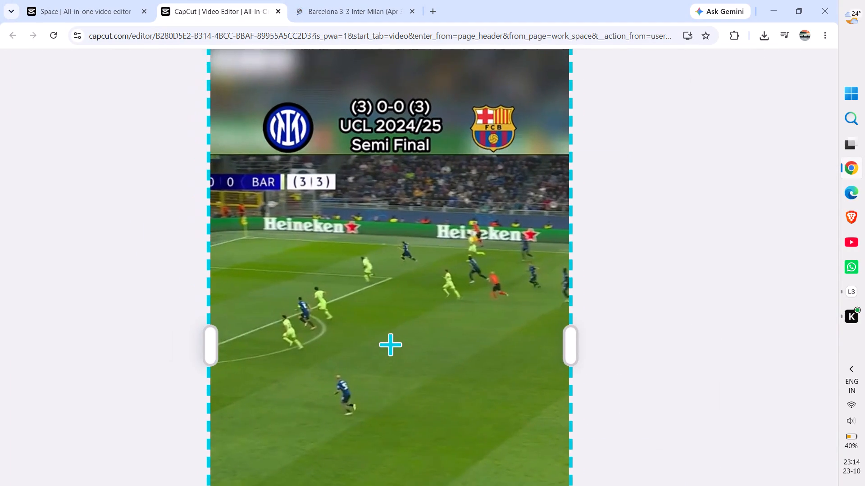
scroll(535, 224, "right", 1)
scroll(535, 224, "up", 1)
left_click_drag(449, 127, 460, 256)
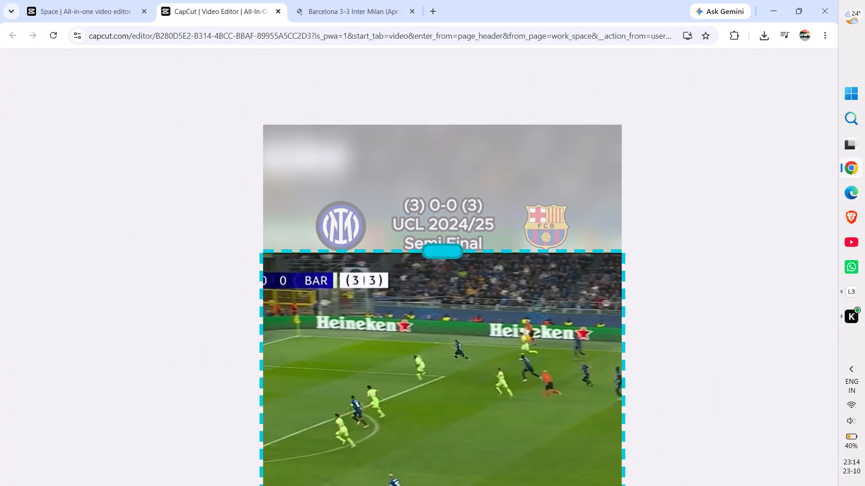
left_click_drag(460, 256, 461, 255)
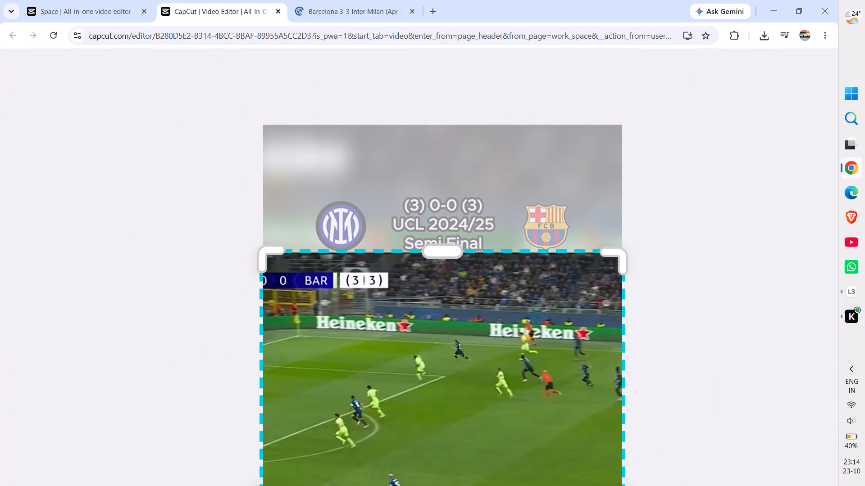
scroll(687, 231, "down", 5)
scroll(687, 231, "right", 1)
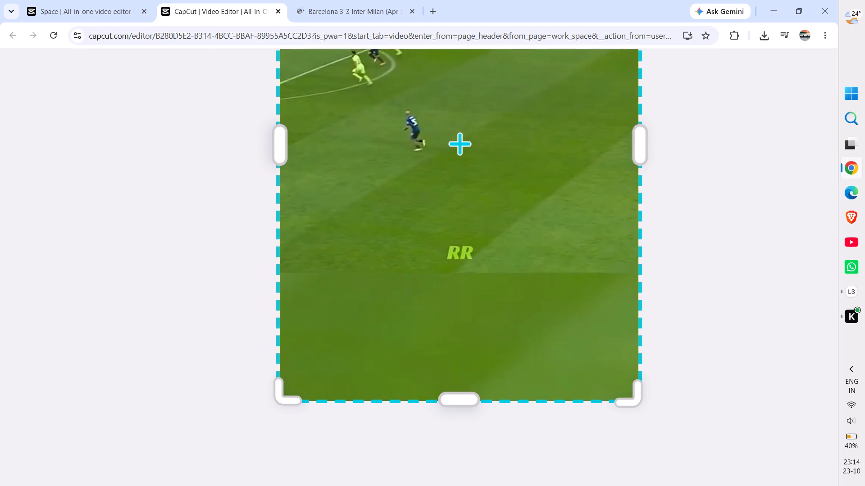
left_click_drag(460, 404, 482, 243)
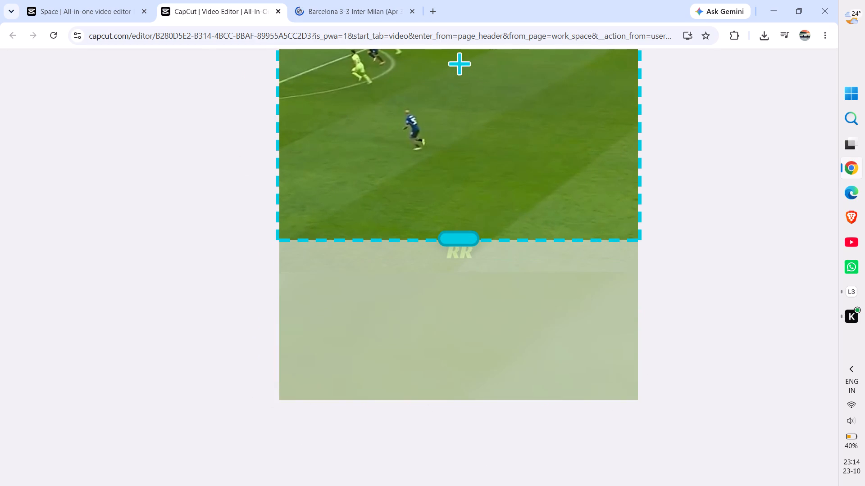
left_click_drag(482, 243, 482, 247)
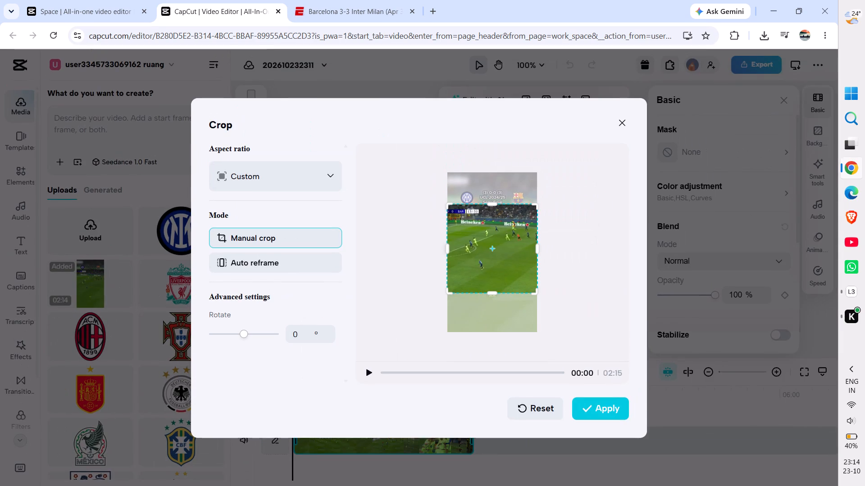
left_click(607, 405)
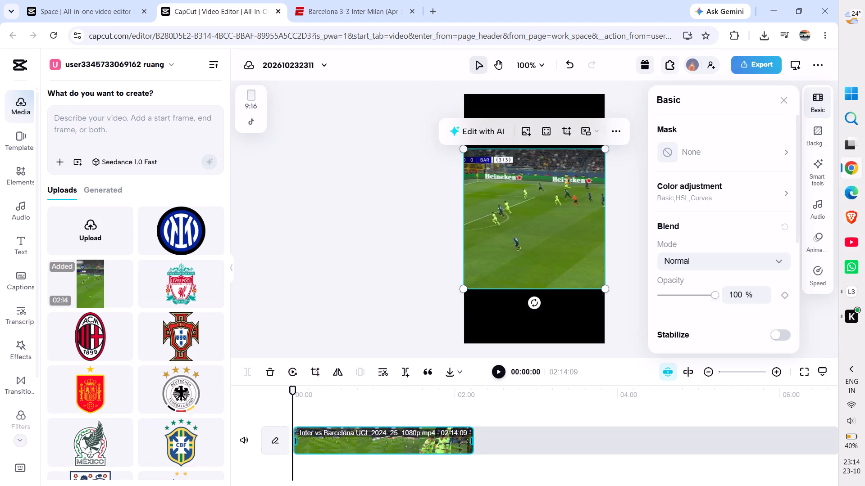
left_click(364, 263)
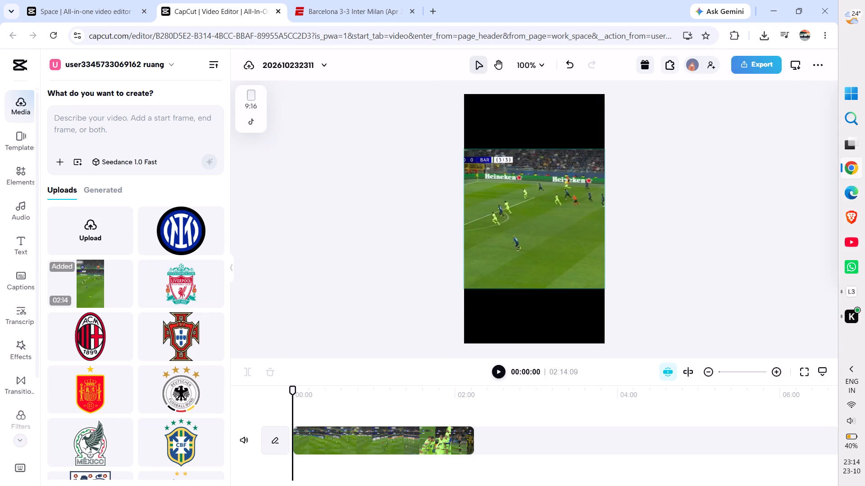
Try the Lighten, Darken and Fade curves presets on the cropped clip, and settle on the Contrast preset.
left_click(515, 198)
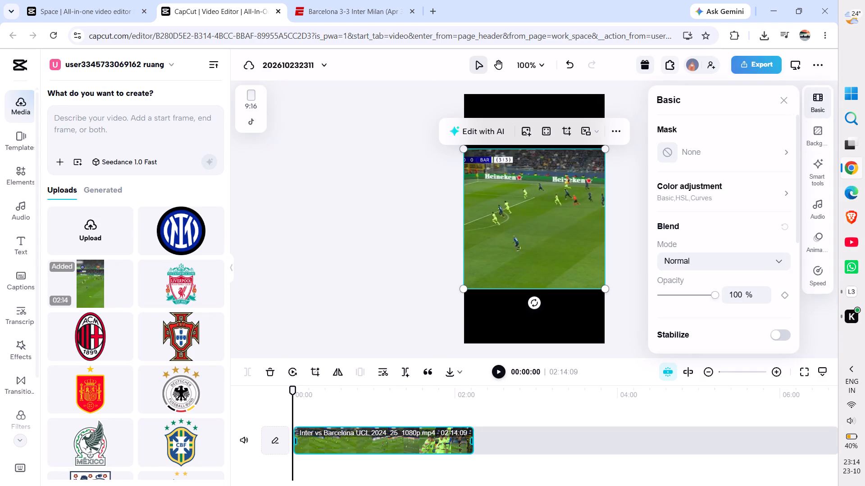
left_click(732, 190)
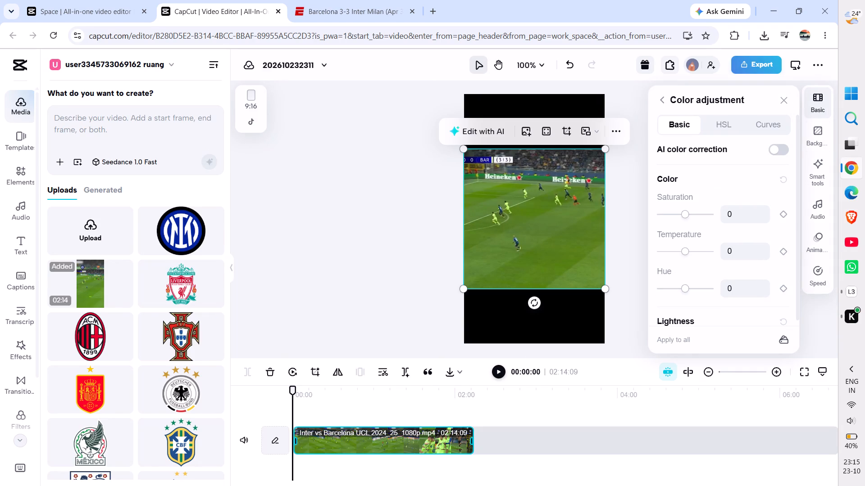
left_click(765, 129)
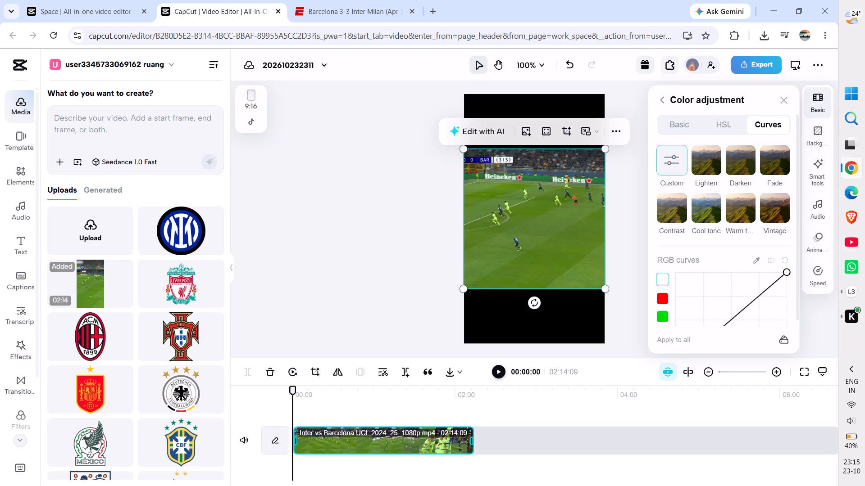
left_click(709, 161)
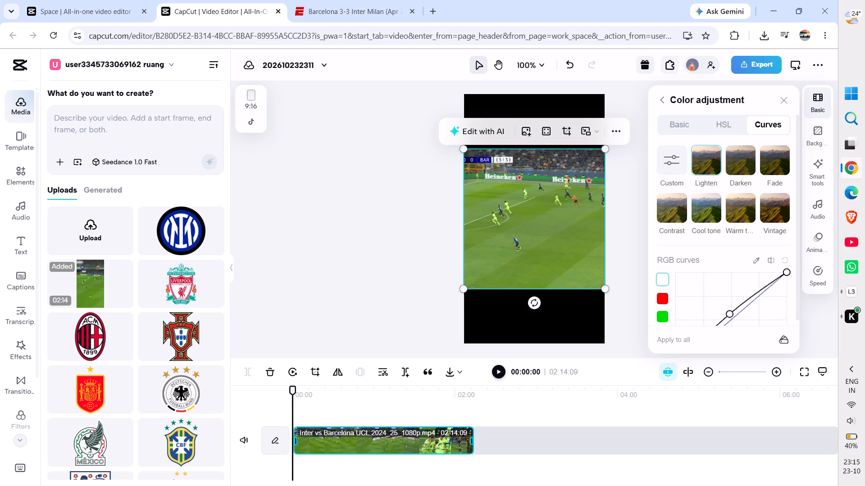
left_click(739, 169)
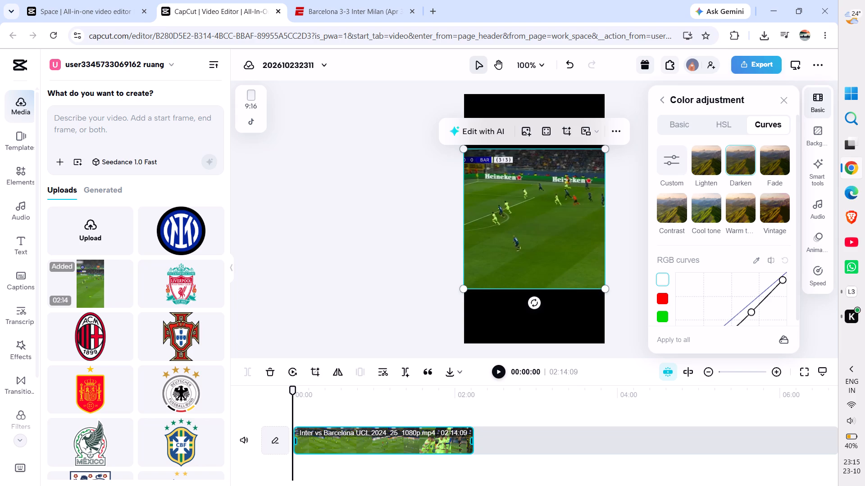
left_click(773, 171)
left_click(660, 212)
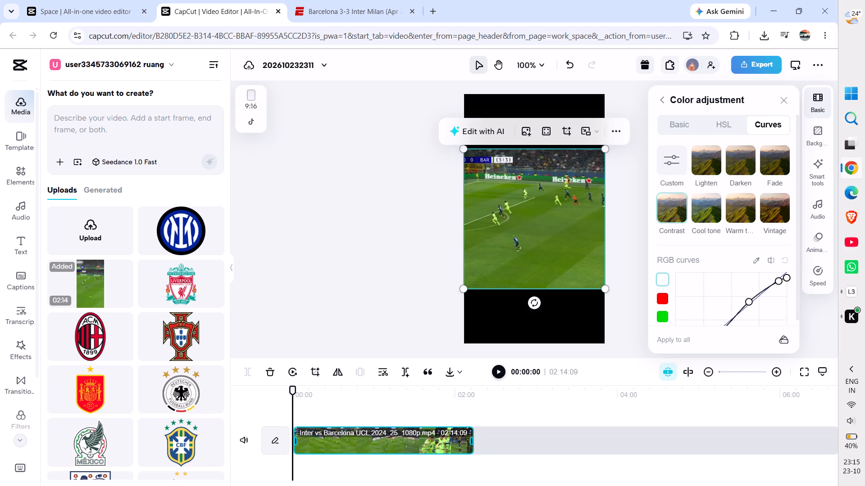
left_click(659, 96)
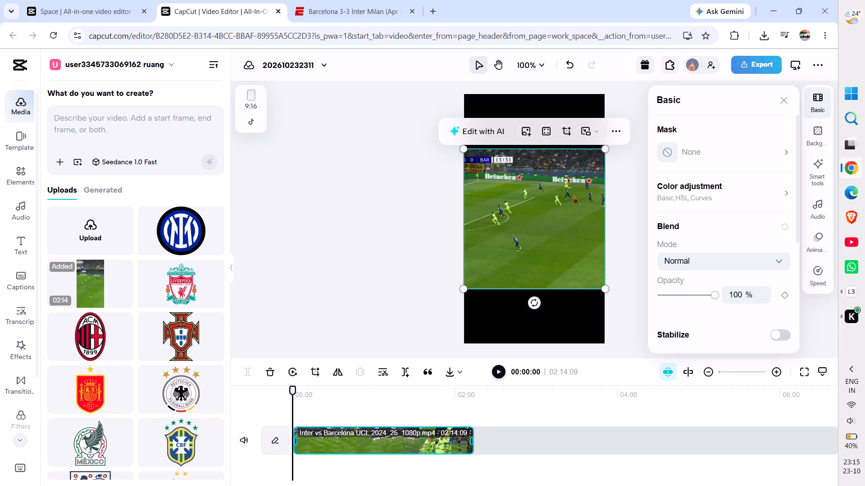
Fill the empty areas above and below the clip with a blurred background at the third blur strength.
scroll(693, 246, "down", 4)
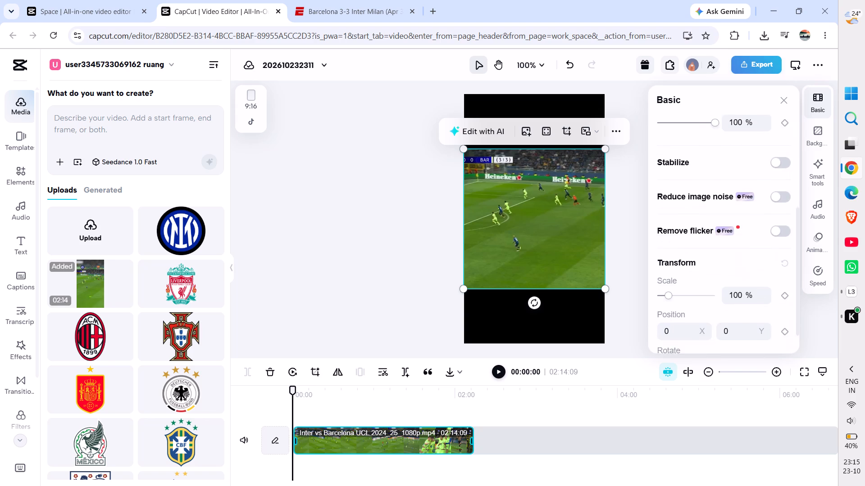
scroll(693, 246, "down", 4)
left_click(819, 136)
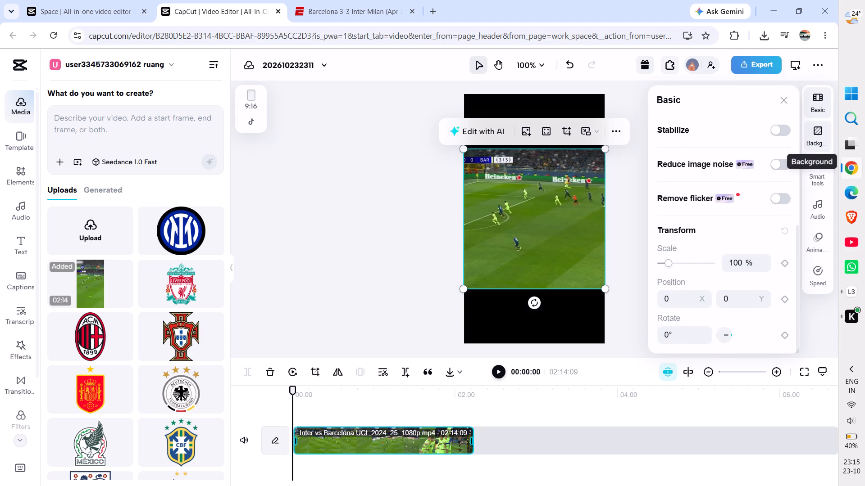
left_click(729, 126)
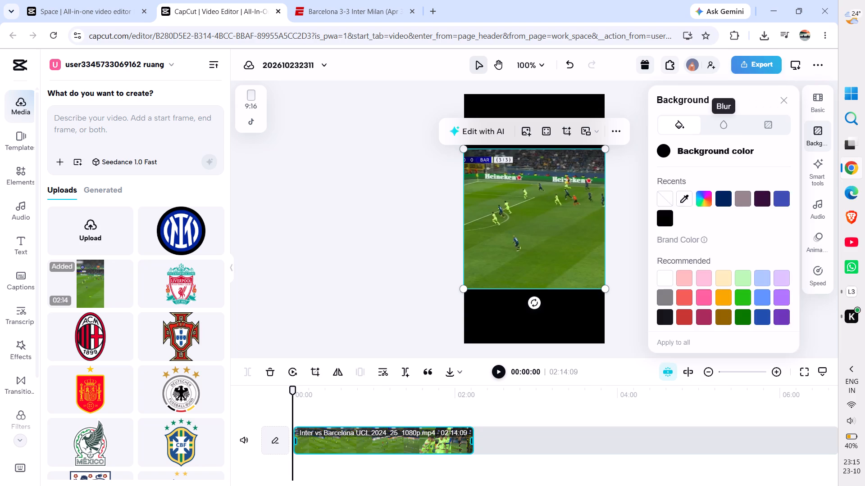
left_click(781, 125)
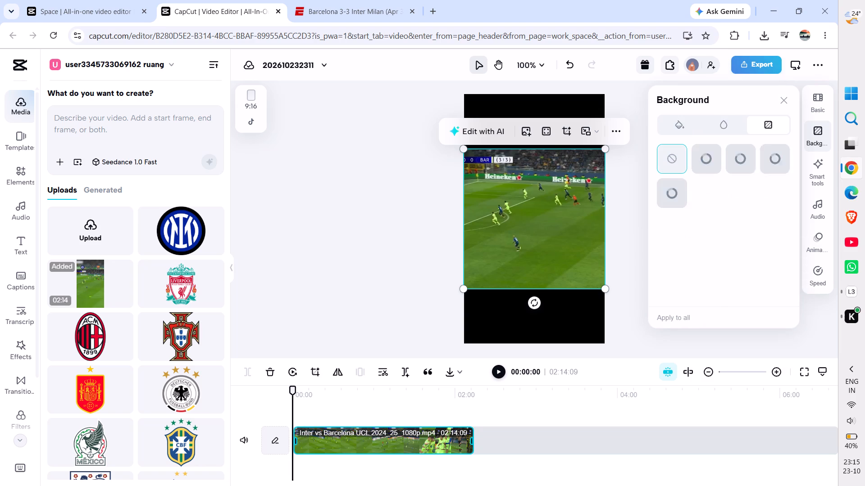
left_click(729, 119)
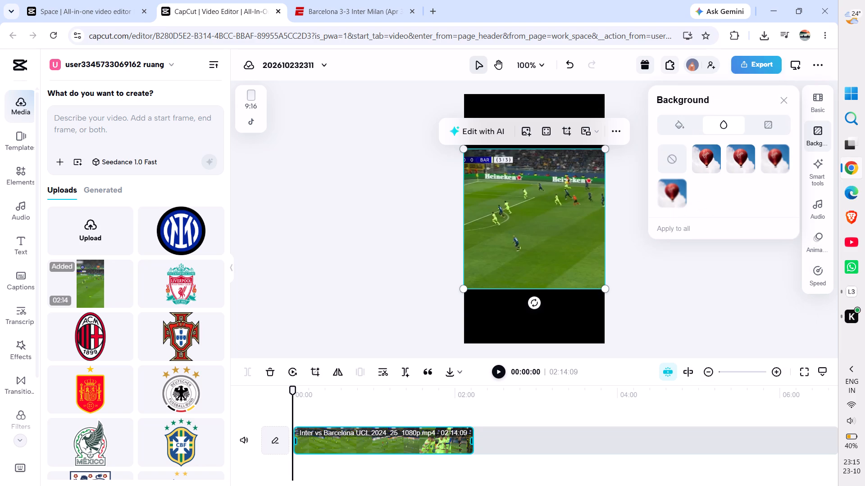
left_click(776, 150)
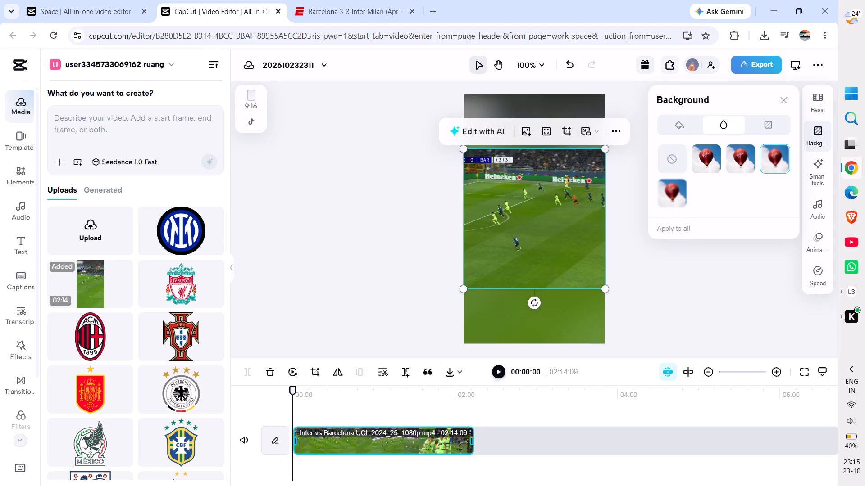
Apply the Mic Hog voice changer effect to the clip's audio and preview it.
left_click(815, 221)
left_click(755, 130)
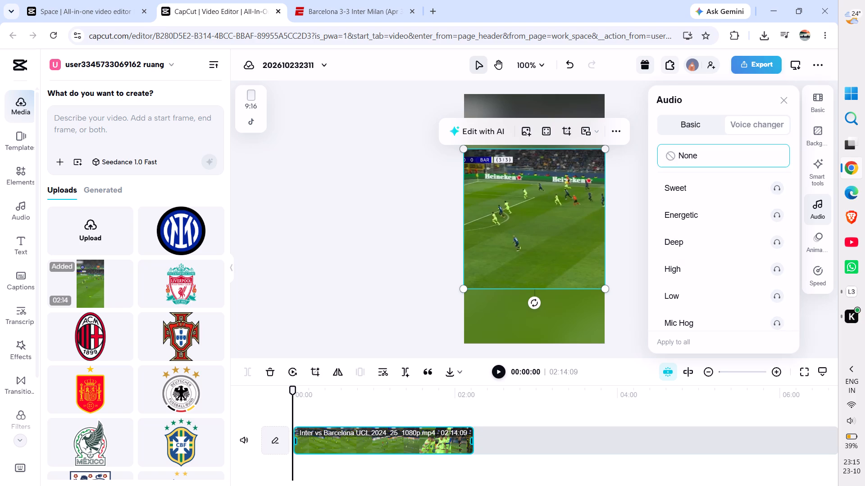
left_click(734, 323)
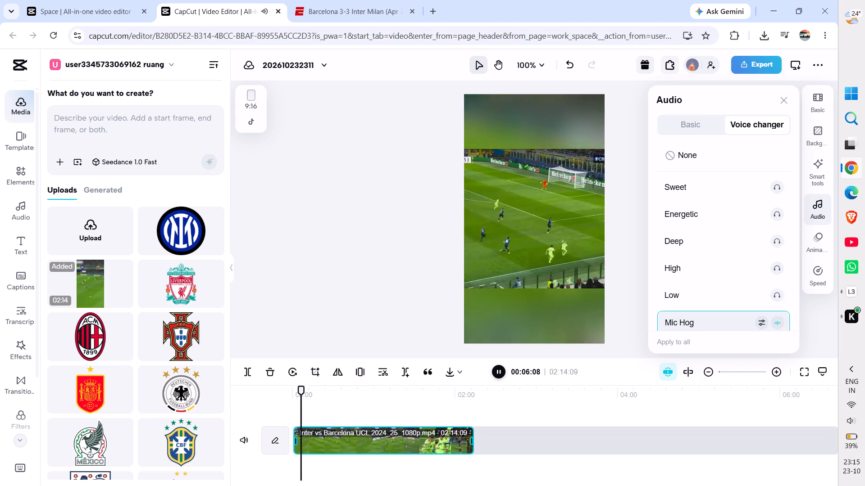
left_click(630, 236)
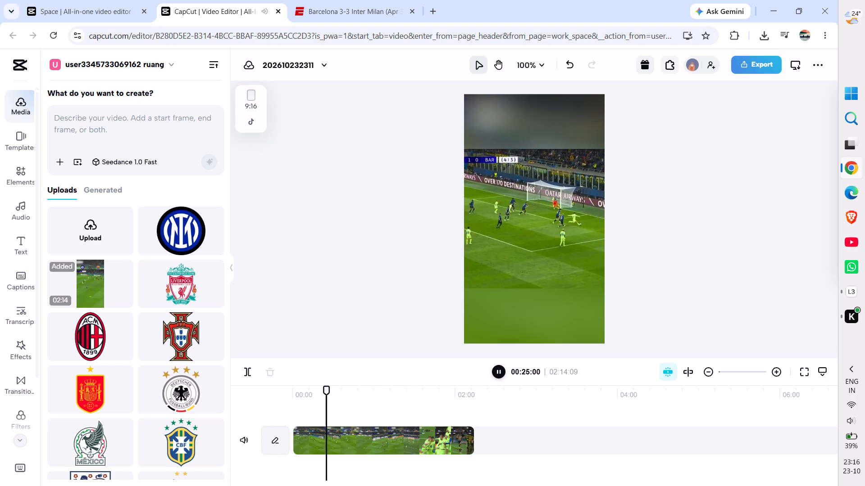
Hide the media library and enlarge the timeline scale to view the clip in finer time intervals.
left_click(232, 264)
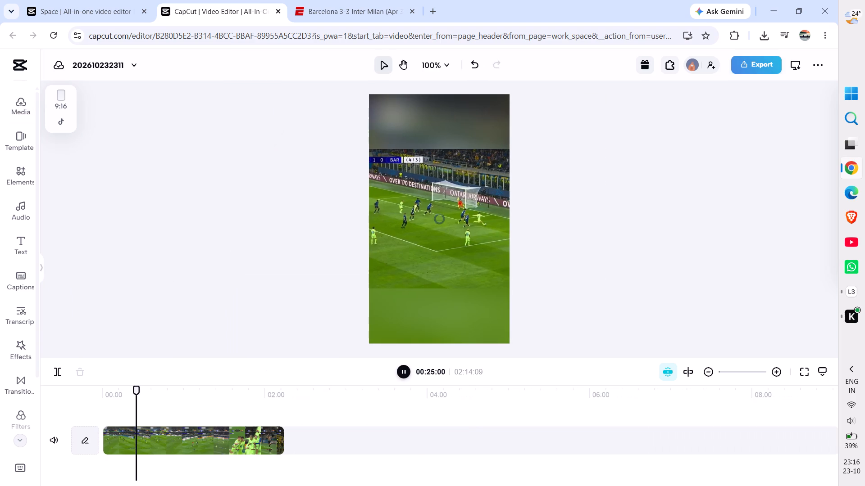
key("ctrl+equal")
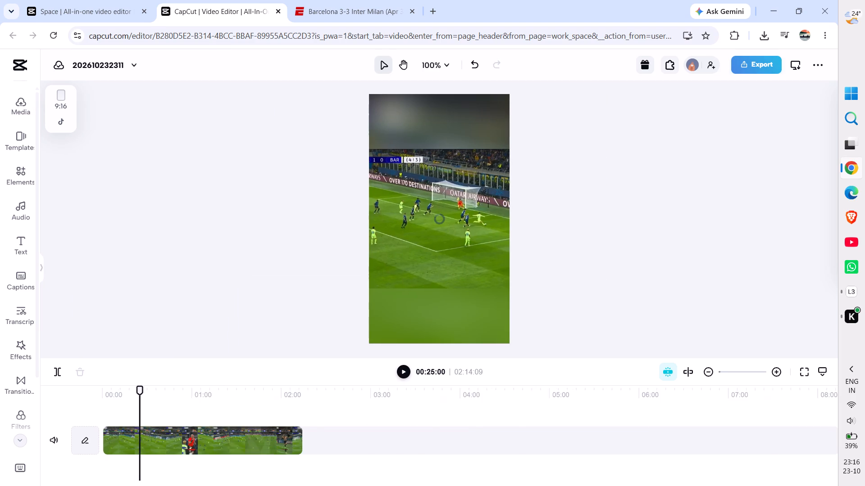
key("ctrl+equal")
key("ctrl+equal")
key("ctrl+equal")
key("ctrl+equal")
key("ctrl+equal")
key("ctrl+equal")
key("ctrl+equal")
key("ctrl+equal")
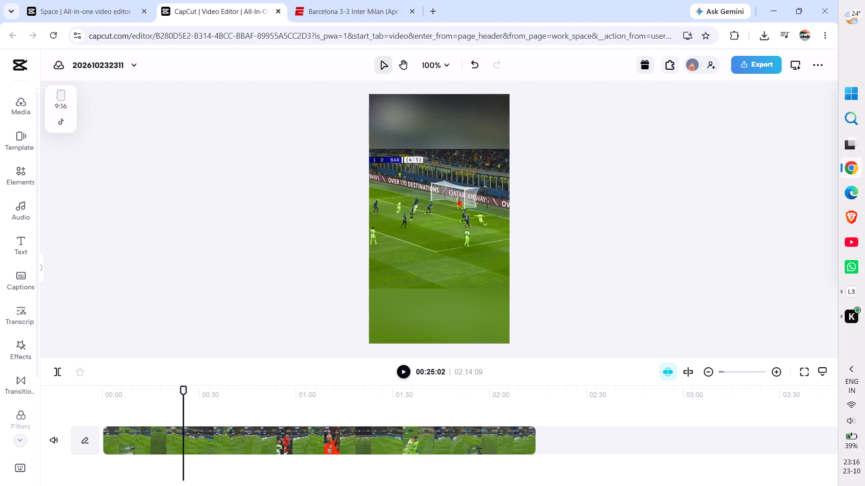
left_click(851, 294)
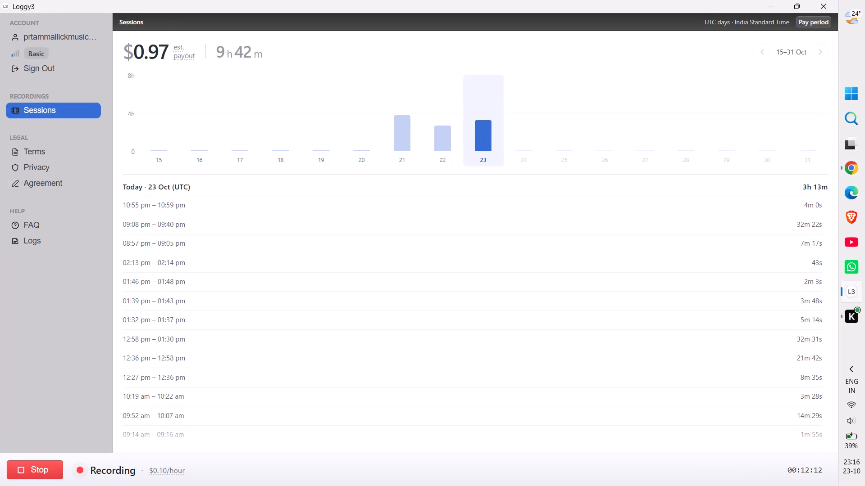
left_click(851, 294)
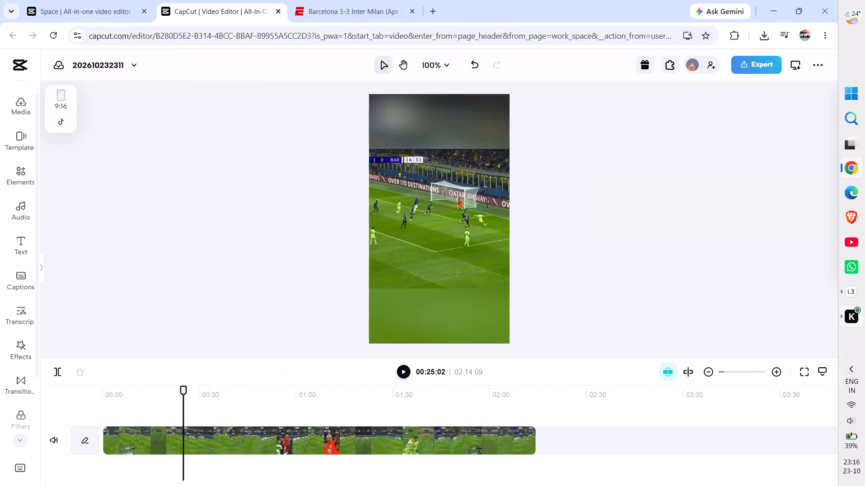
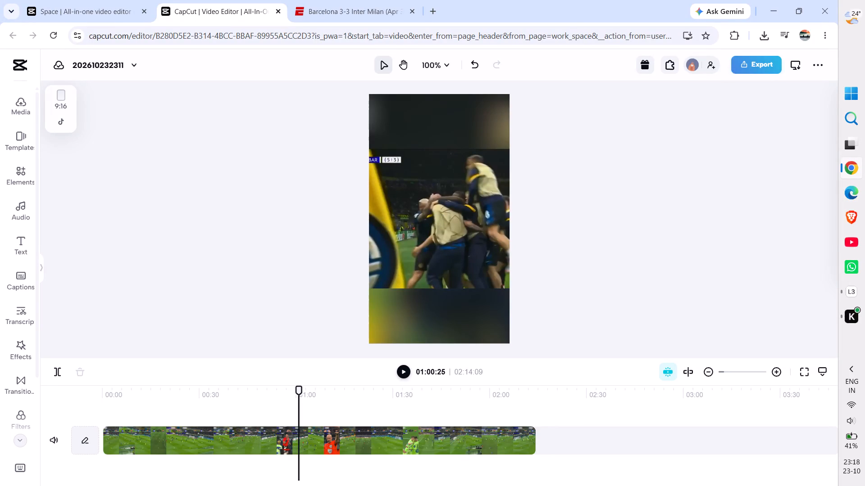
Examine the ESPN page for the Barcelona vs Inter first leg, covering scorers, match timeline, team stats and game information.
left_click(348, 0)
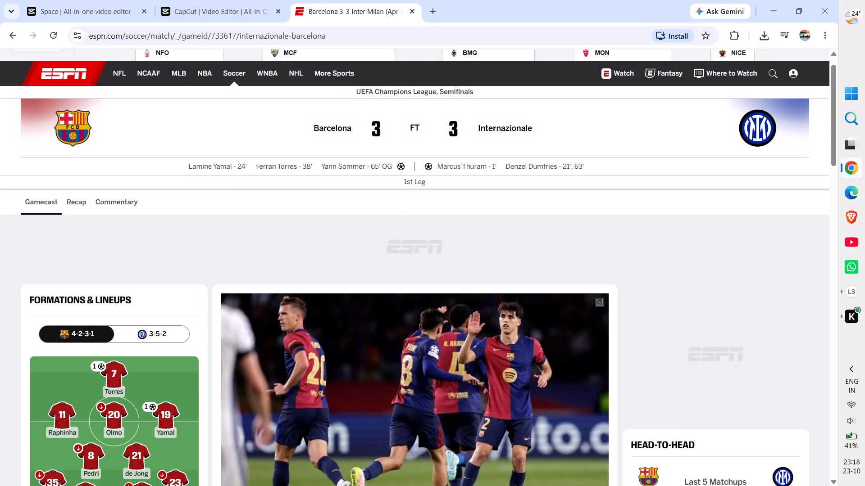
scroll(152, 354, "down", 9)
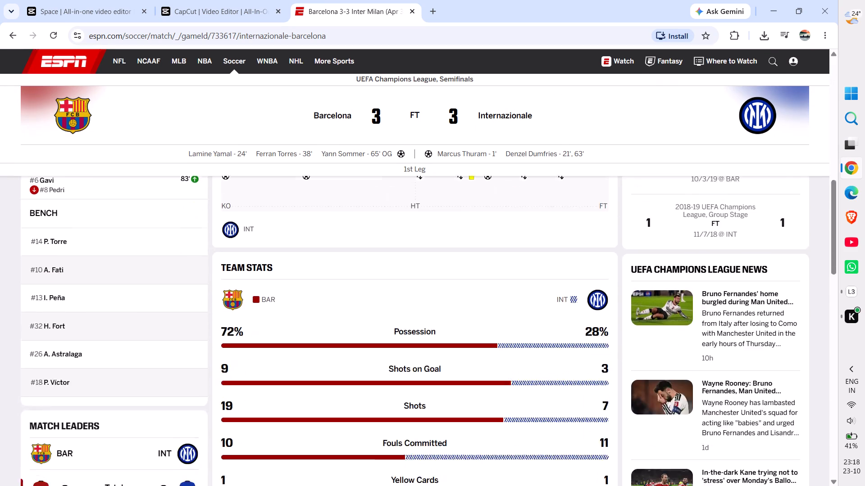
scroll(152, 354, "down", 1)
scroll(152, 354, "up", 1)
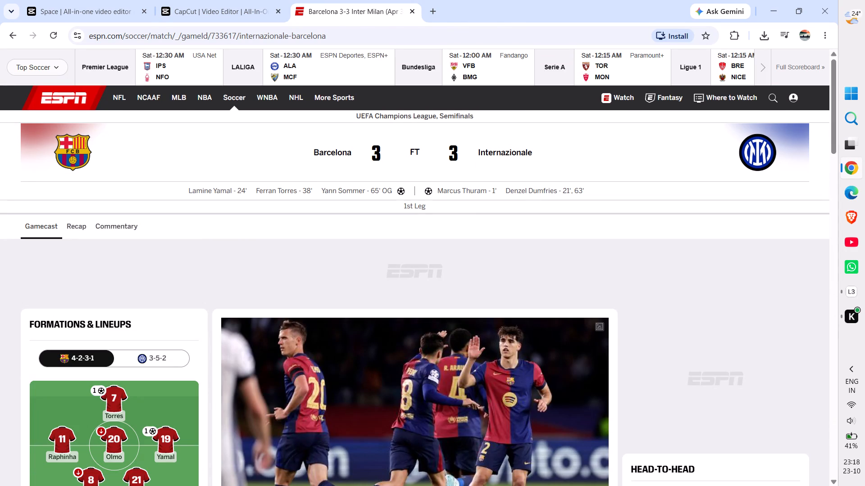
left_click(417, 202)
scroll(259, 149, "up", 1)
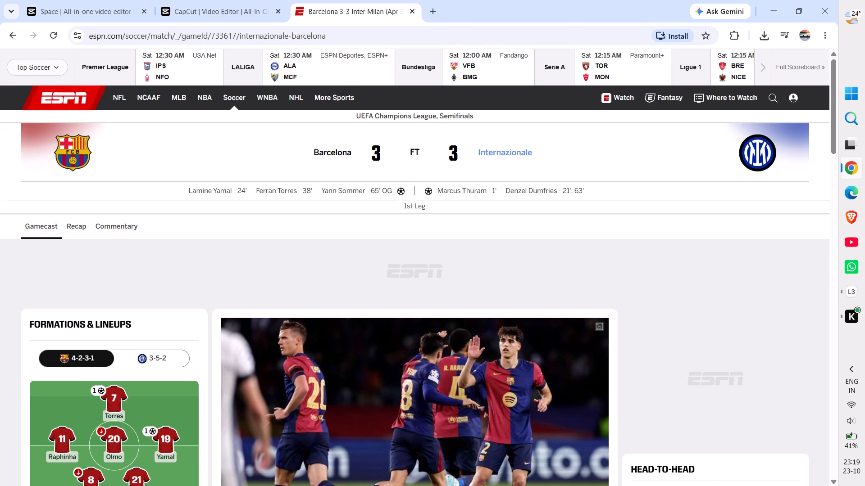
scroll(486, 171, "down", 4)
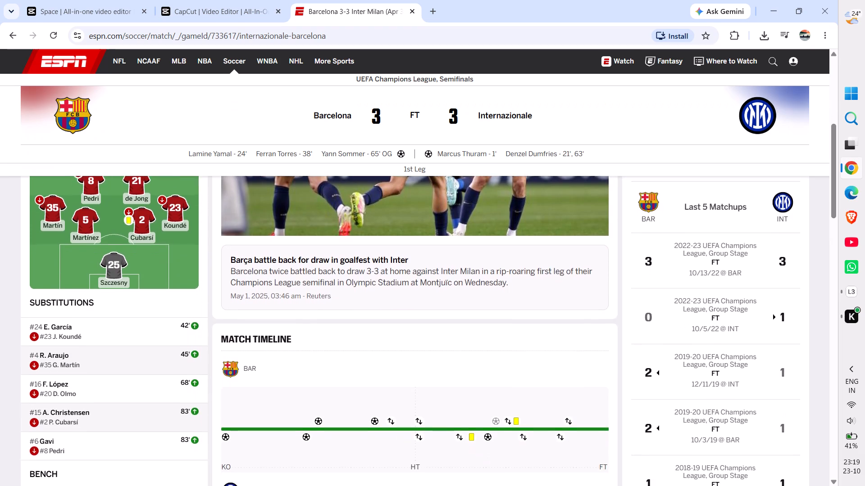
scroll(486, 171, "down", 8)
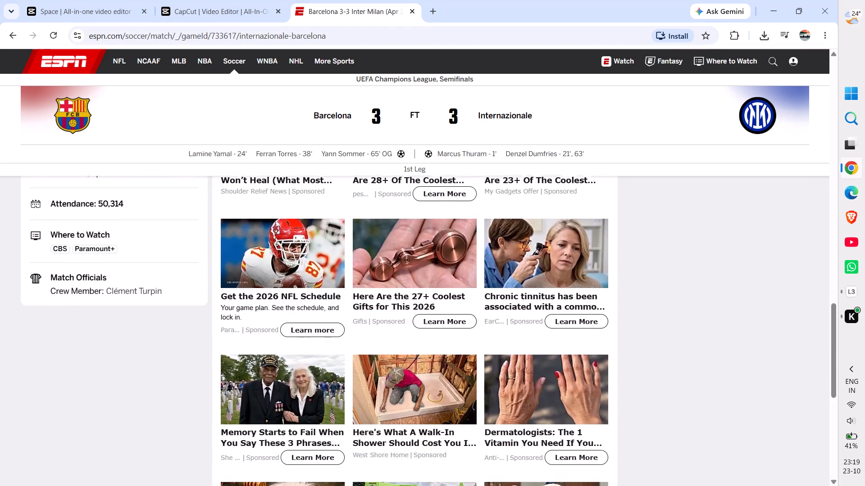
scroll(486, 171, "down", 4)
scroll(486, 171, "up", 11)
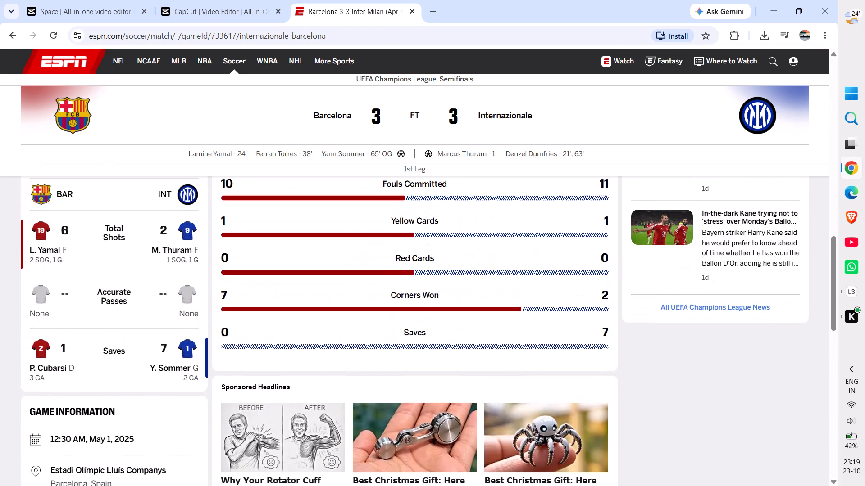
scroll(486, 171, "up", 3)
scroll(486, 171, "down", 5)
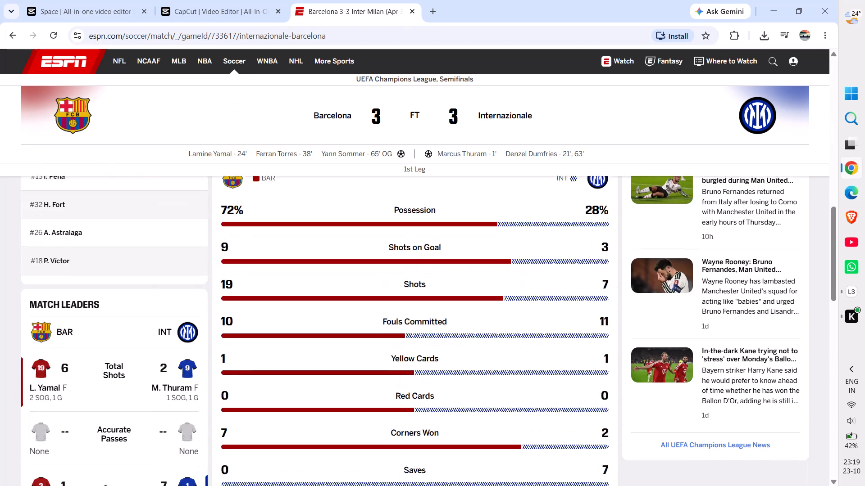
scroll(486, 171, "down", 2)
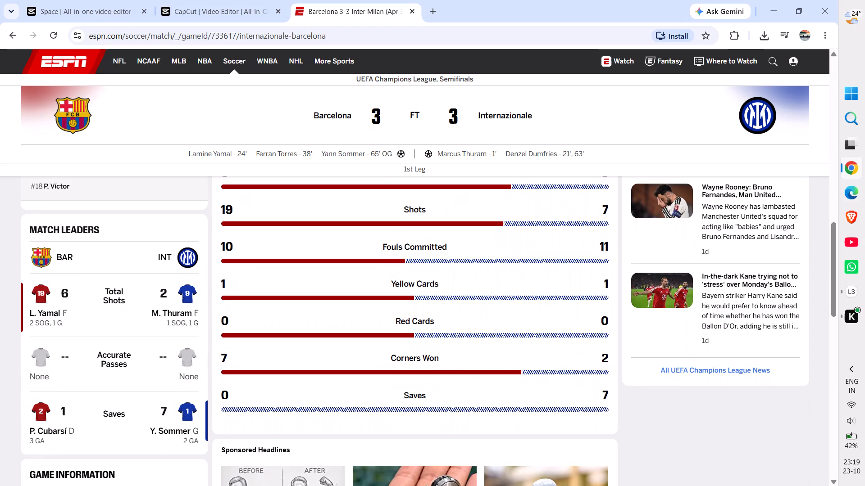
scroll(486, 171, "down", 1)
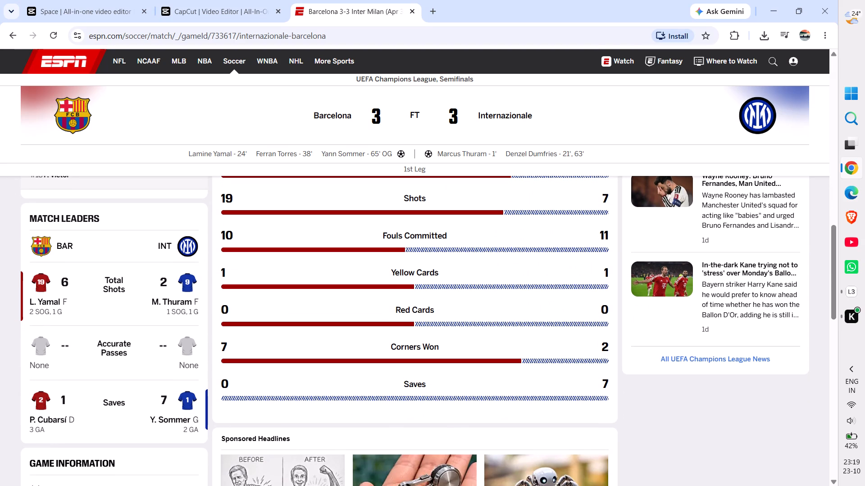
Return to the Google results for the semi-final and expand the AI answer to read the goalscorers of both legs.
scroll(486, 171, "right", 6)
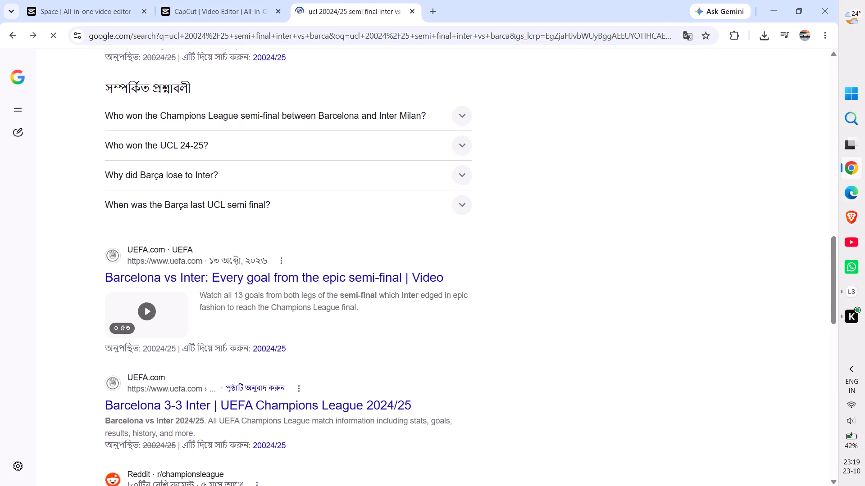
scroll(273, 296, "up", 1)
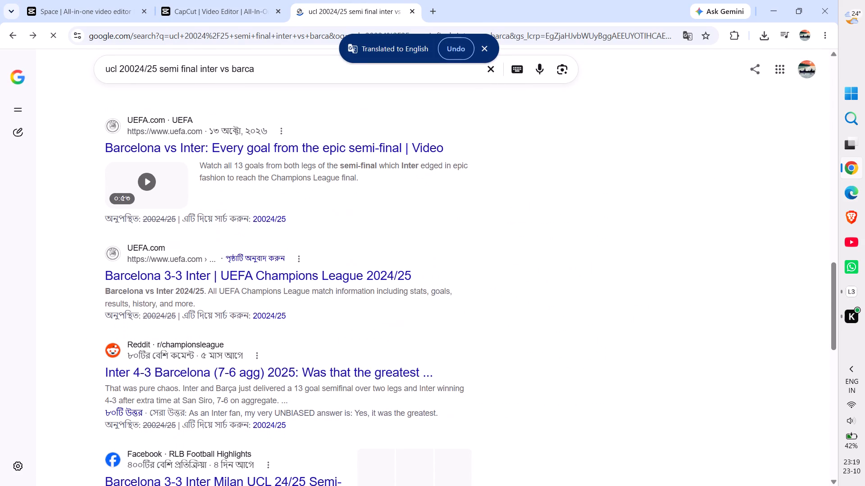
scroll(273, 296, "up", 1)
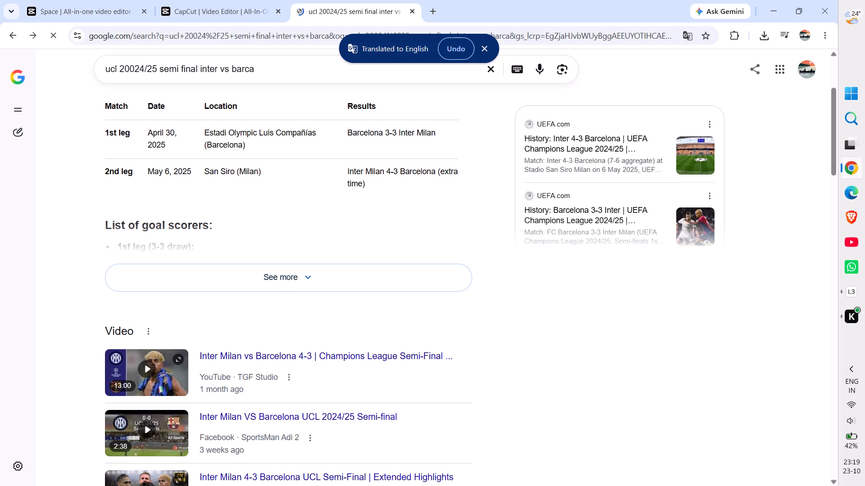
left_click(233, 274)
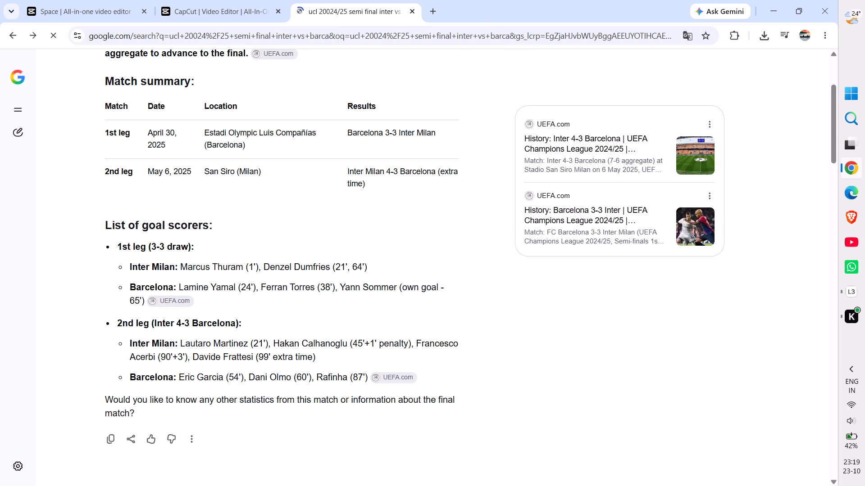
scroll(255, 276, "down", 1)
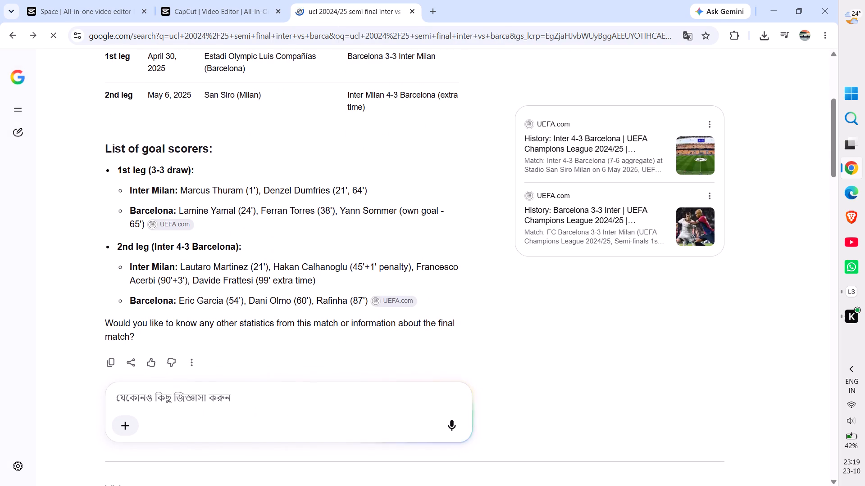
scroll(255, 276, "down", 1)
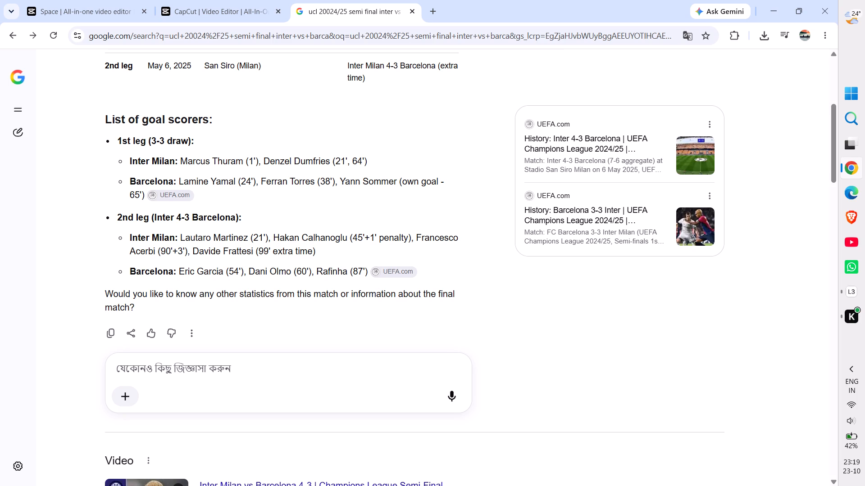
scroll(255, 276, "up", 3)
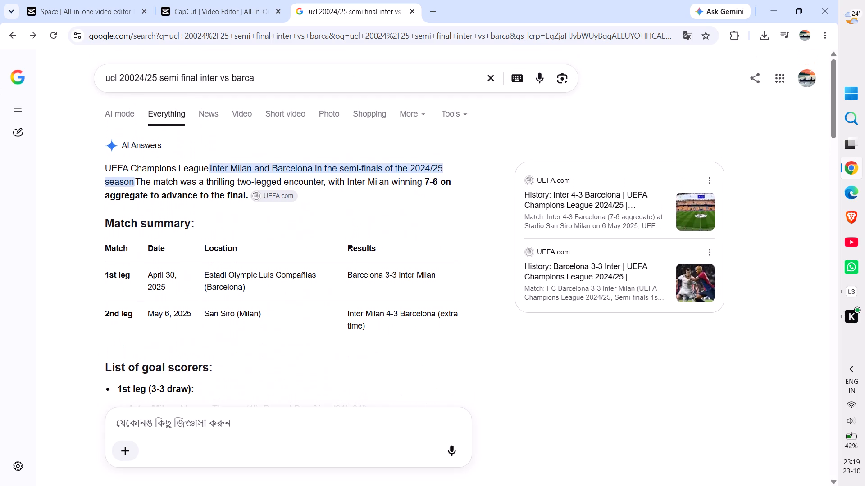
Search Google for "ucl 20024/25 semi final inter vs barca 2nd leg" and view ESPN's final score page for the May 6, 2025 match.
left_click(283, 75)
key("space")
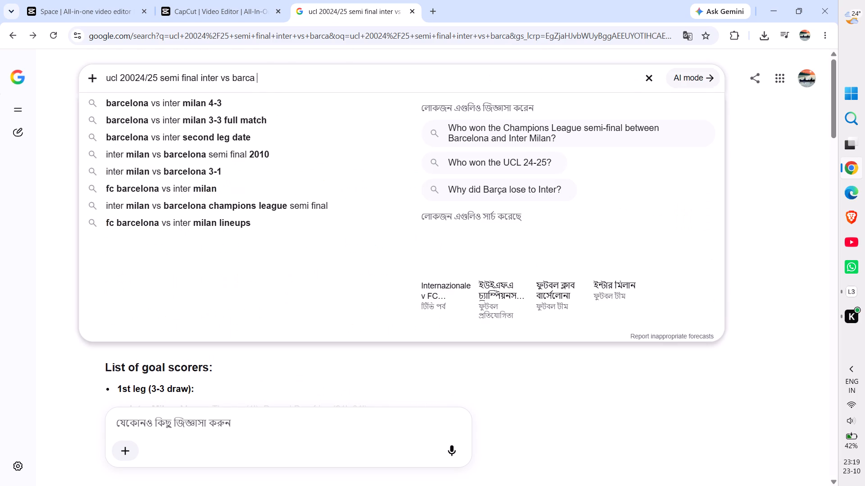
type("2nd leg")
key("Return")
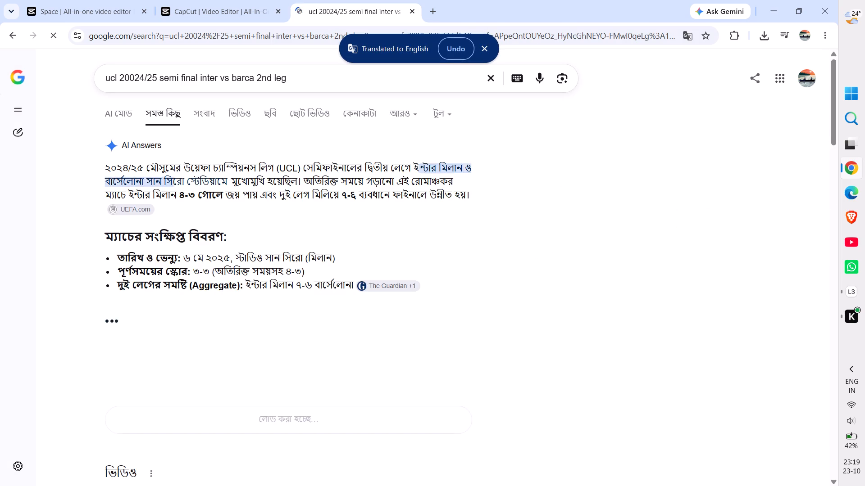
scroll(297, 269, "down", 10)
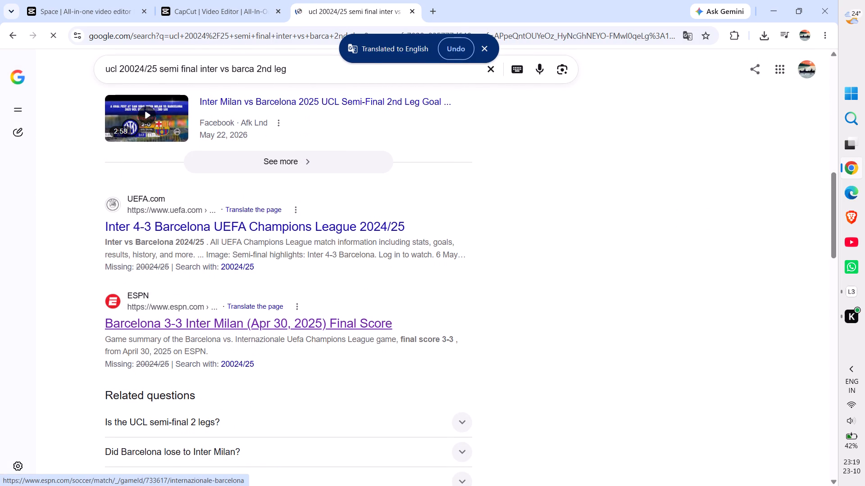
scroll(271, 319, "down", 4)
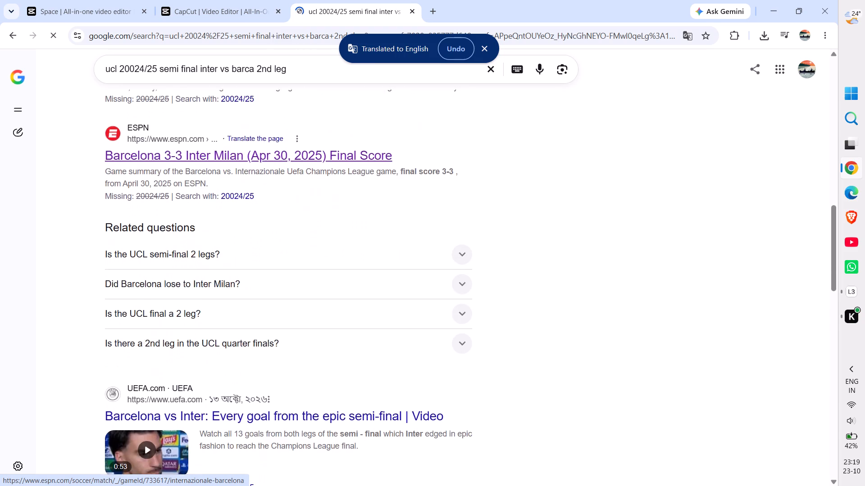
scroll(271, 319, "down", 4)
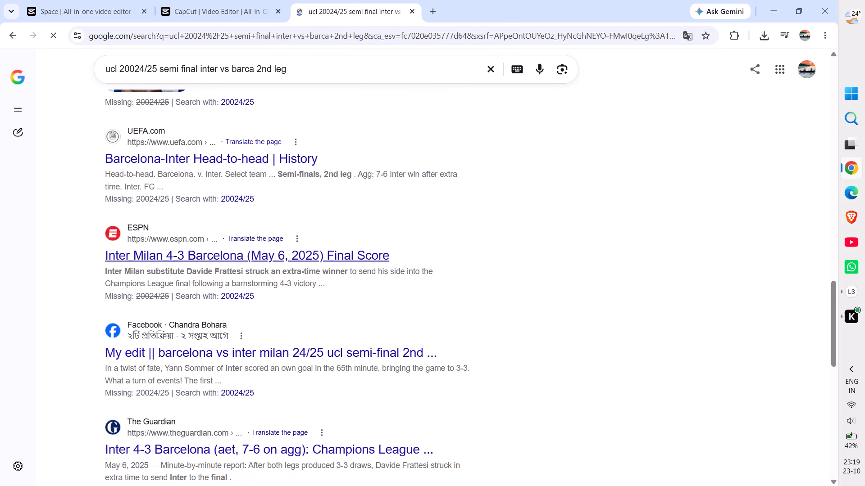
left_click(250, 257)
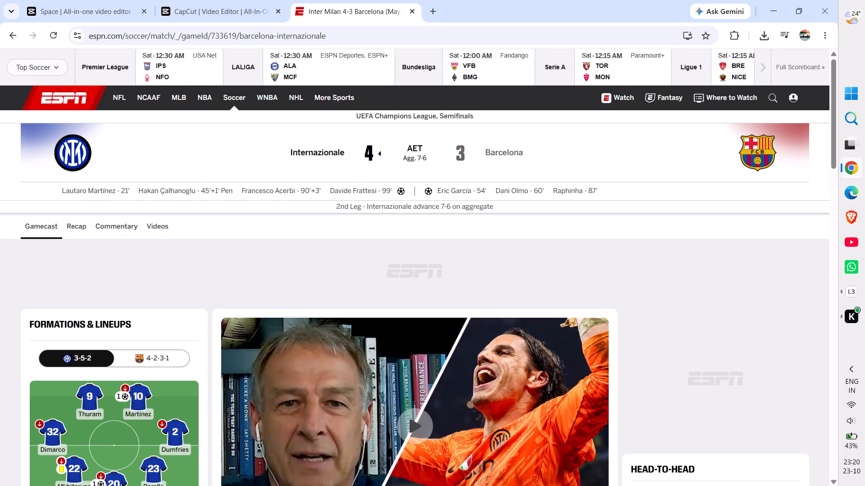
scroll(250, 257, "down", 2)
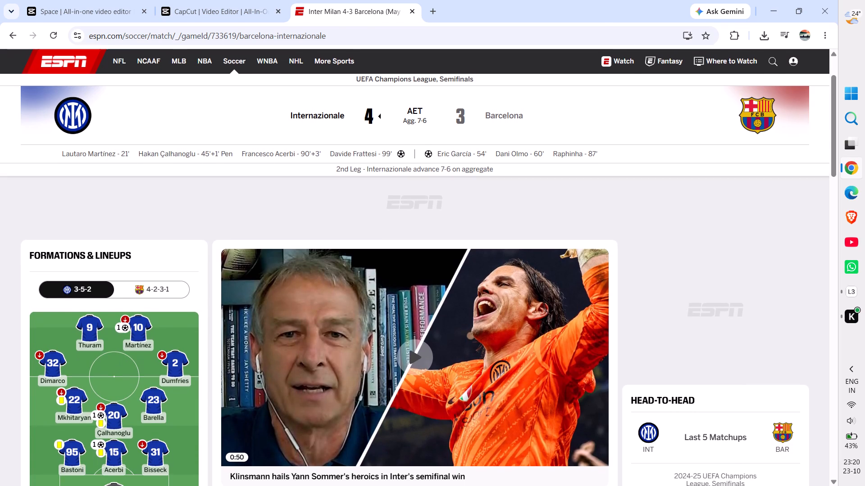
scroll(250, 257, "up", 4)
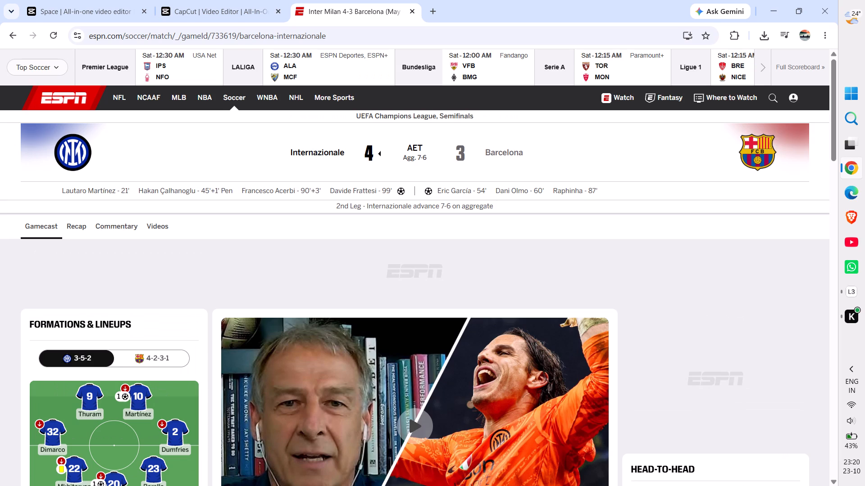
Return to the second-leg search results and expand the AI answer to read the match summary and goalscorers.
scroll(250, 257, "right", 5)
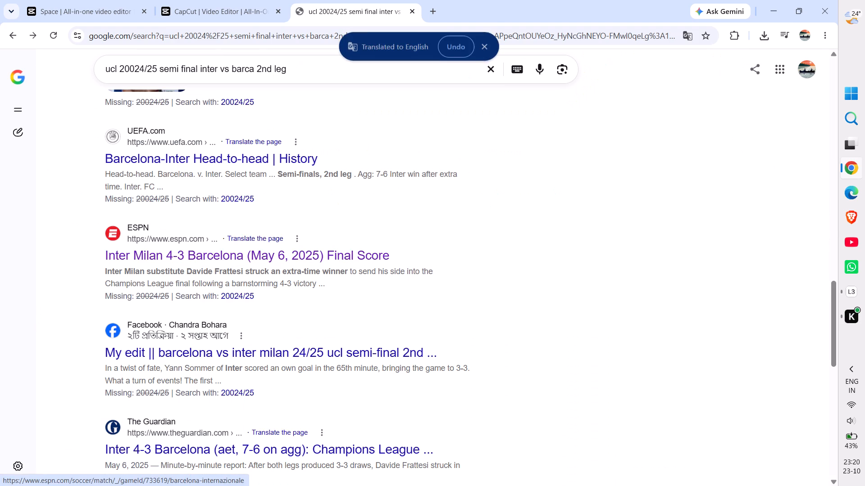
scroll(244, 224, "up", 6)
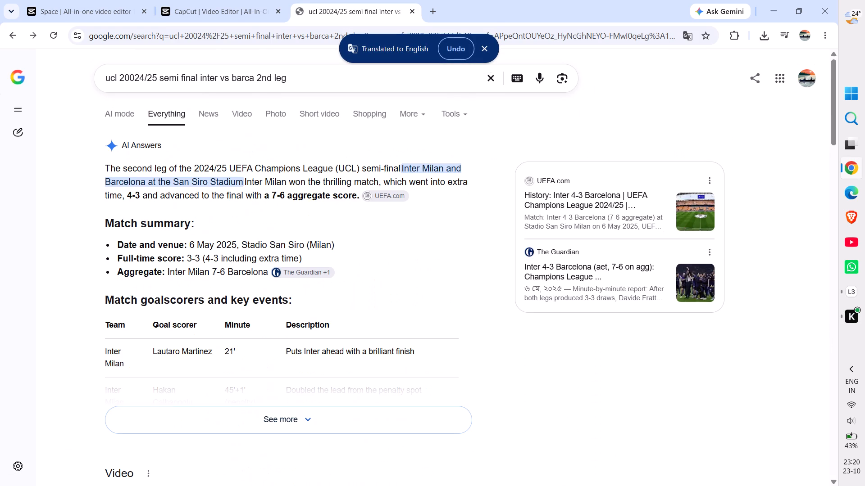
left_click(203, 413)
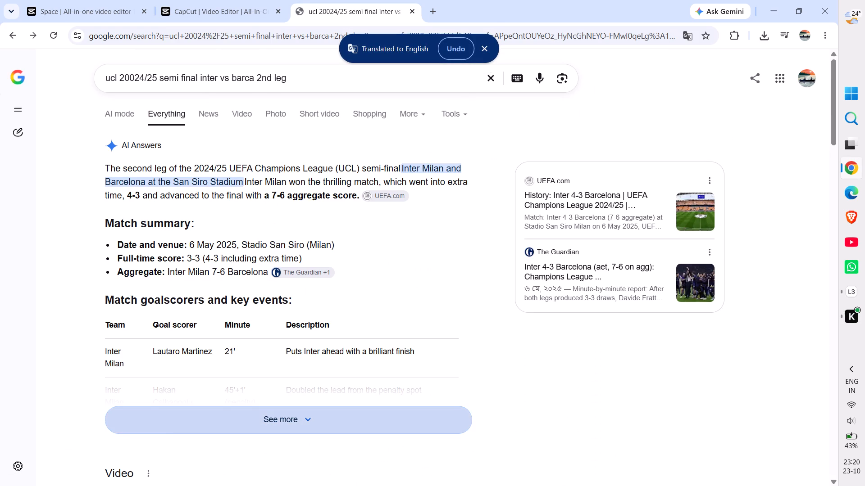
scroll(303, 344, "down", 3)
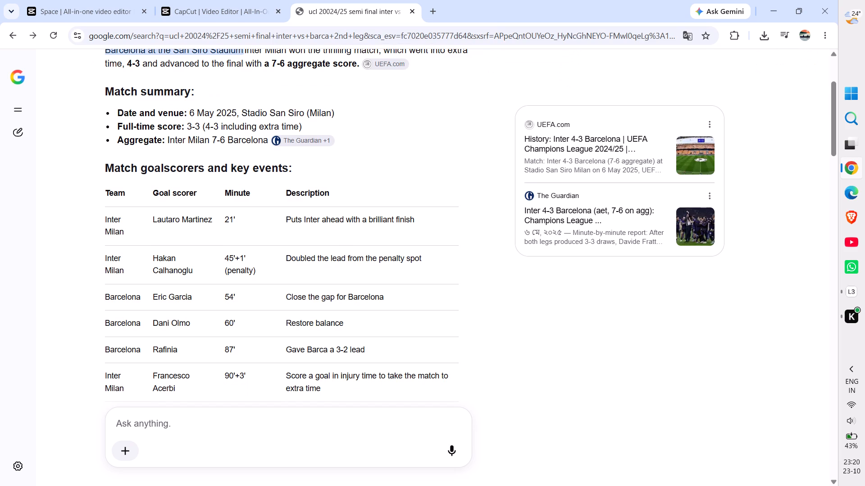
scroll(303, 344, "up", 1)
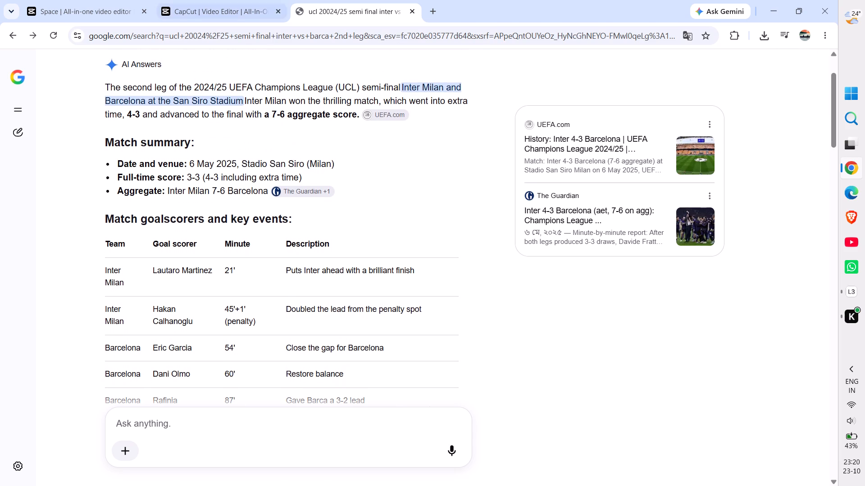
Check the CapCut project, and return to the Google results to read the rest of the second-leg goalscorer table.
left_click(233, 8)
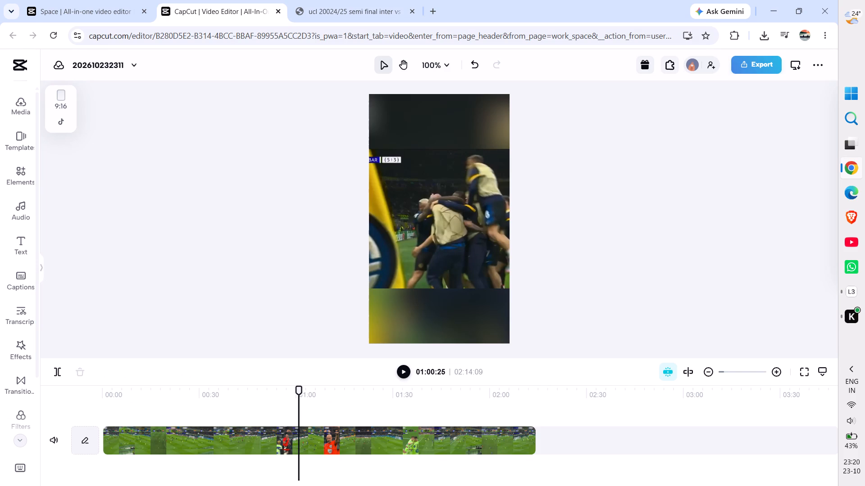
left_click(345, 0)
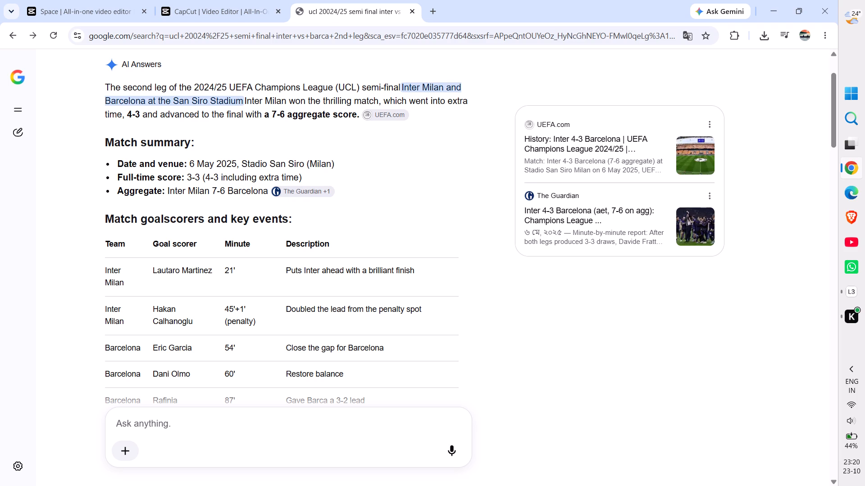
scroll(248, 190, "down", 1)
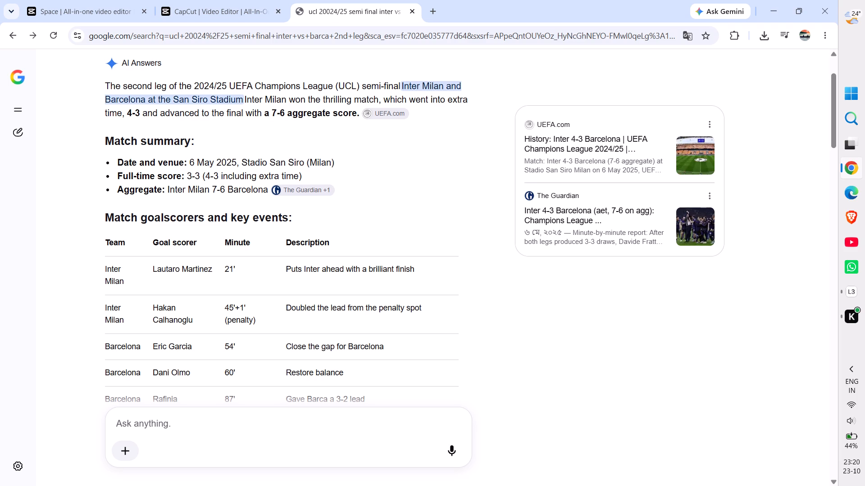
scroll(248, 190, "down", 5)
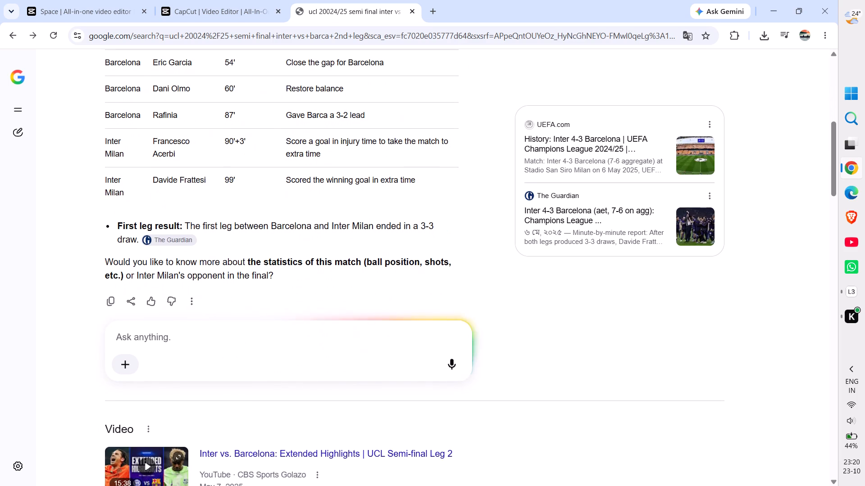
Look through the second-leg search results and open UEFA.com's Inter 4-3 Barcelona Champions League 2024/25 match page.
scroll(248, 190, "up", 9)
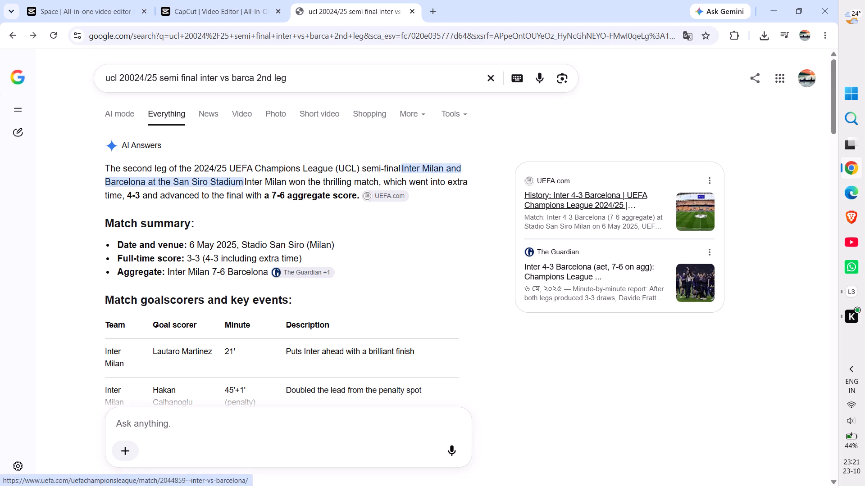
scroll(351, 242, "down", 10)
scroll(351, 242, "up", 1)
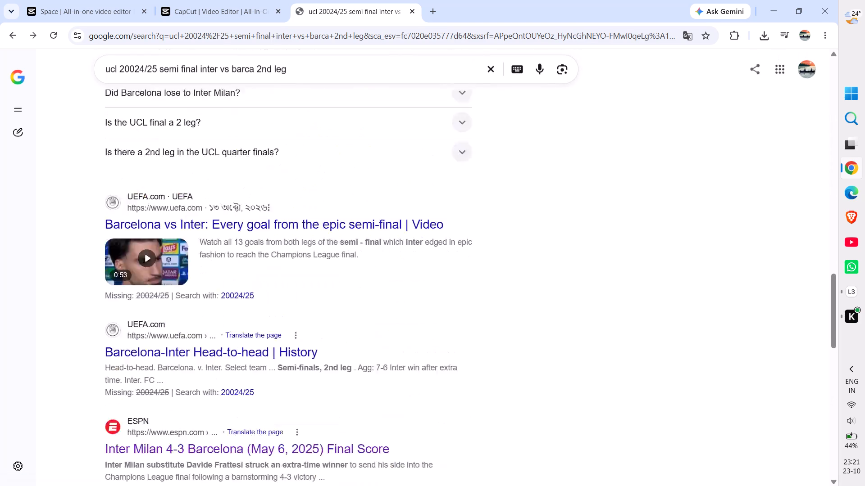
scroll(351, 242, "down", 1)
scroll(351, 242, "up", 2)
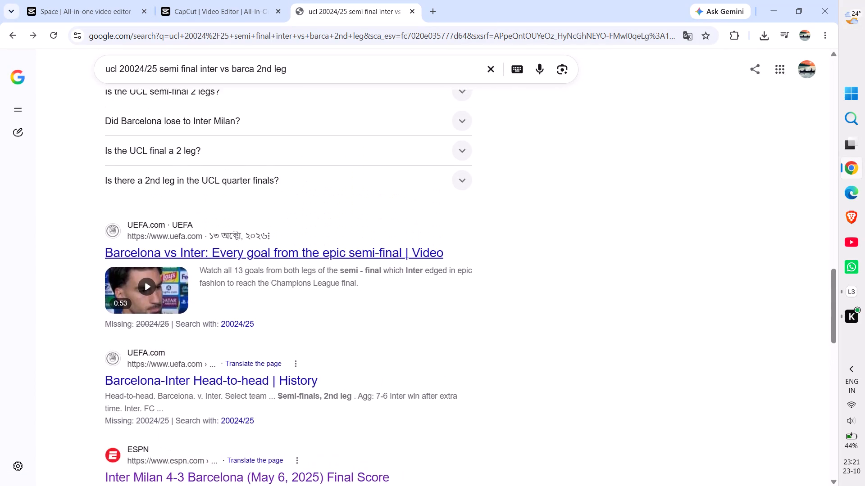
scroll(351, 242, "up", 3)
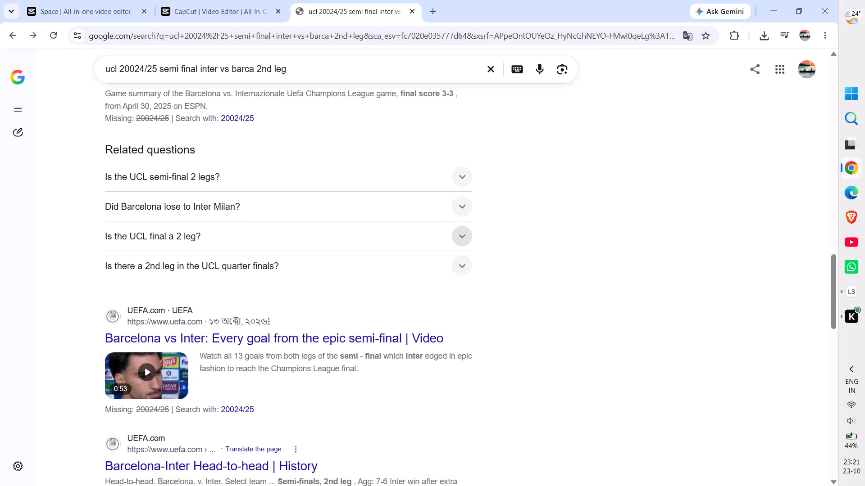
scroll(351, 242, "up", 1)
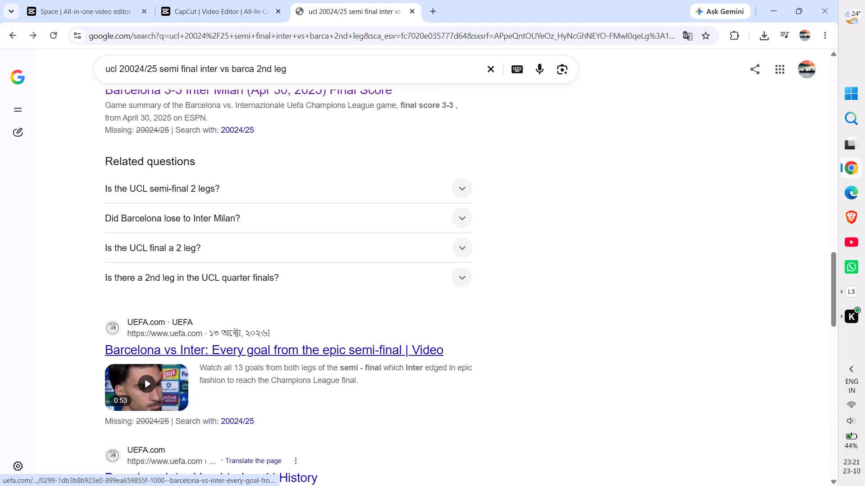
scroll(274, 352, "up", 7)
left_click(244, 319)
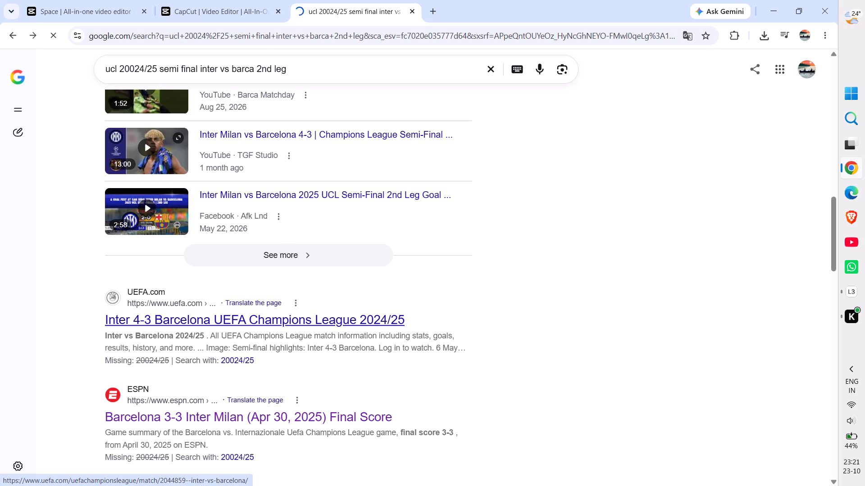
Switch back to the semi-final video project in the CapCut editor.
left_click(208, 0)
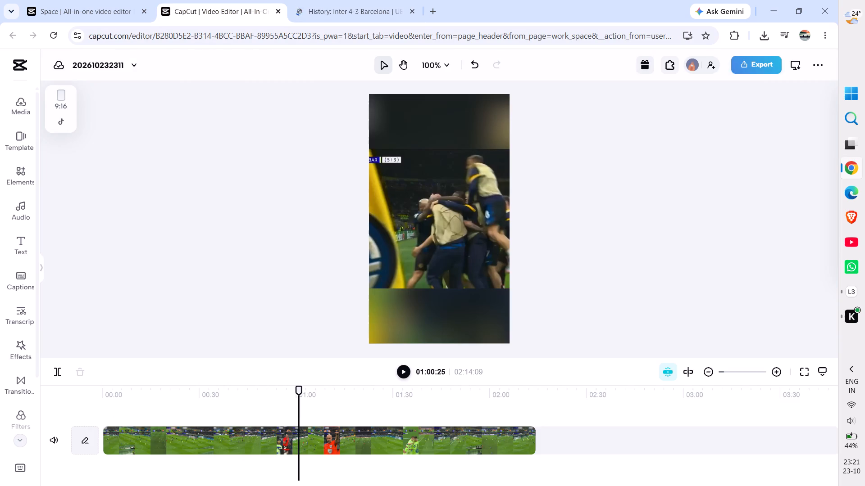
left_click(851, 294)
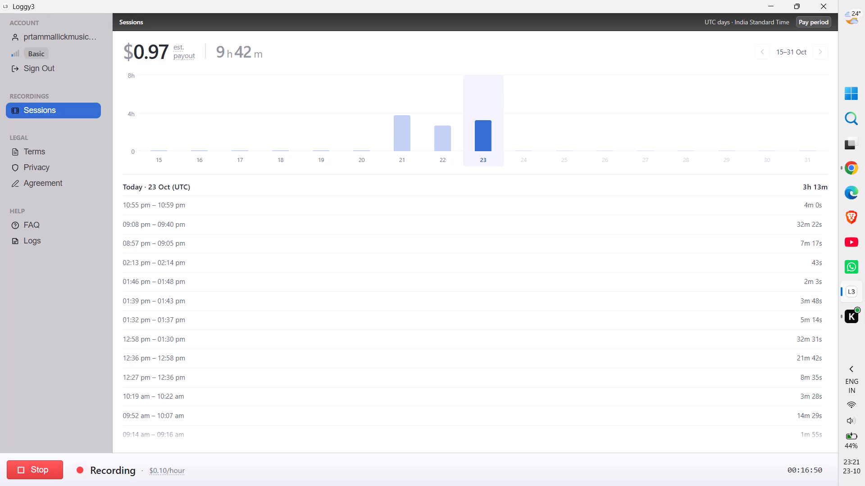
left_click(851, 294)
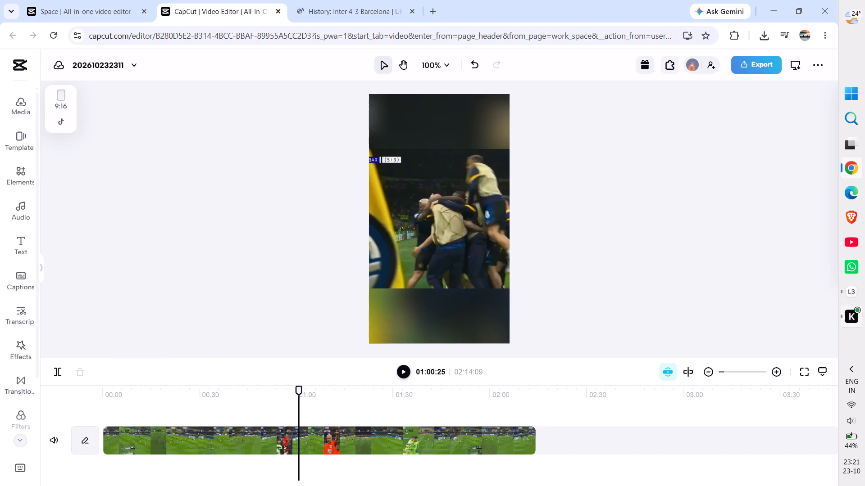
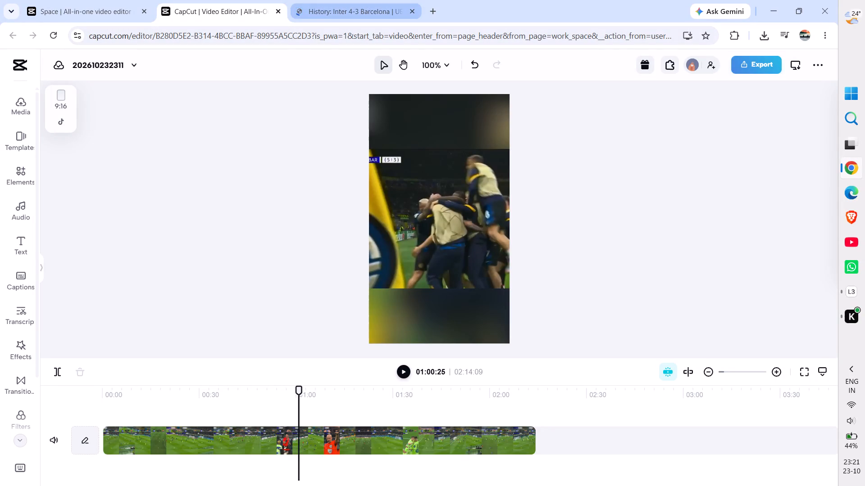
Reopen the YouTube Short "Inter vs Barcelona UCL 2024/25" from the browsing history in a new tab and pause it.
left_click(369, 5)
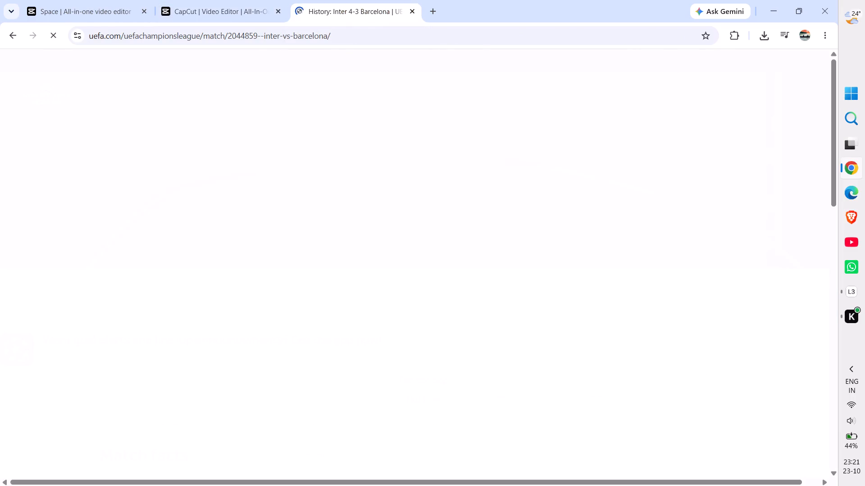
left_click(432, 12)
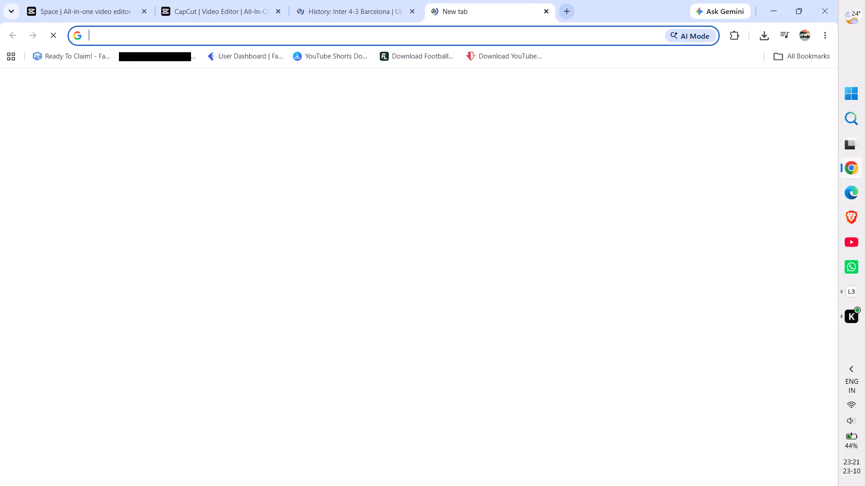
key("ctrl+h")
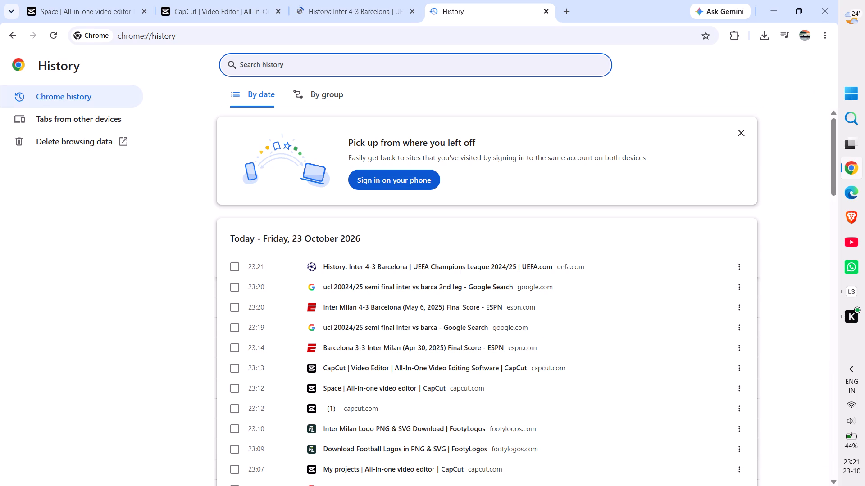
scroll(375, 349, "down", 3)
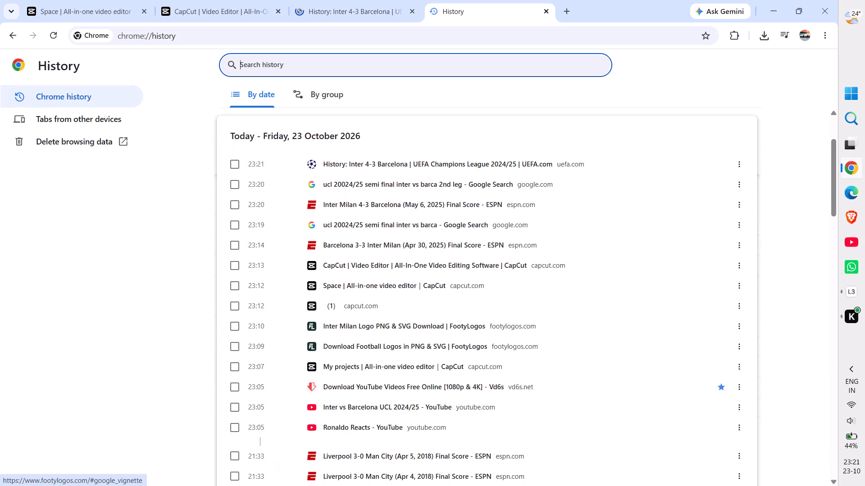
left_click(364, 406)
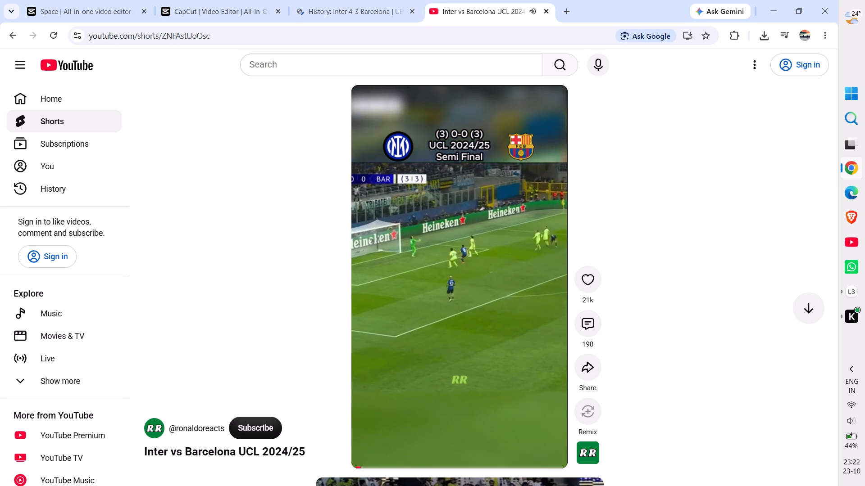
left_click(449, 277)
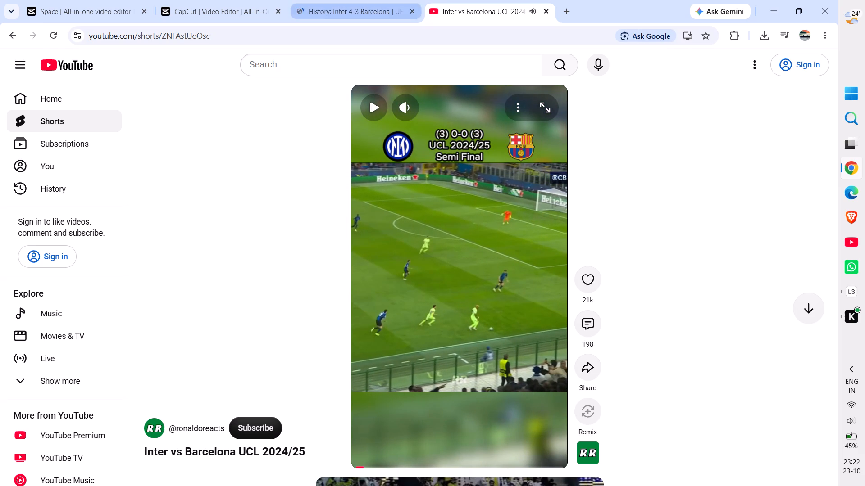
Return to the CapCut project, play the match clip onward from the current playhead, and close the UEFA match page.
left_click(206, 0)
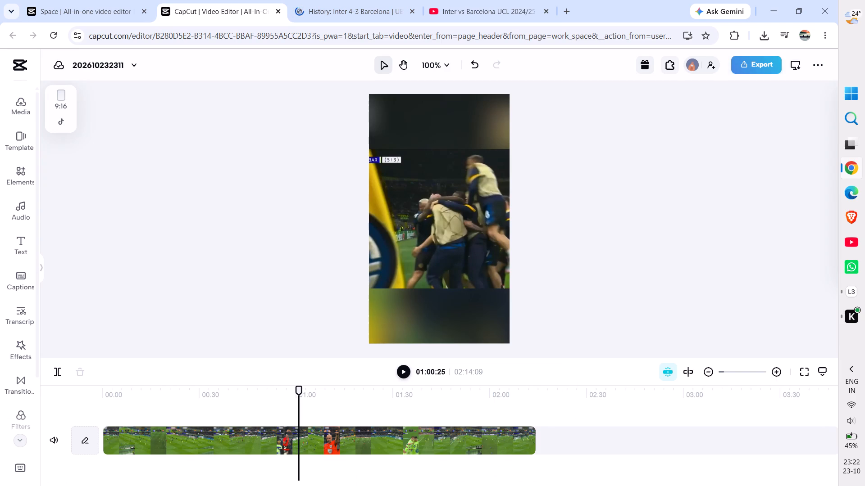
key("space")
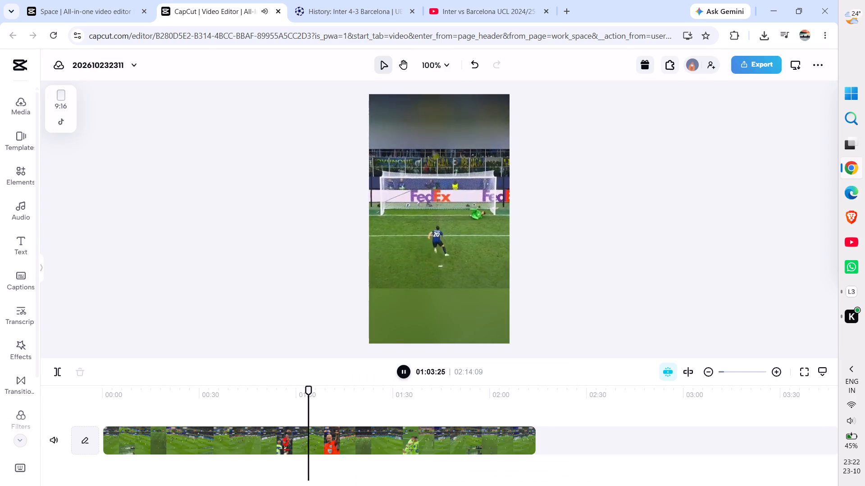
left_click(411, 16)
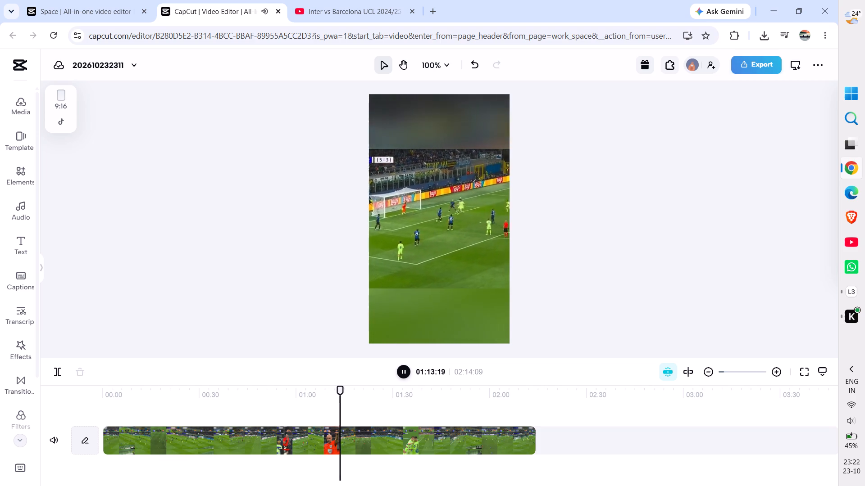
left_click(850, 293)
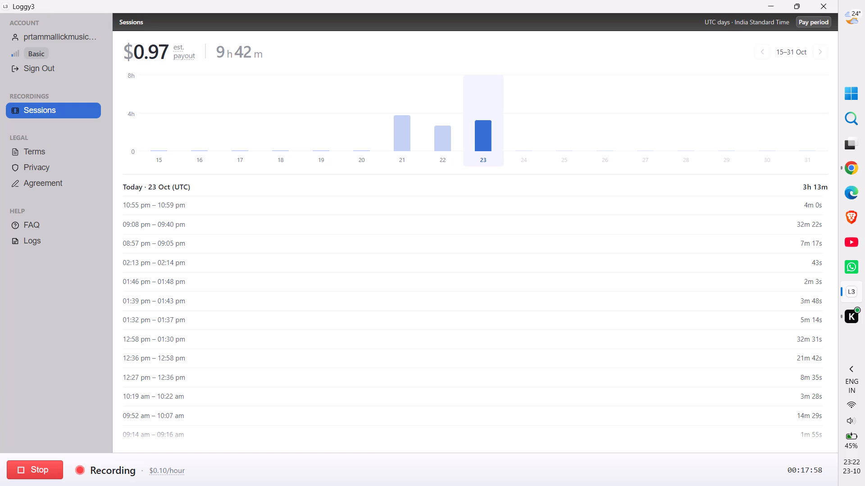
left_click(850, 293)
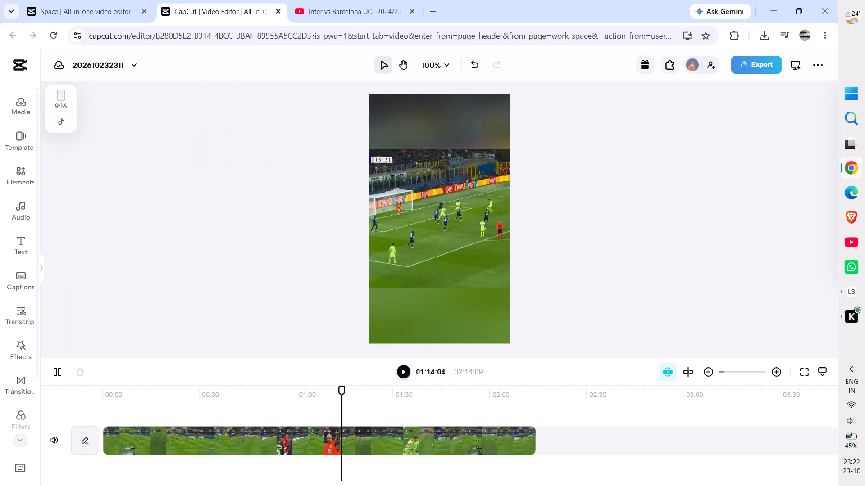
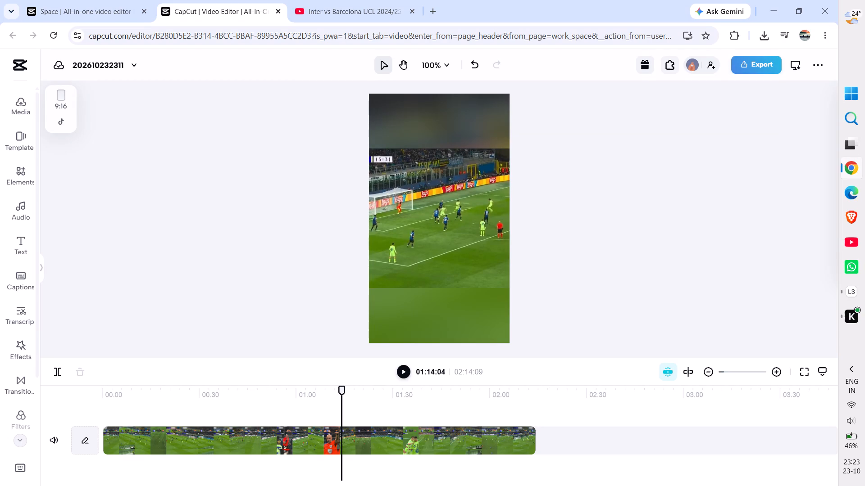
Resume playback of the match clip from the current playhead to review the footage.
left_click(400, 378)
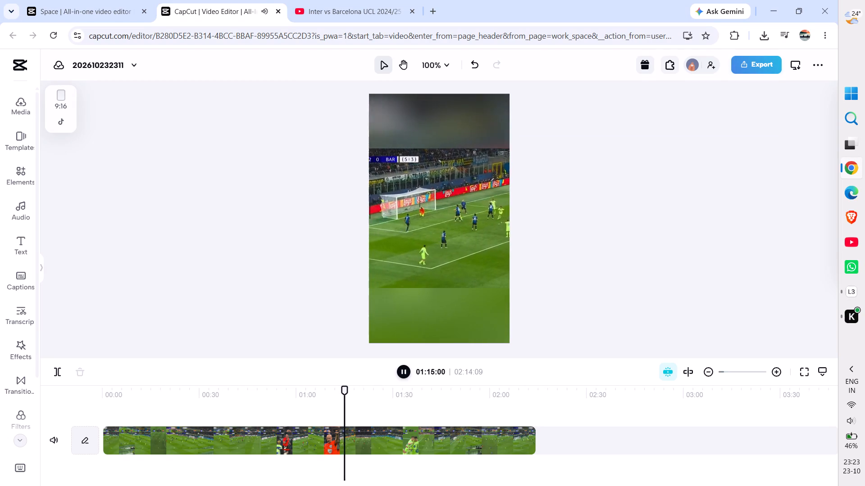
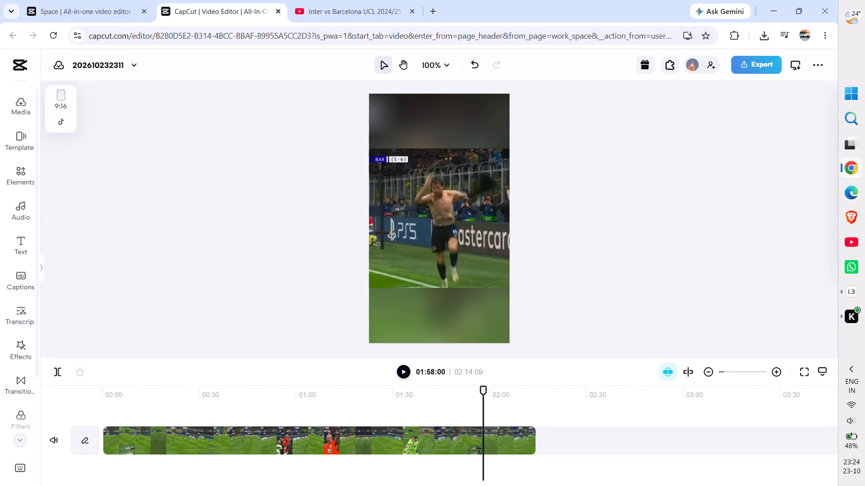
Review the match clip from 01:58 to its end and its opening seconds, pausing to examine the goals and celebrations.
key("space")
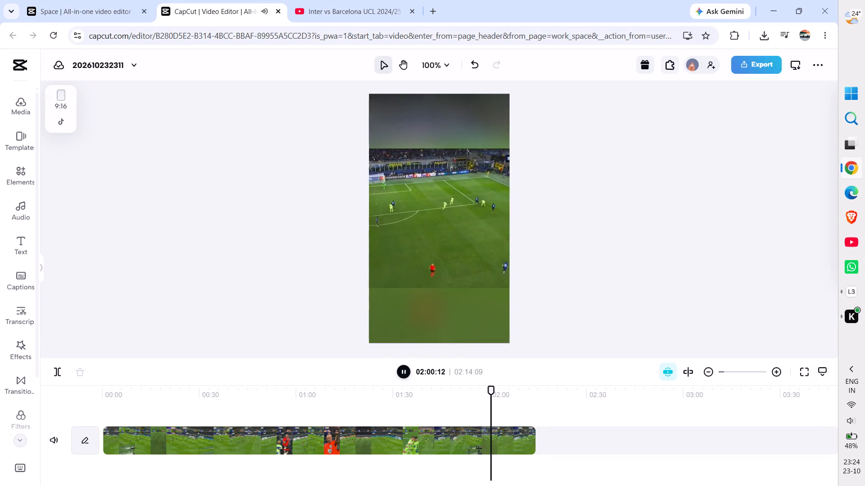
key("space")
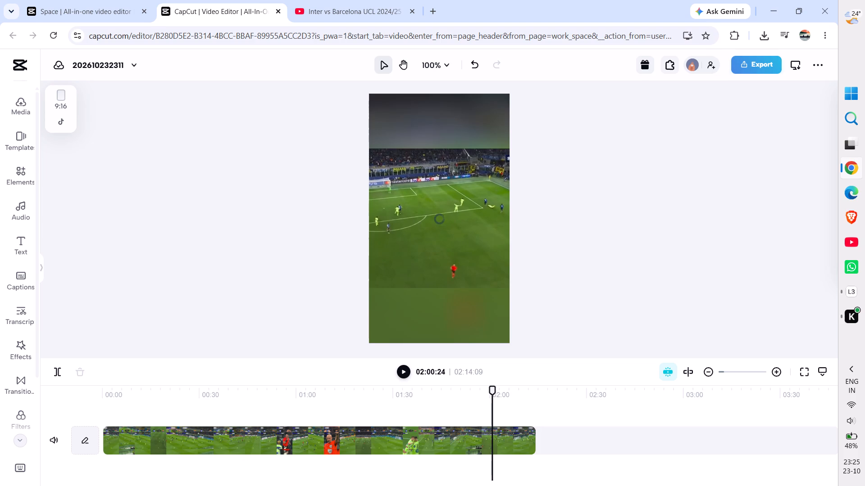
key("space")
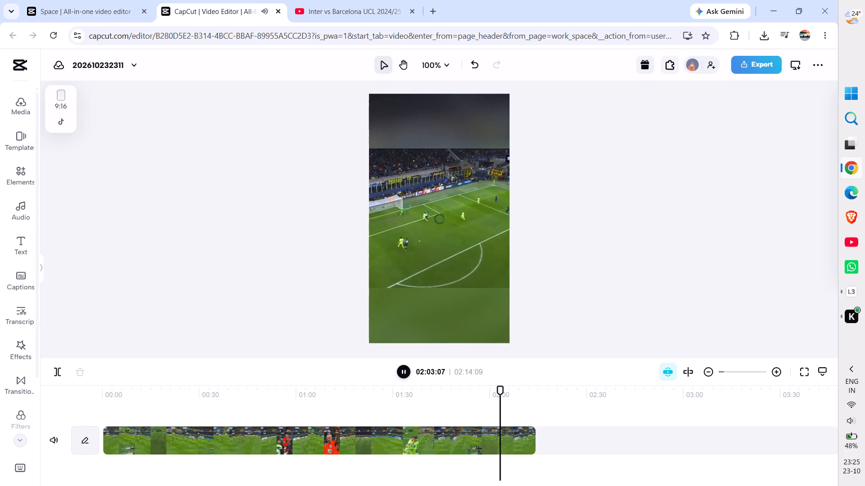
key("space")
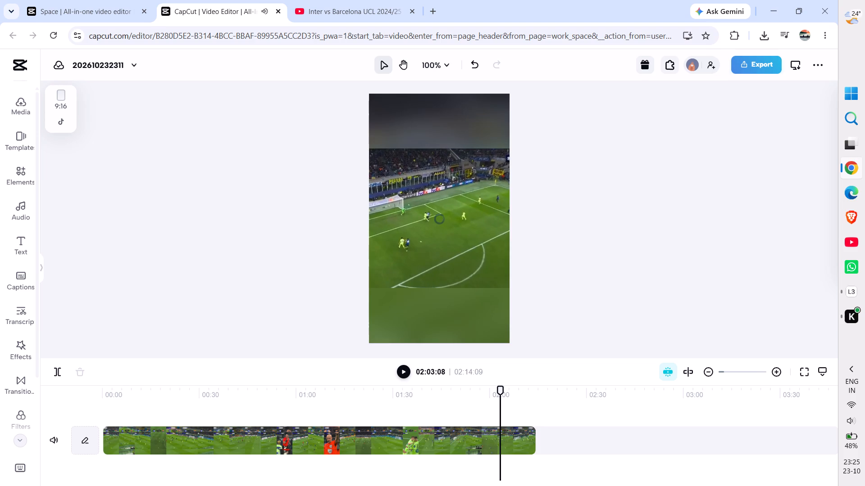
key("space")
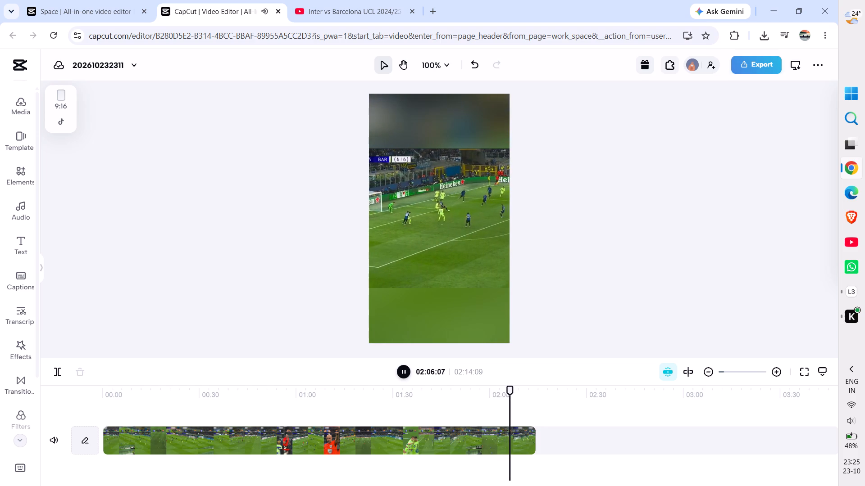
key("space")
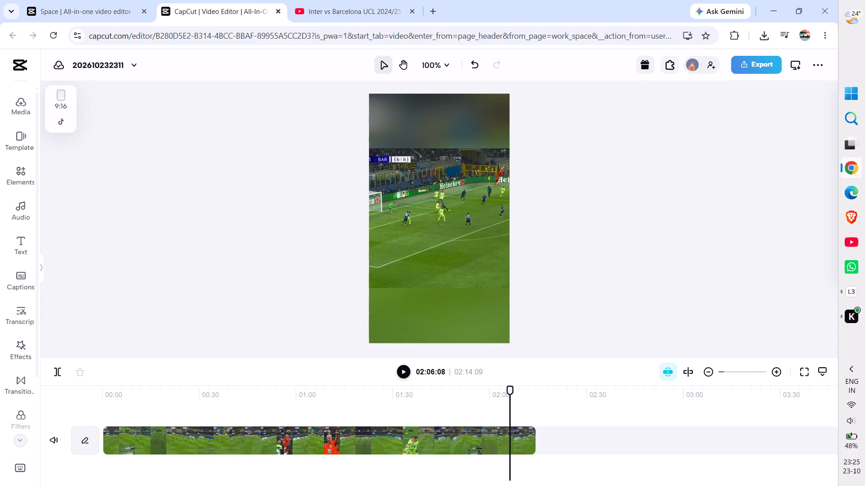
key("space")
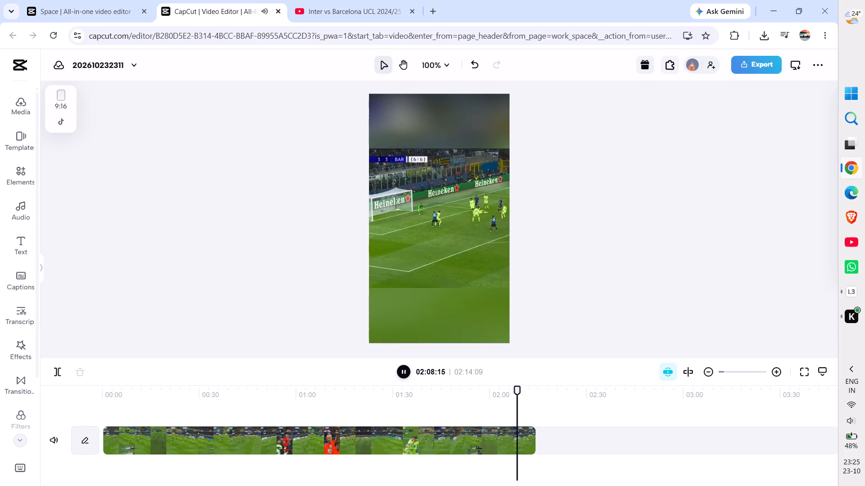
key("space")
key("space")
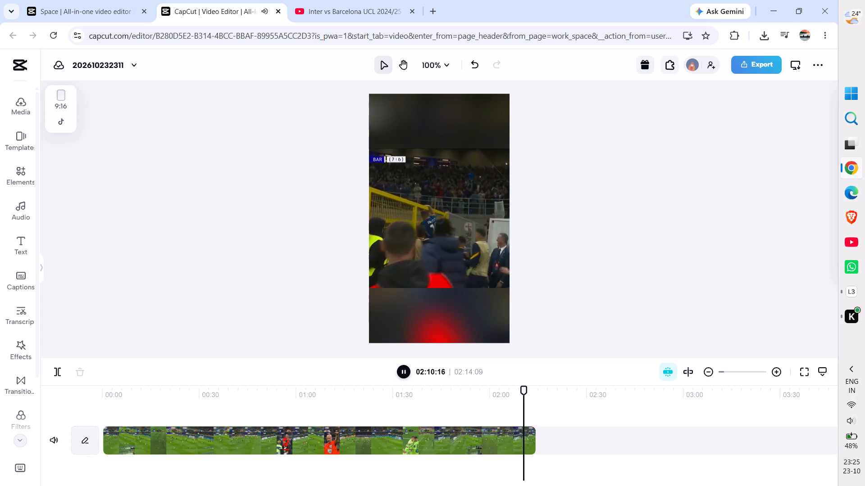
key("space")
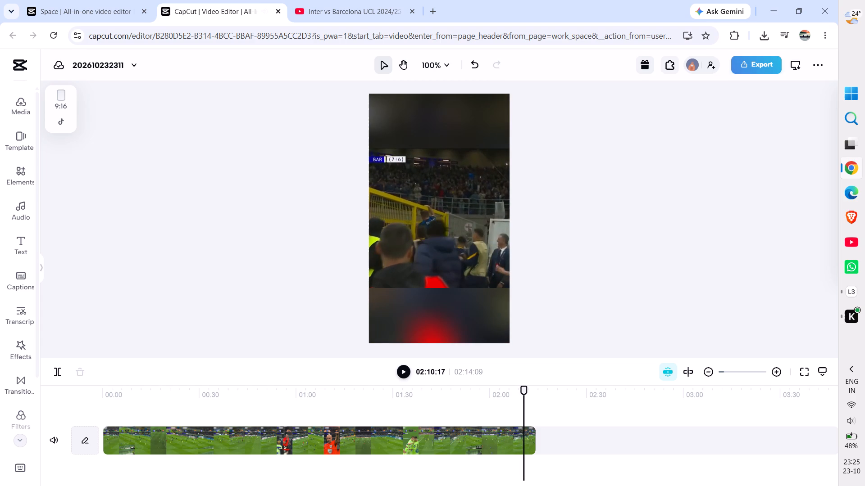
key("space")
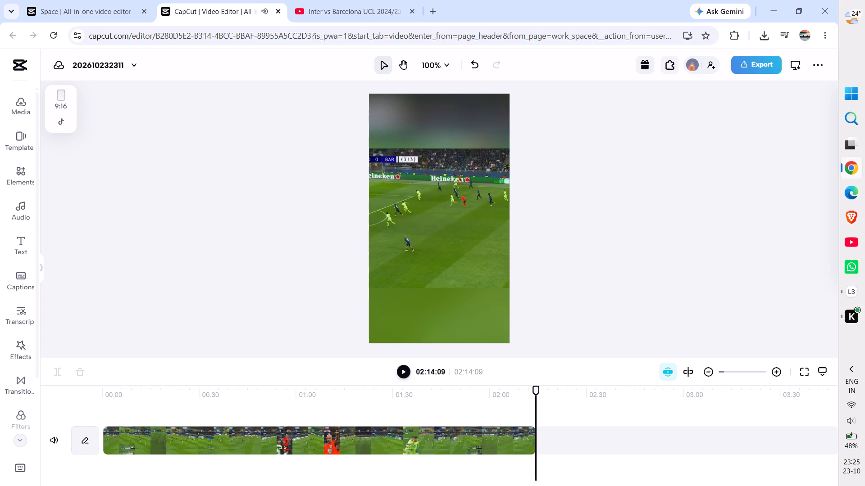
key("space")
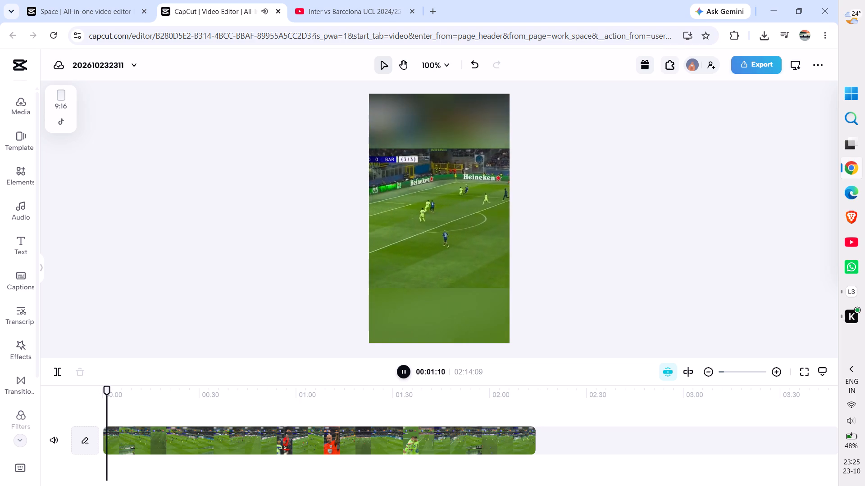
key("space")
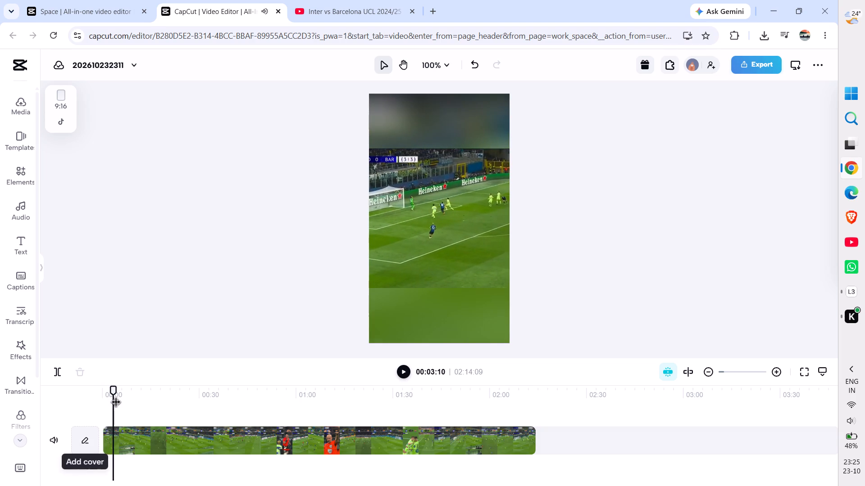
Add the uploaded Inter logo as an overlay above the match clip, starting at 00:00.
left_click_drag(111, 389, 19, 391)
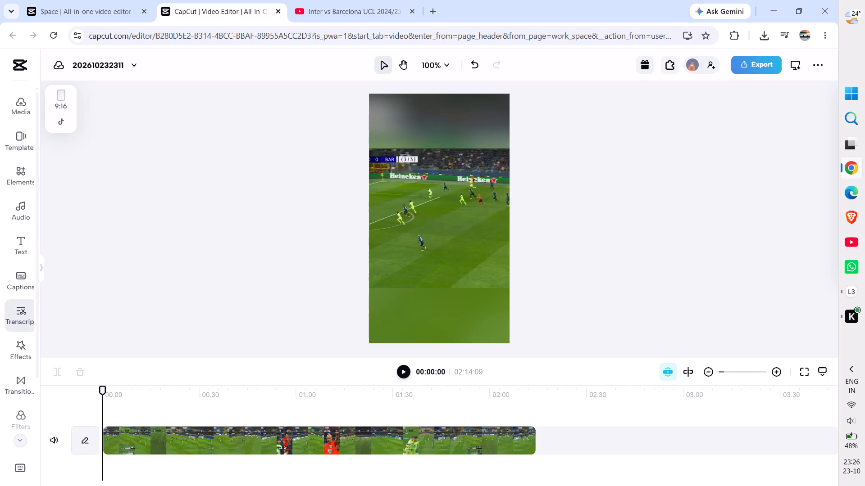
left_click(41, 265)
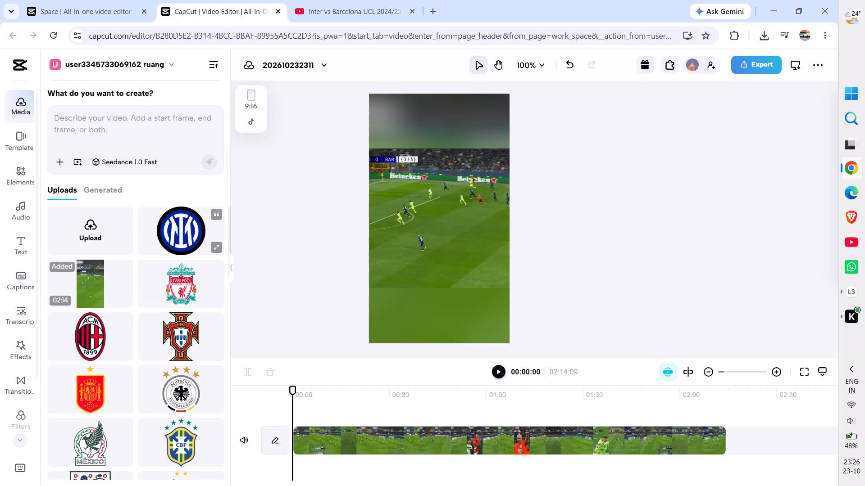
left_click_drag(200, 231, 451, 240)
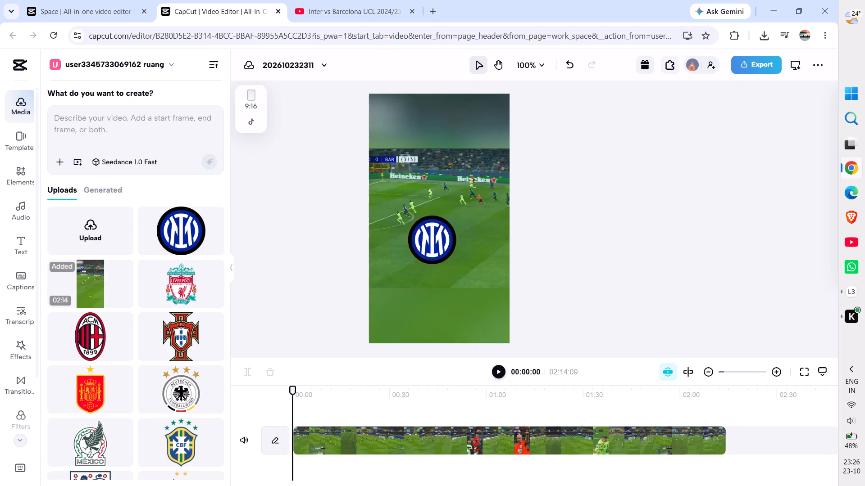
Add the uploaded FC Barcelona crest as another overlay above the match clip, starting at 00:00.
scroll(99, 352, "down", 4)
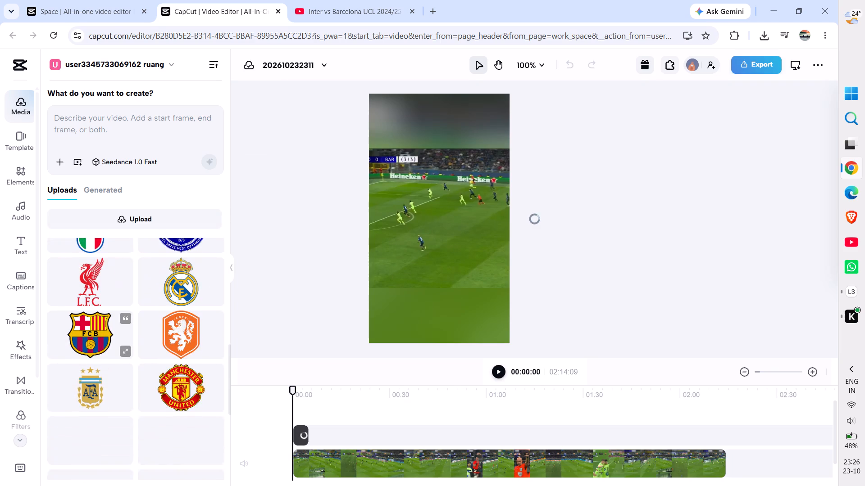
left_click_drag(82, 304, 388, 235)
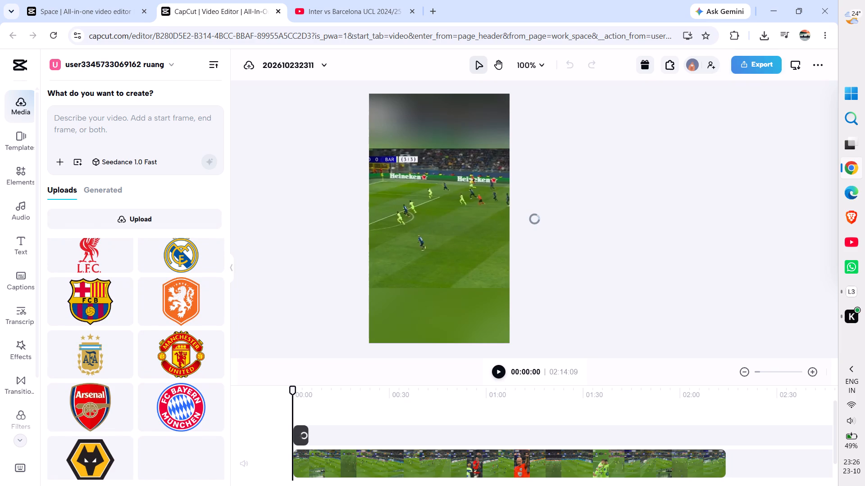
left_click_drag(388, 235, 405, 232)
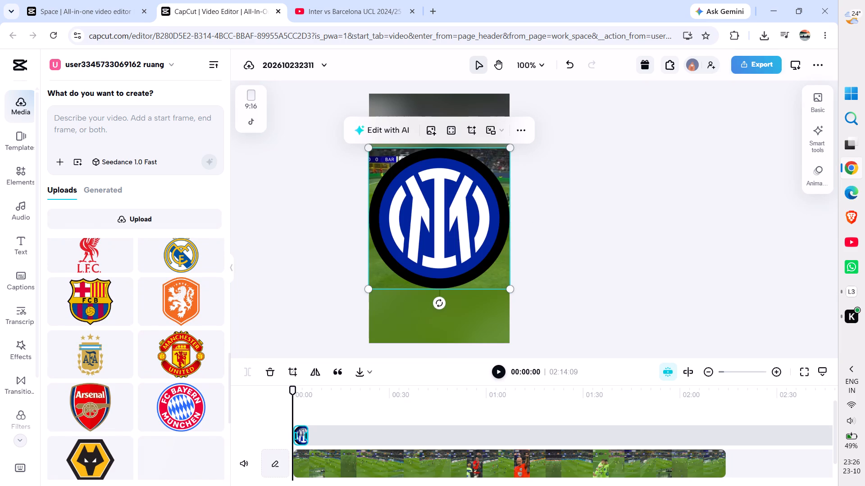
left_click_drag(97, 307, 416, 217)
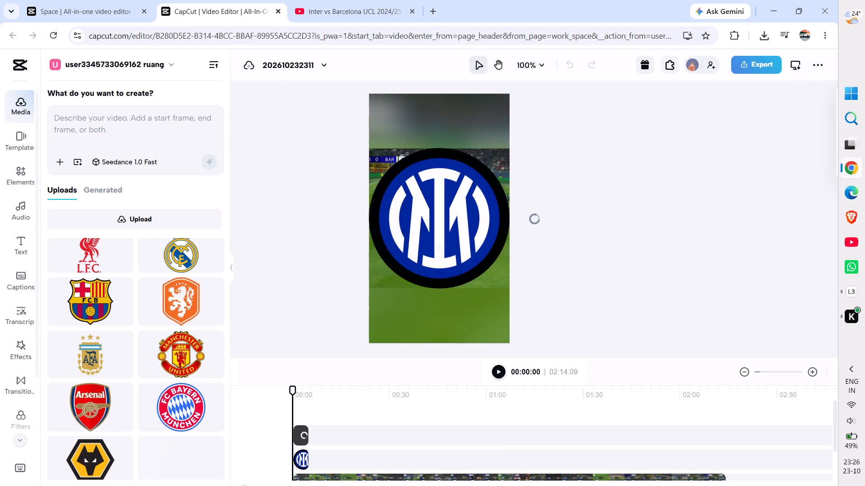
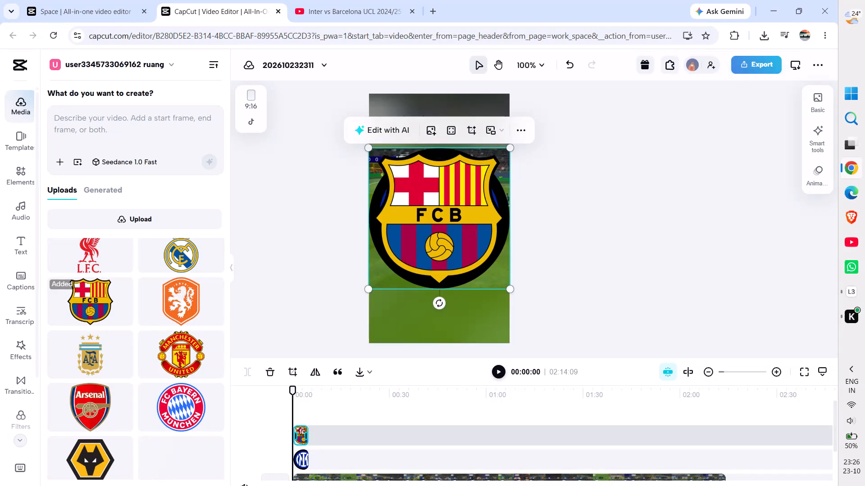
Scale the FC Barcelona crest to 20% and place it in the blurred area above the clip, on the frame's right side.
left_click(476, 216)
left_click(228, 270)
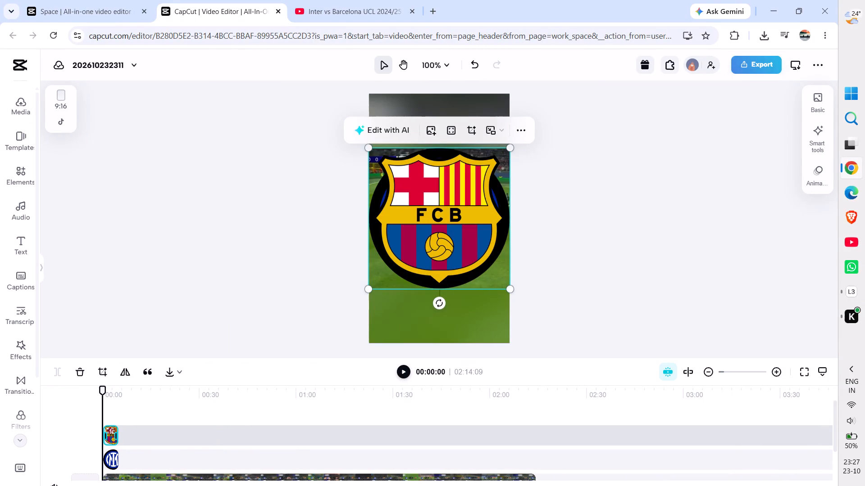
left_click(814, 92)
scroll(742, 252, "down", 1)
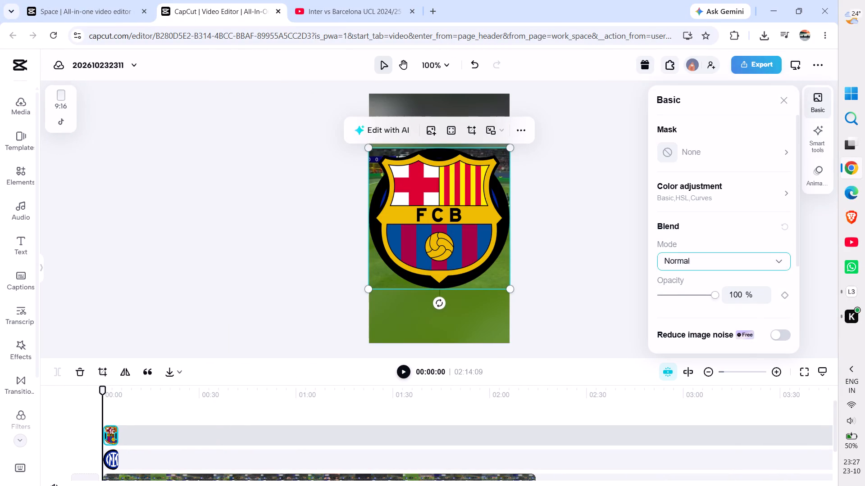
scroll(742, 252, "down", 3)
left_click(738, 266)
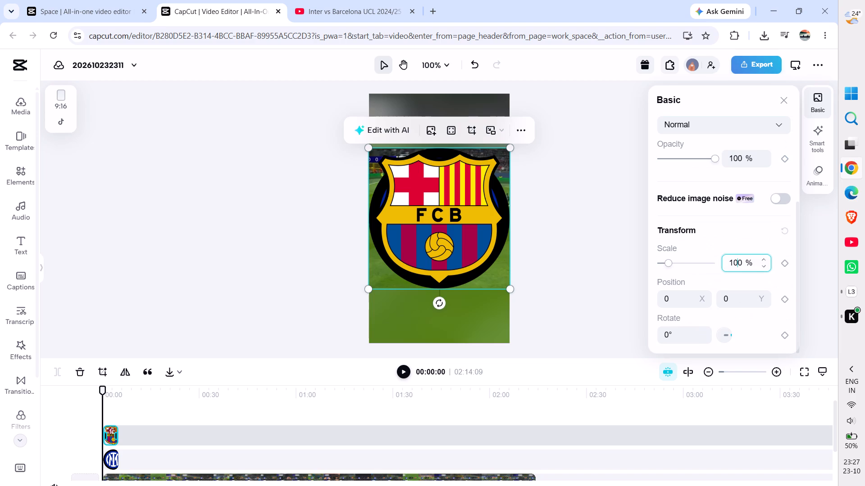
key("BackSpace")
key("BackSpace")
key("2")
key("Return")
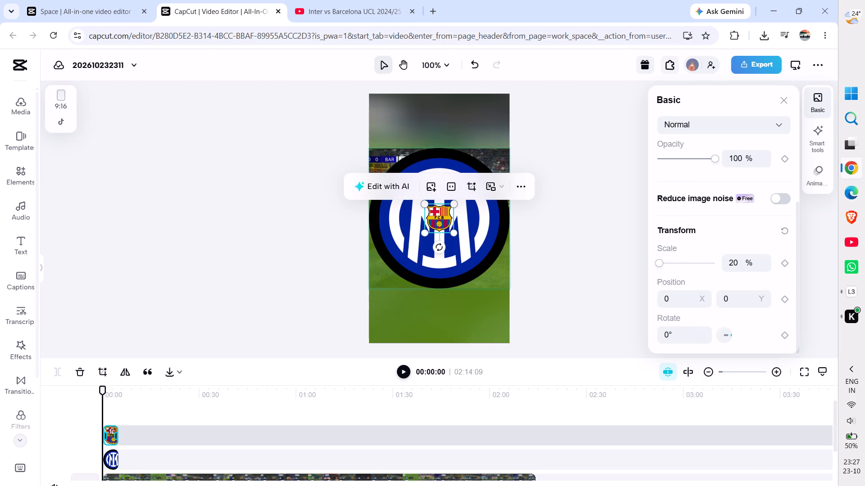
left_click_drag(431, 211, 475, 129)
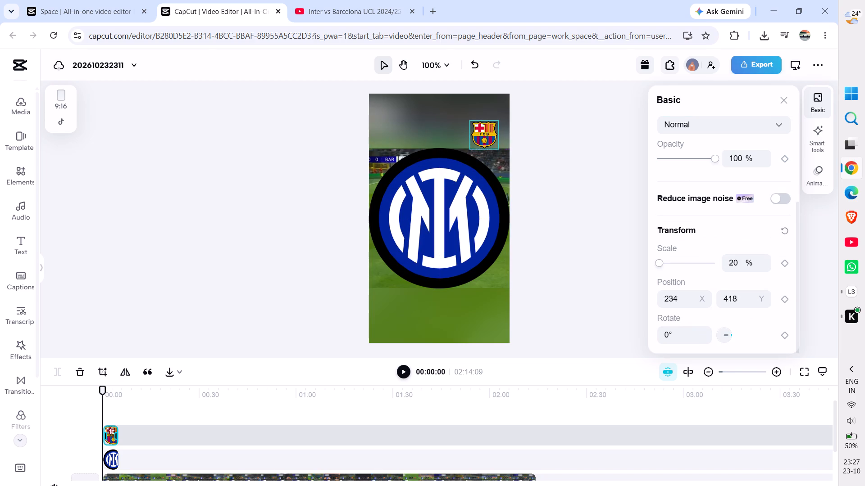
left_click_drag(475, 129, 474, 127)
Scale the Inter logo to 20% and place it in the blurred area above the clip, on the frame's left side.
left_click(451, 220)
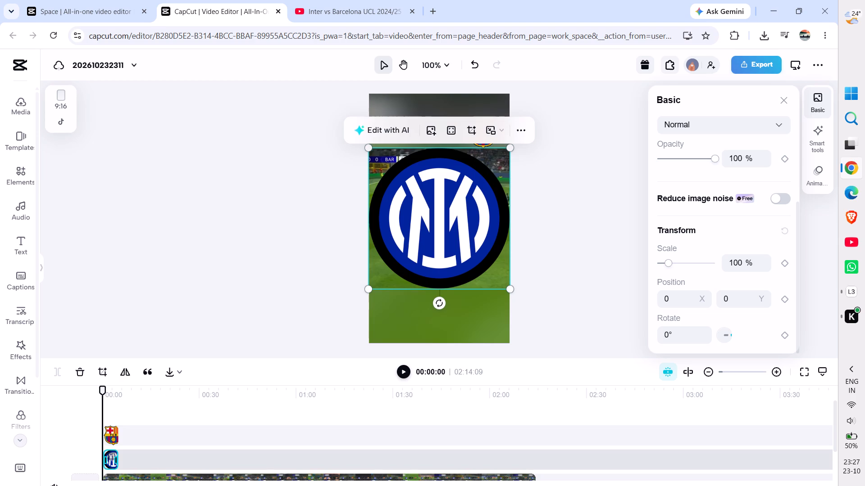
left_click(737, 265)
key("BackSpace")
key("BackSpace")
key("BackSpace")
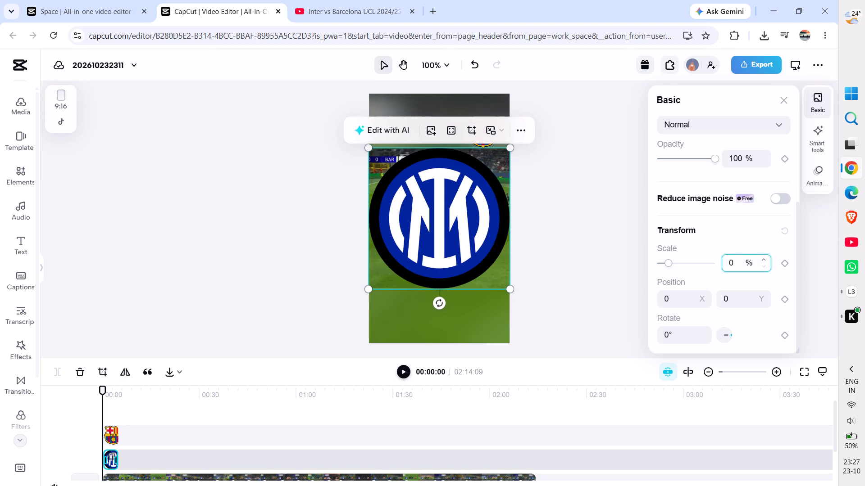
key("2")
key("Return")
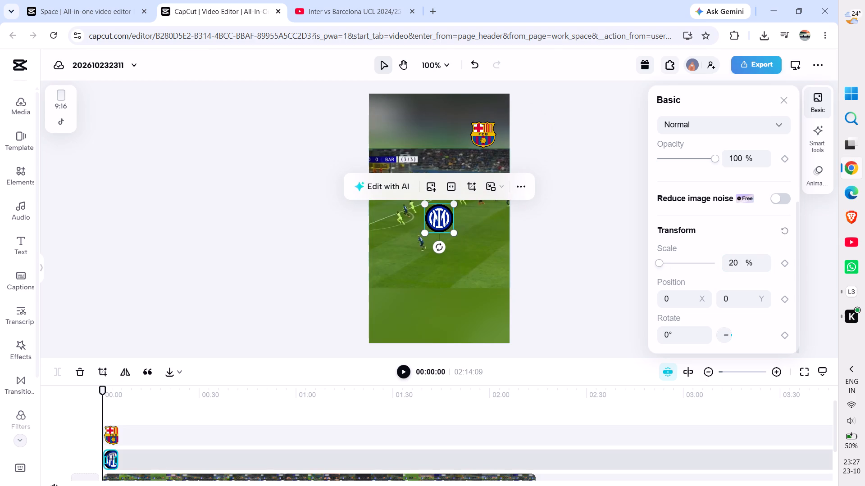
left_click_drag(439, 222, 395, 132)
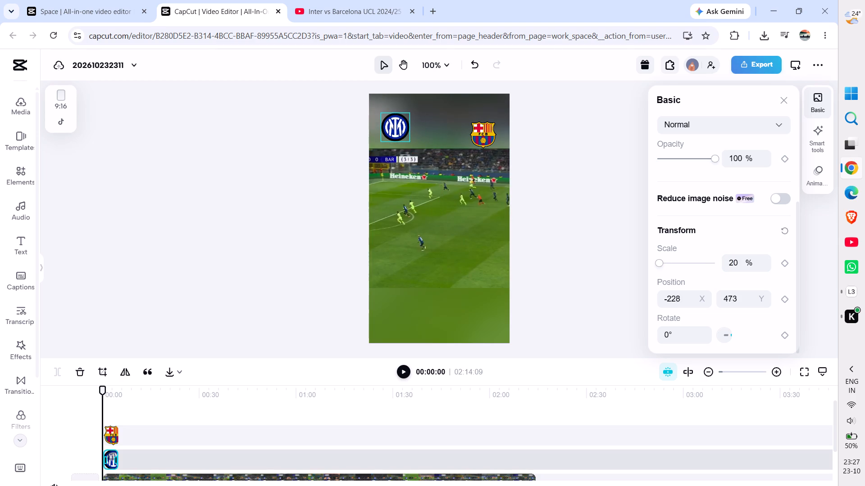
left_click_drag(395, 132, 395, 136)
Move the match clip slightly down in the frame, keeping it horizontally centred.
left_click(428, 226)
left_click_drag(430, 229, 431, 246)
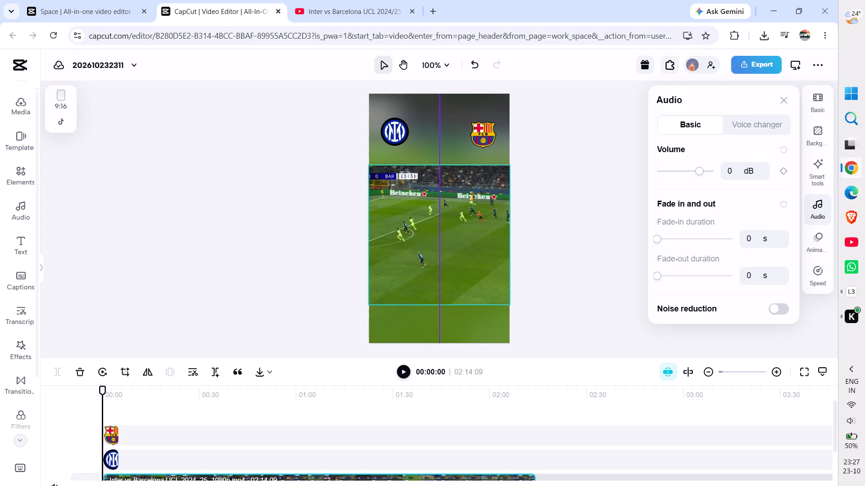
left_click_drag(431, 246, 431, 247)
left_click_drag(269, 223, 323, 190)
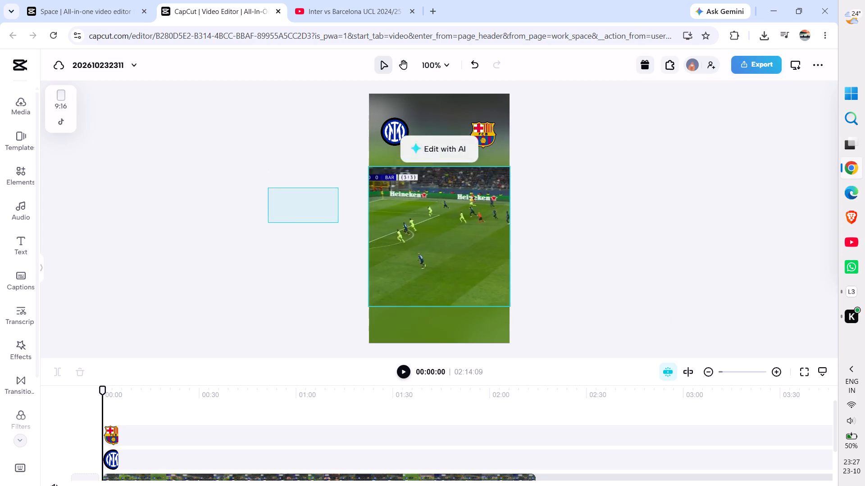
left_click_drag(323, 190, 263, 200)
Lower the Inter logo so its bottom edge rests on the match clip's top edge.
left_click(438, 64)
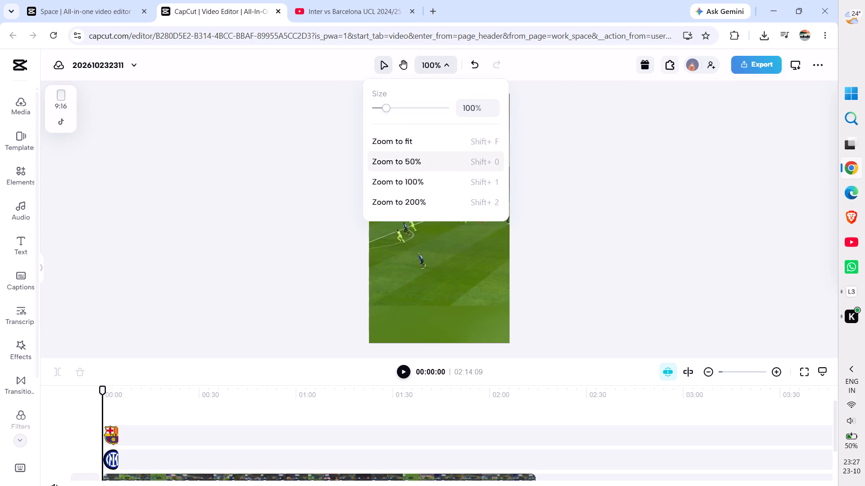
left_click(449, 201)
left_click(189, 187)
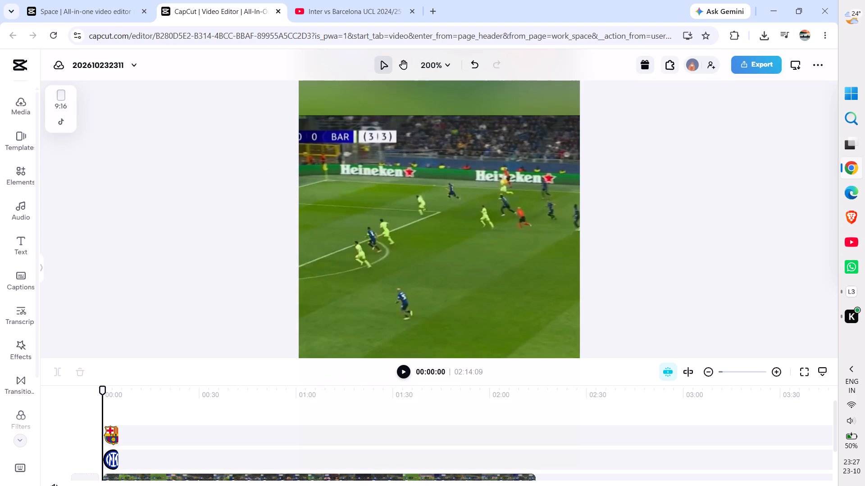
scroll(436, 183, "up", 4)
left_click_drag(350, 145, 350, 185)
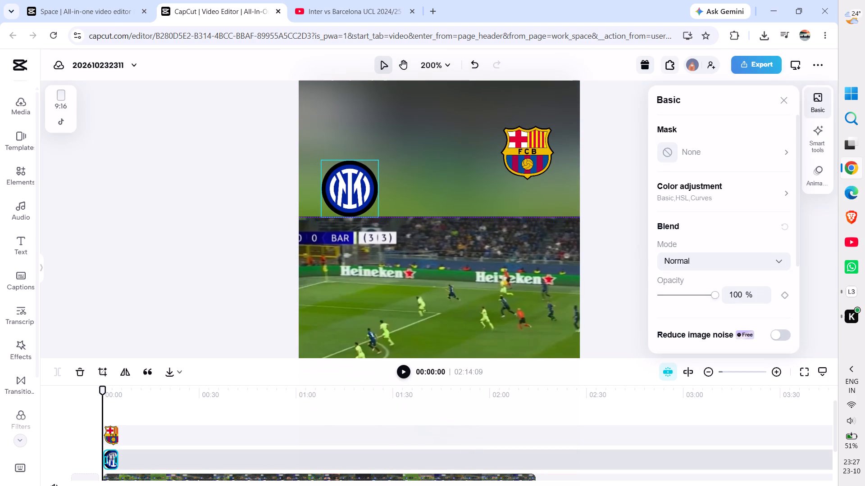
left_click_drag(350, 185, 346, 185)
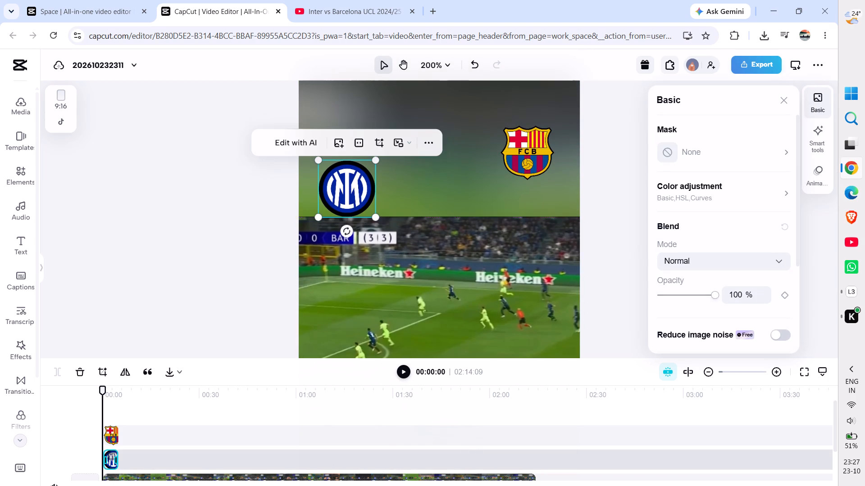
Lower the FC Barcelona crest onto the match clip's top edge, level with the Inter logo, at about X 256, Y 340.
left_click(522, 150)
left_click_drag(522, 150, 522, 184)
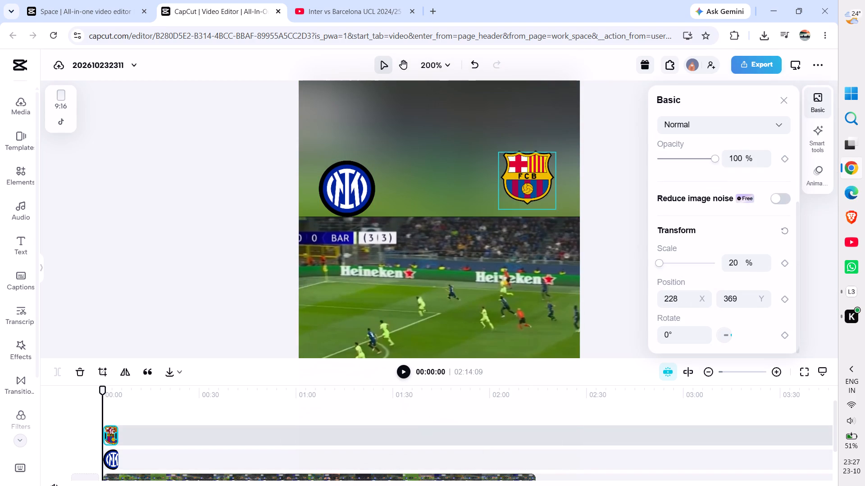
left_click_drag(522, 184, 534, 189)
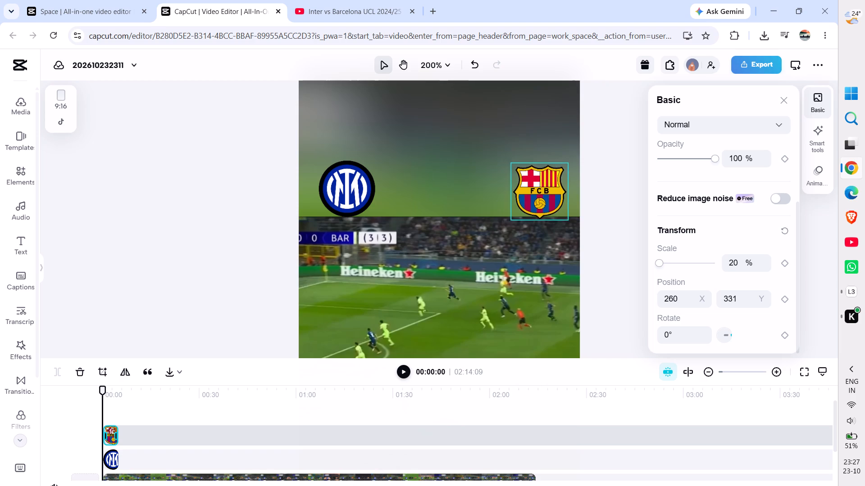
left_click_drag(534, 189, 534, 185)
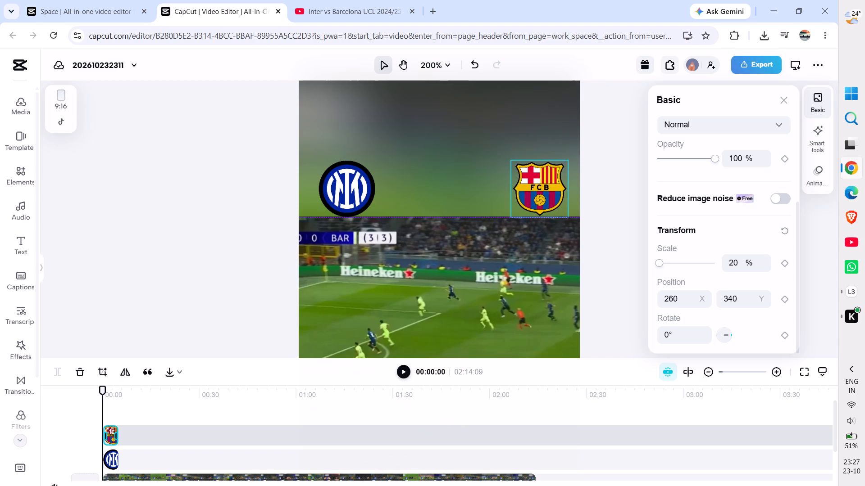
left_click_drag(534, 185, 531, 187)
left_click(531, 187)
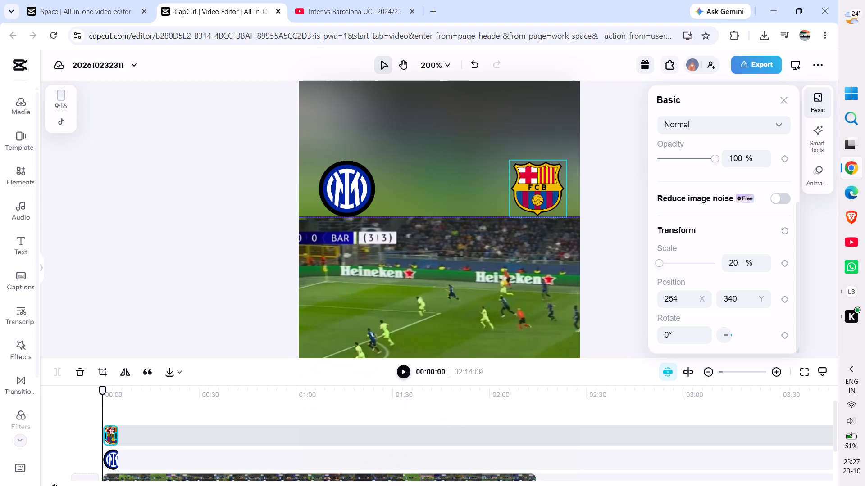
Shift the Inter logo outward towards the frame's left edge to mirror the FC Barcelona crest's spacing.
left_click_drag(358, 175, 357, 175)
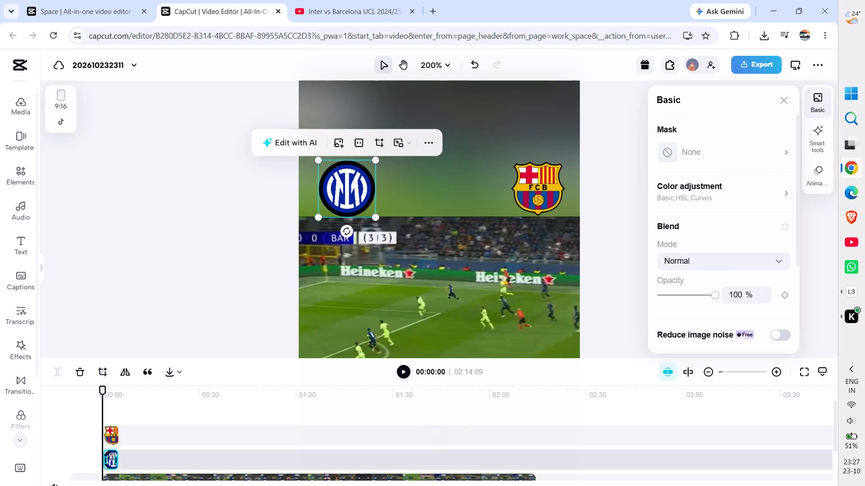
left_click_drag(357, 175, 349, 175)
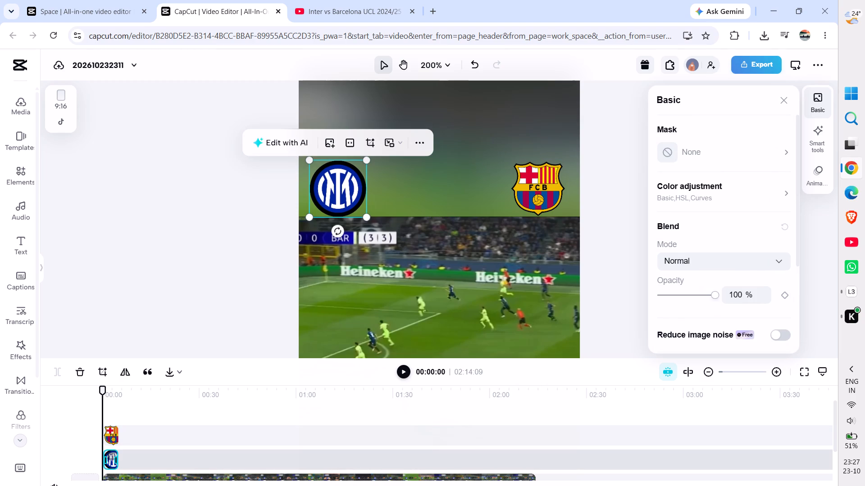
left_click(534, 186)
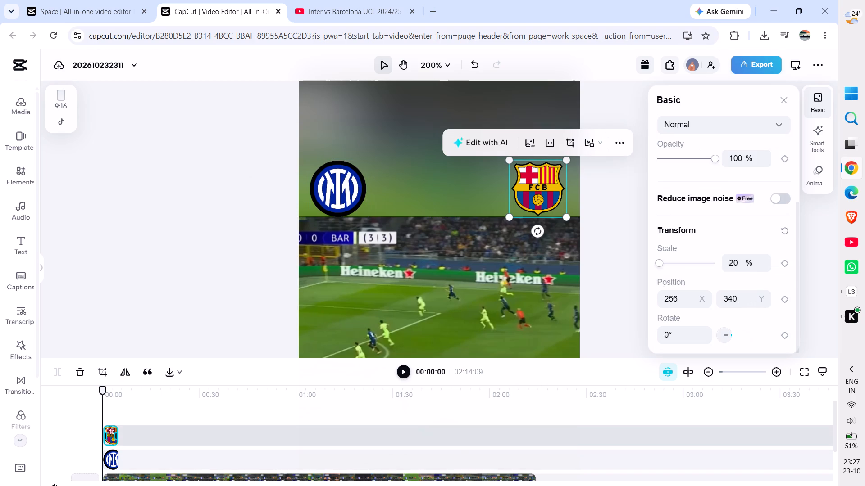
left_click(210, 161)
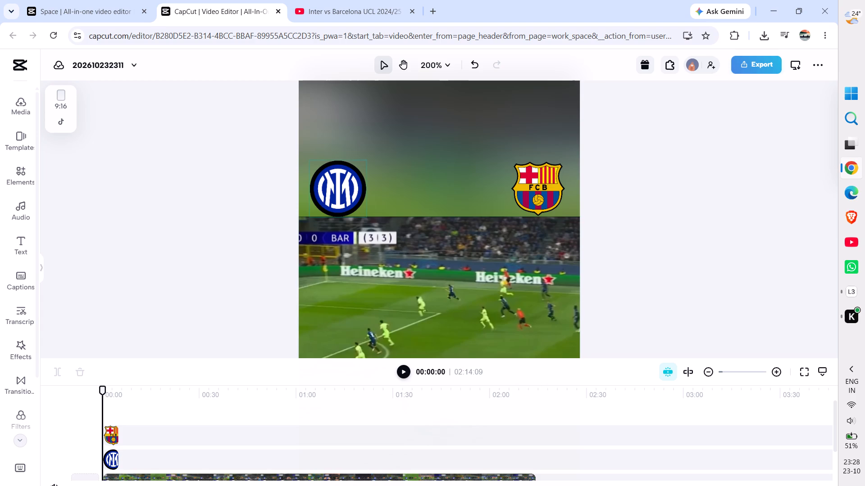
Extend the Inter logo overlay to the end of the match clip, for a duration of 02:14:09.
left_click(108, 455)
left_click(118, 458)
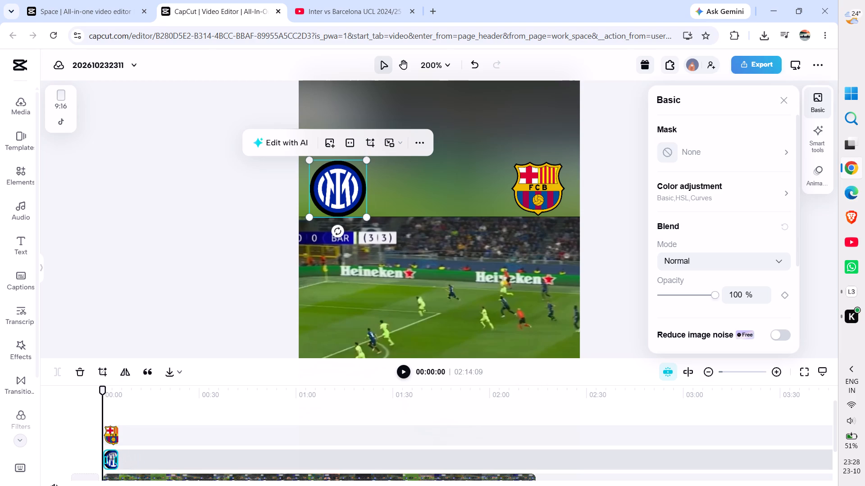
left_click_drag(117, 460, 305, 466)
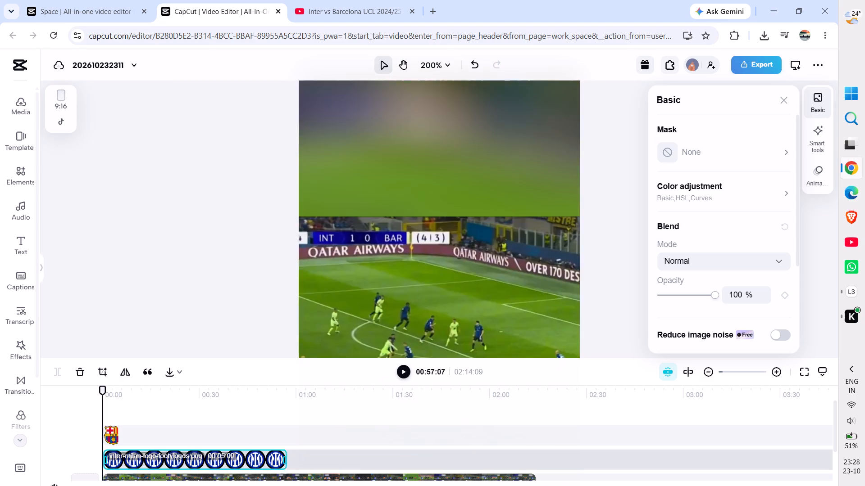
left_click_drag(305, 466, 537, 468)
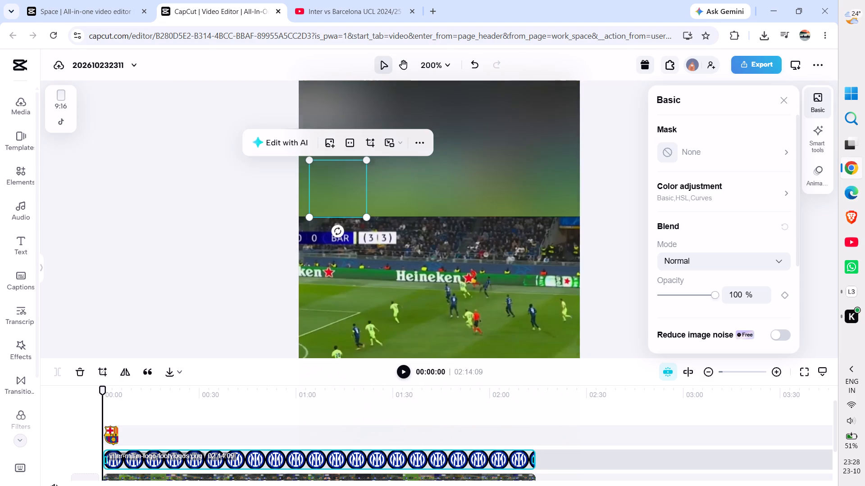
Extend the FC Barcelona crest overlay from 00:00 to the end of the match clip, for a duration of 02:14:09.
left_click(112, 433)
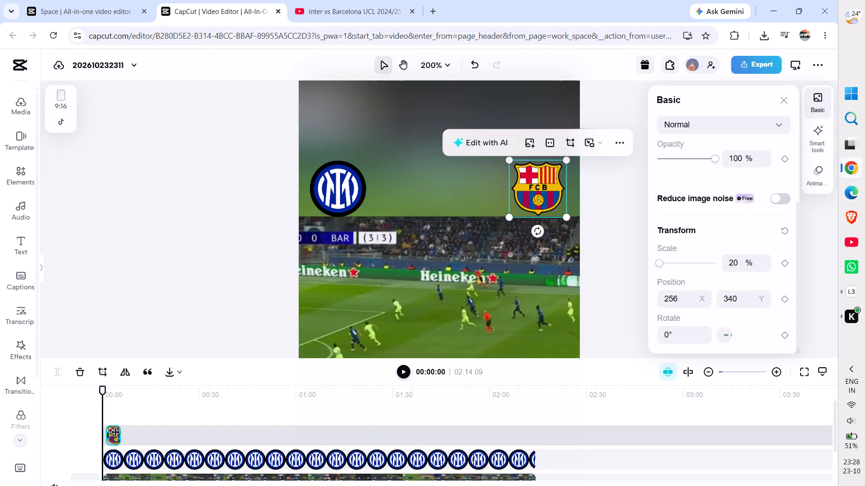
left_click_drag(117, 436, 124, 435)
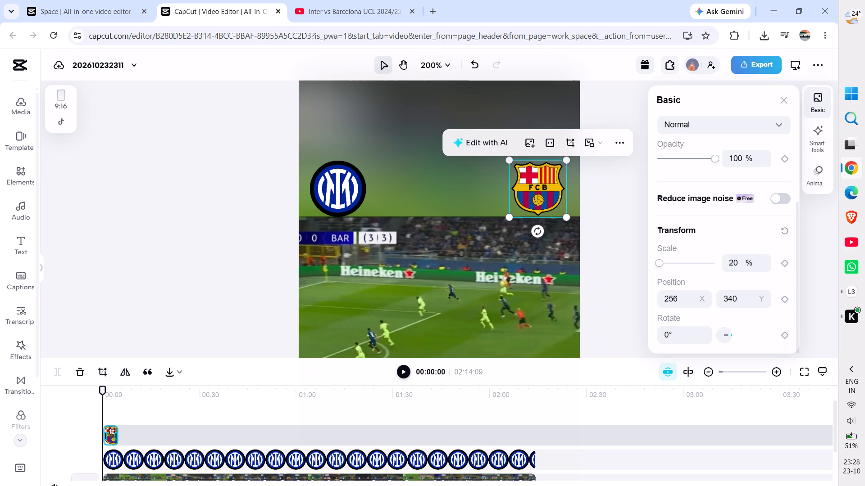
left_click_drag(124, 435, 536, 438)
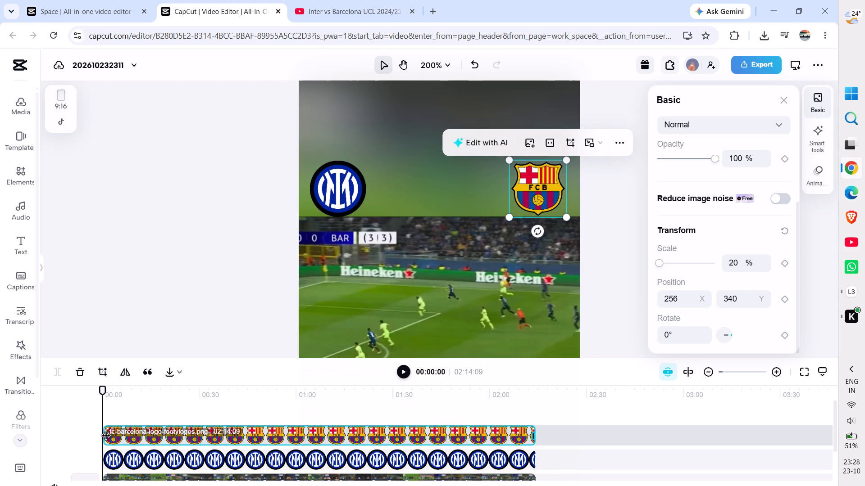
Pull the start edges of both logo overlays fully back to 00:00.
left_click_drag(106, 436, 96, 436)
left_click(108, 459)
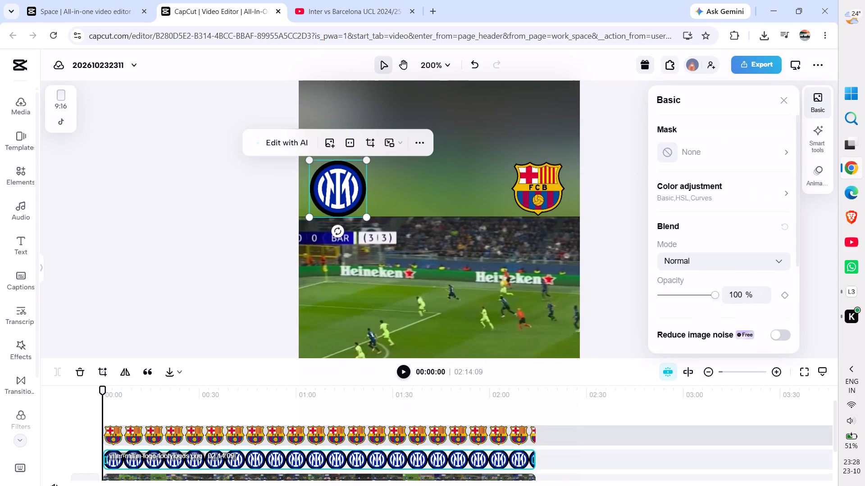
left_click_drag(105, 459, 78, 458)
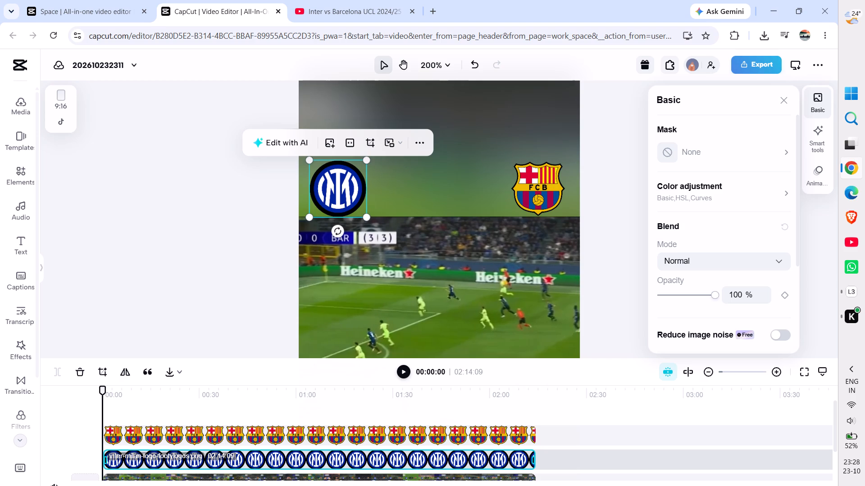
left_click(185, 251)
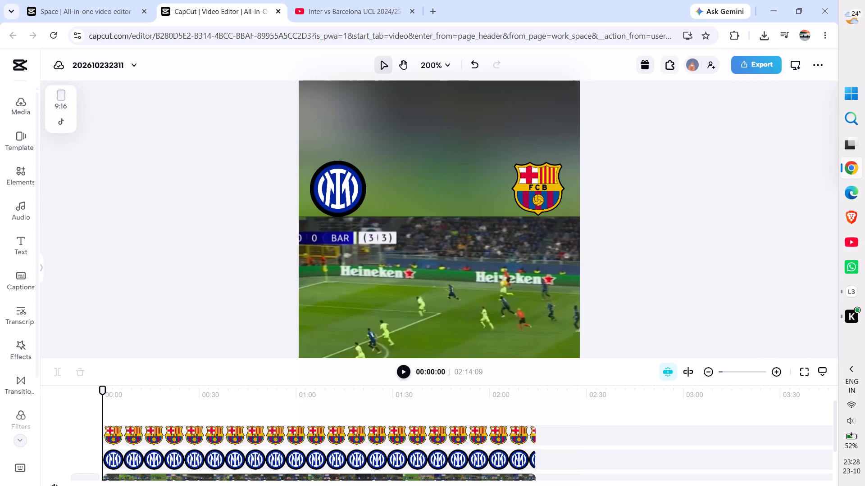
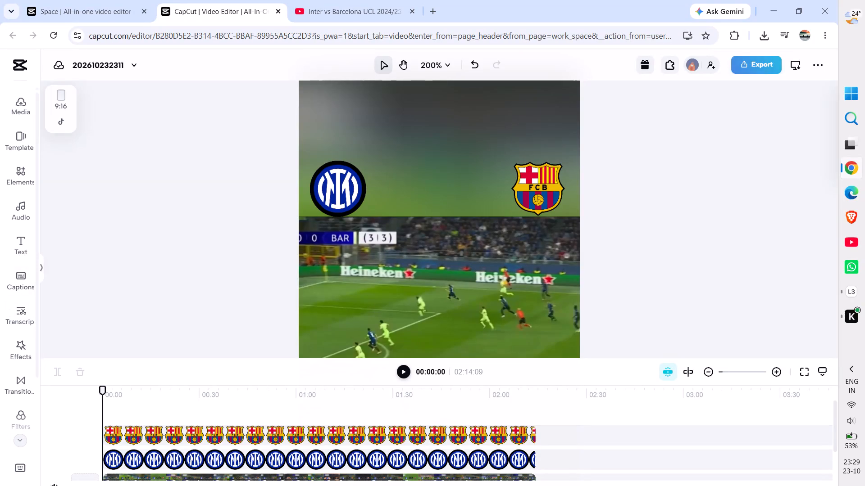
Add a heading text overlay at 00:00 reading "UCL 2024/25".
left_click(21, 250)
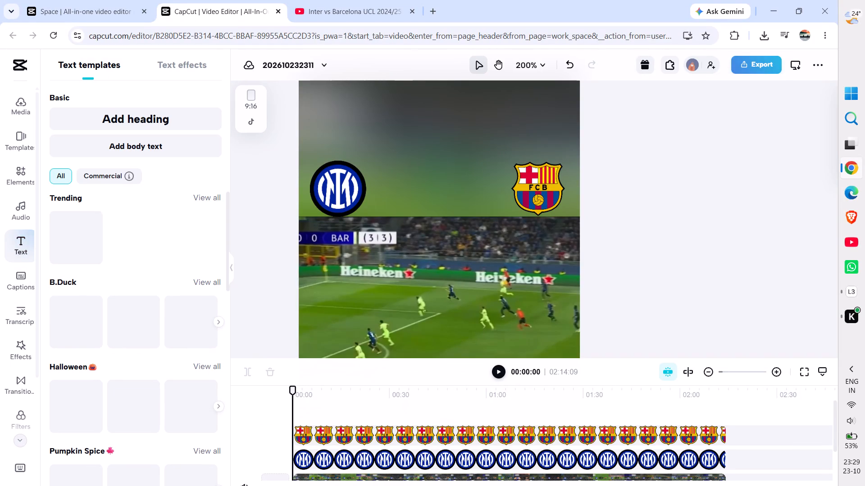
left_click(149, 124)
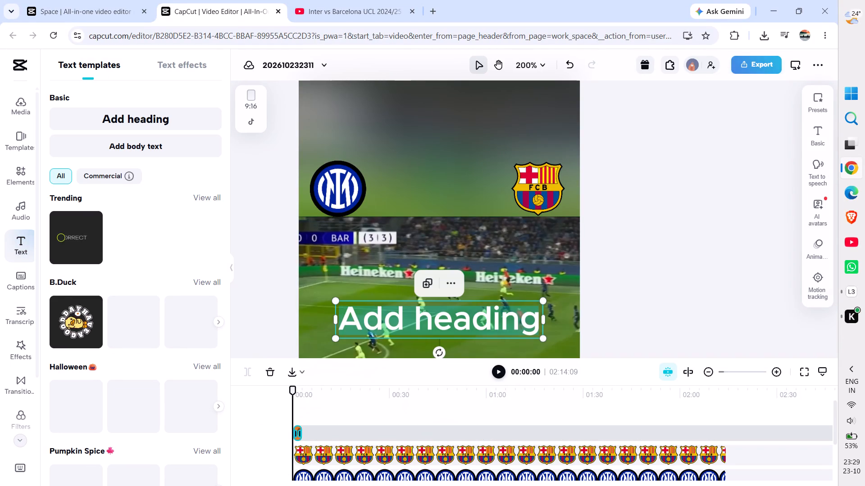
left_click(817, 135)
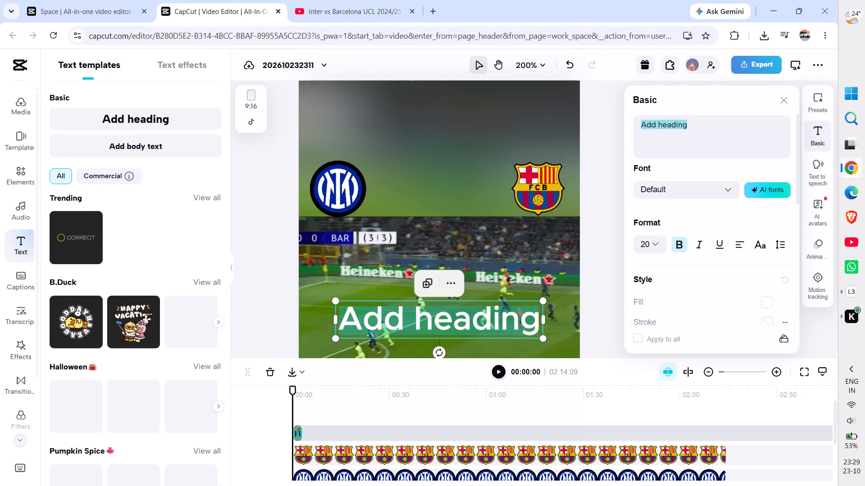
left_click(715, 131)
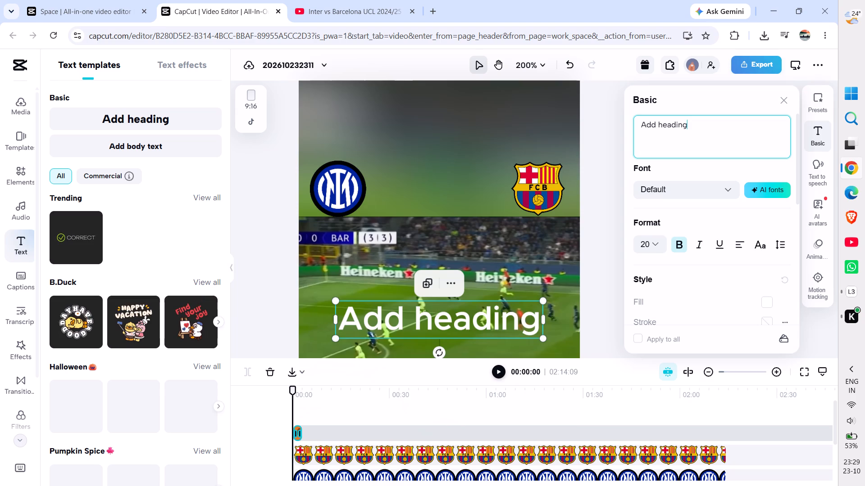
key("BackSpace")
key("BackSpace")
key("BackSpace")
key("BackSpace")
key("BackSpace")
key("BackSpace")
key("BackSpace")
key("BackSpace")
key("BackSpace")
key("BackSpace")
key("BackSpace")
key("BackSpace")
key("BackSpace")
key("BackSpace")
key("BackSpace")
key("BackSpace")
key("BackSpace")
key("BackSpace")
key("BackSpace")
key("BackSpace")
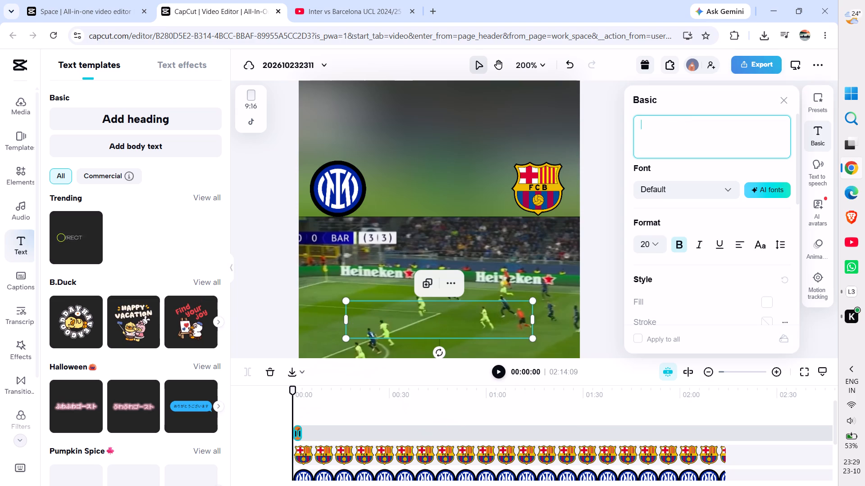
type("UCL")
key("space")
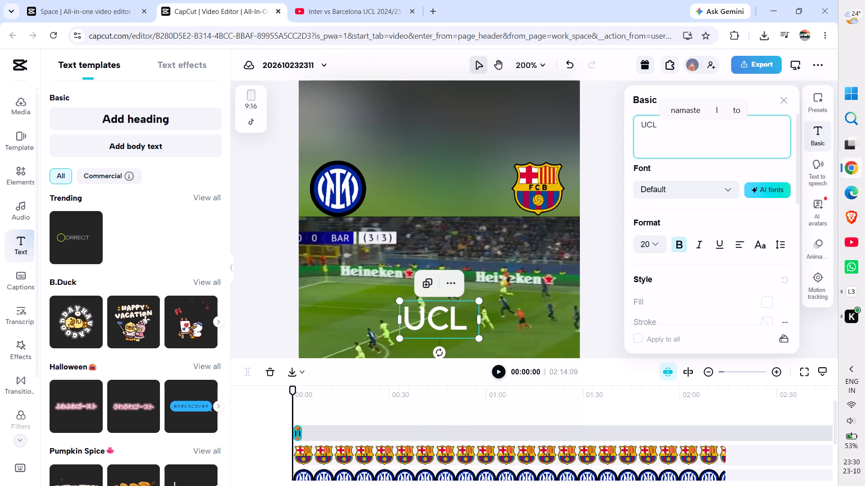
key("2")
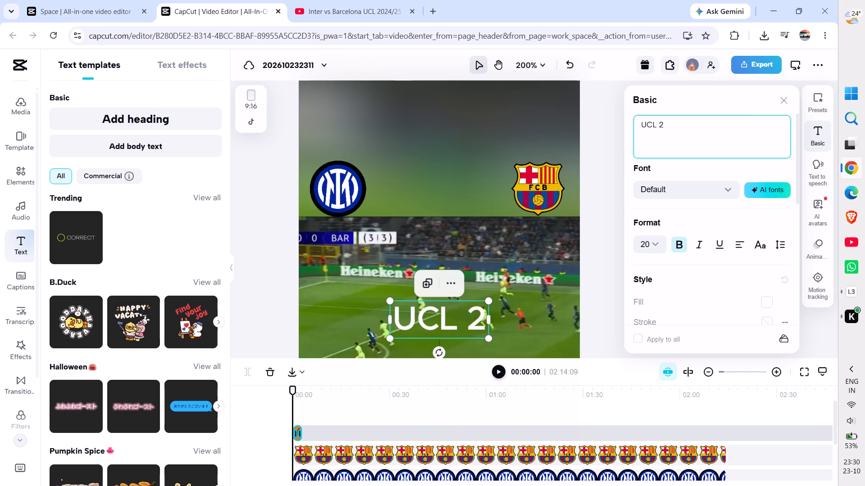
key("0")
type("24")
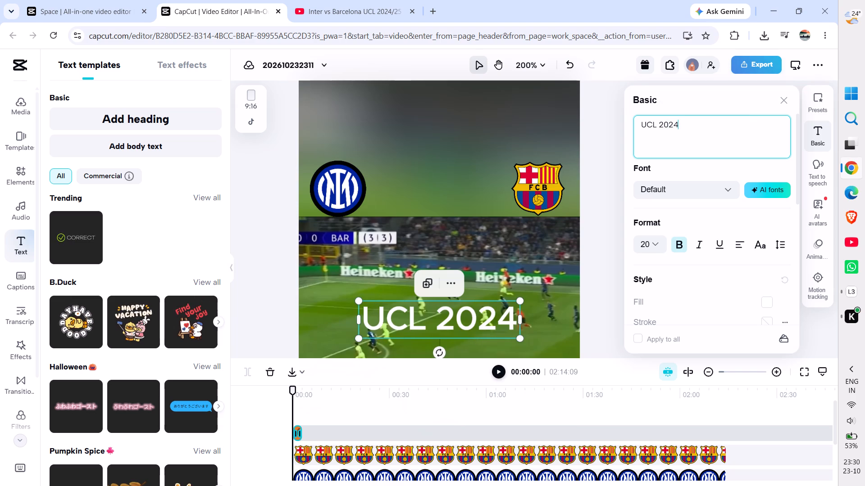
type("/25")
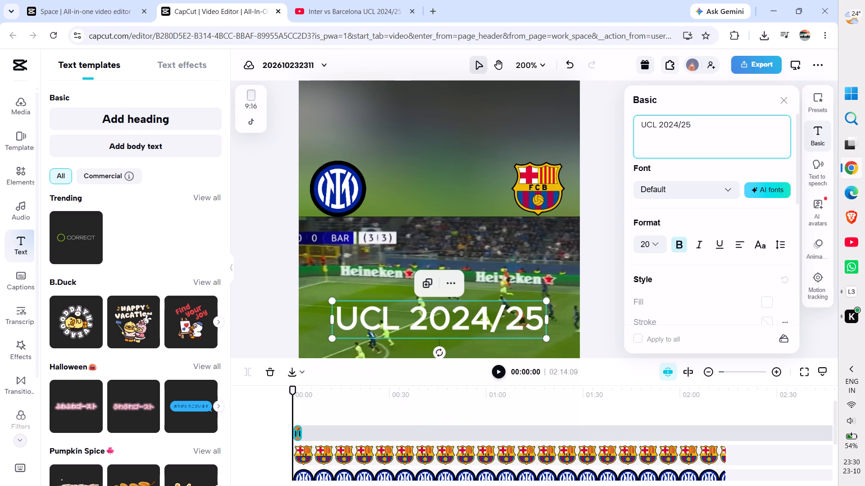
Apply the white text preset with a black outline to the UCL 2024/25 heading.
left_click(819, 106)
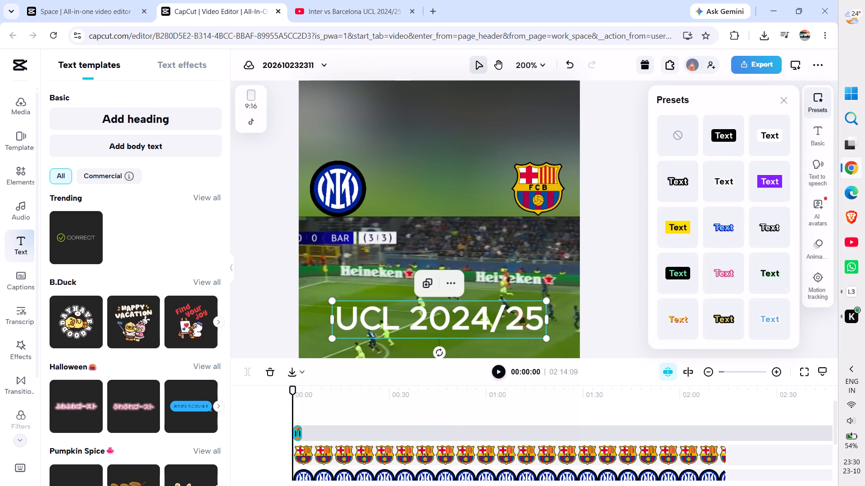
left_click(670, 191)
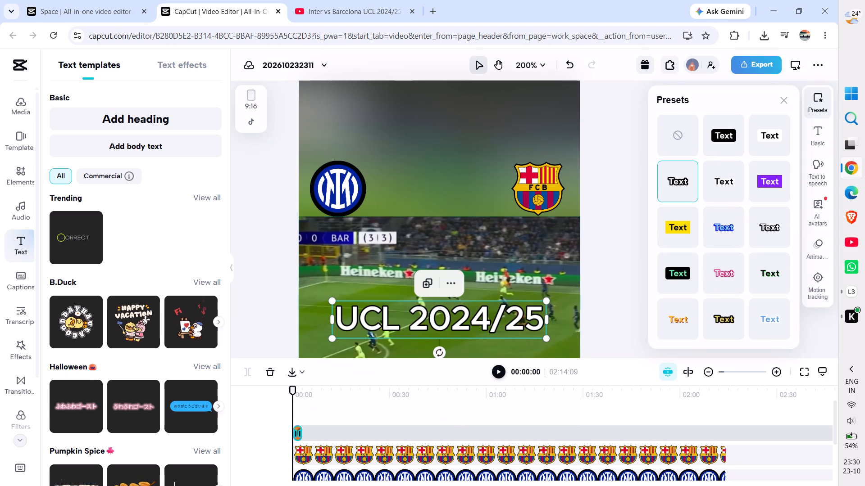
left_click(232, 265)
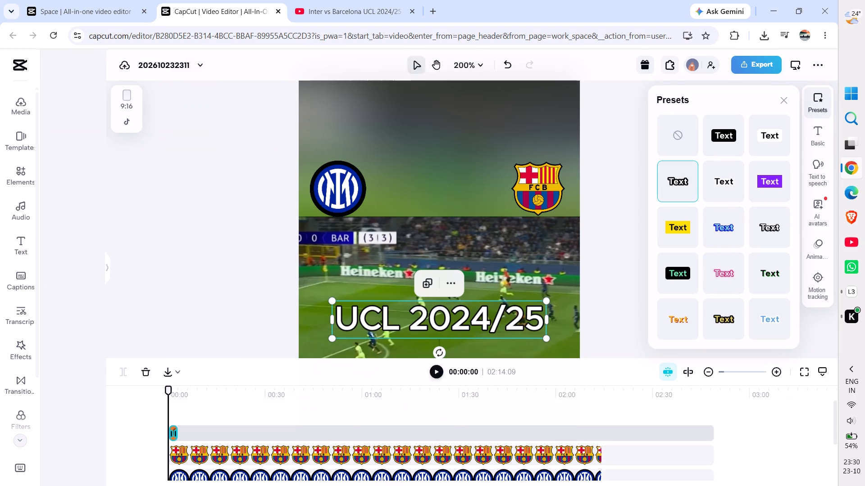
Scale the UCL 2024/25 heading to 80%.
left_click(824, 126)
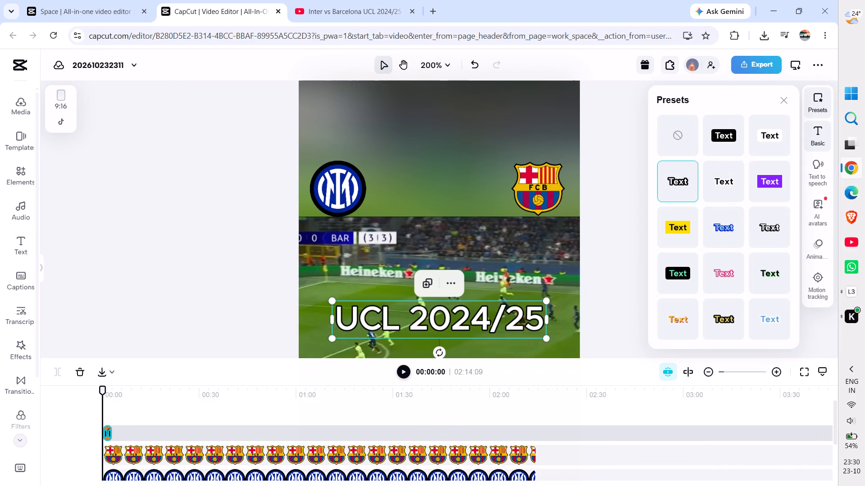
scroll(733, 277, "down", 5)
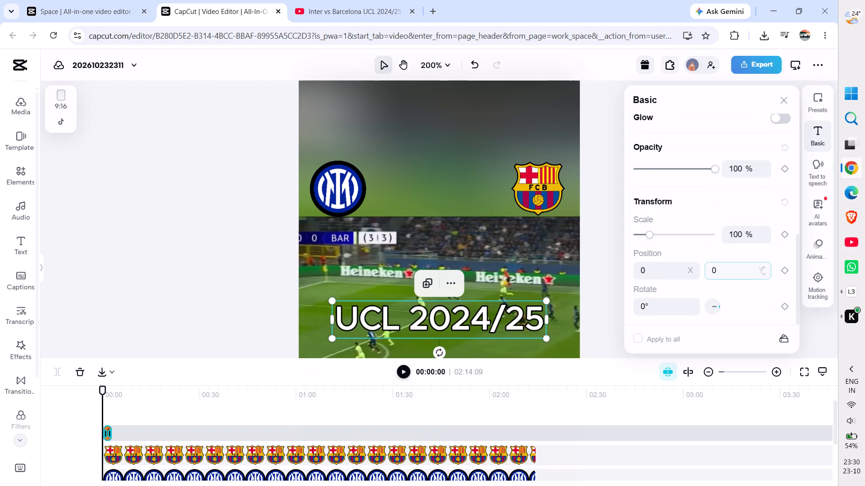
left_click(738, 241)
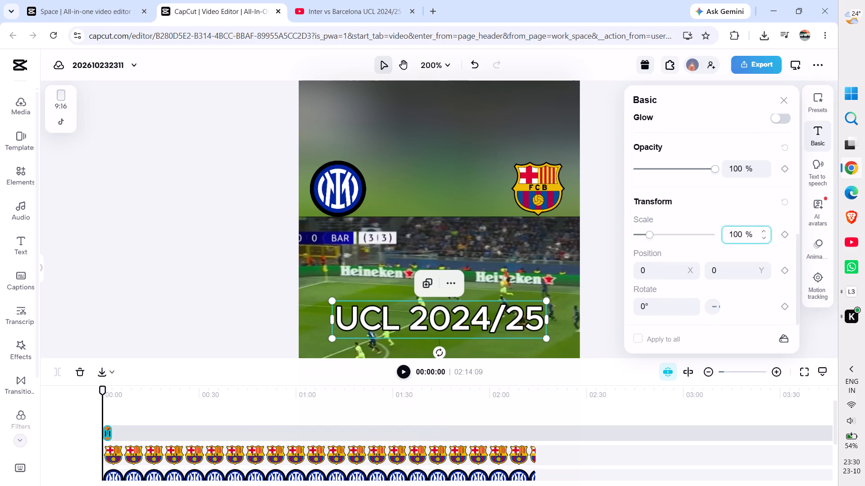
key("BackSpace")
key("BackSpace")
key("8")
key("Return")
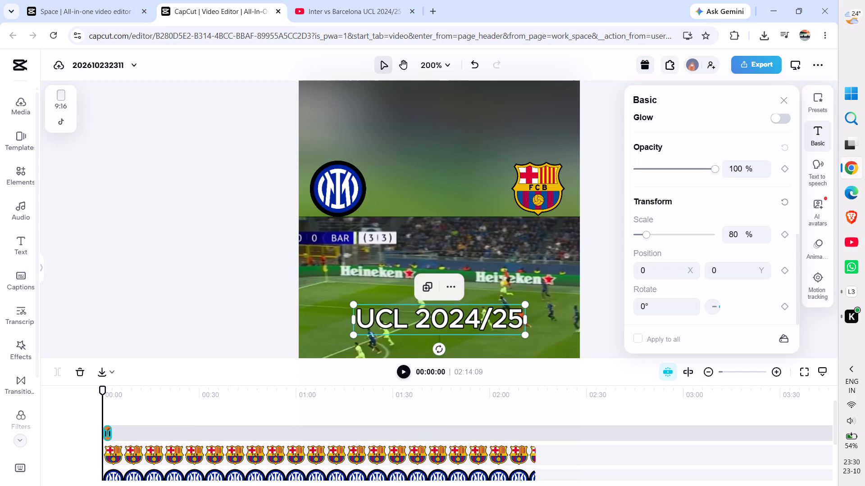
Move the UCL 2024/25 heading into the blurred area above the logos, at about X -13, Y 530.
left_click_drag(428, 322, 423, 118)
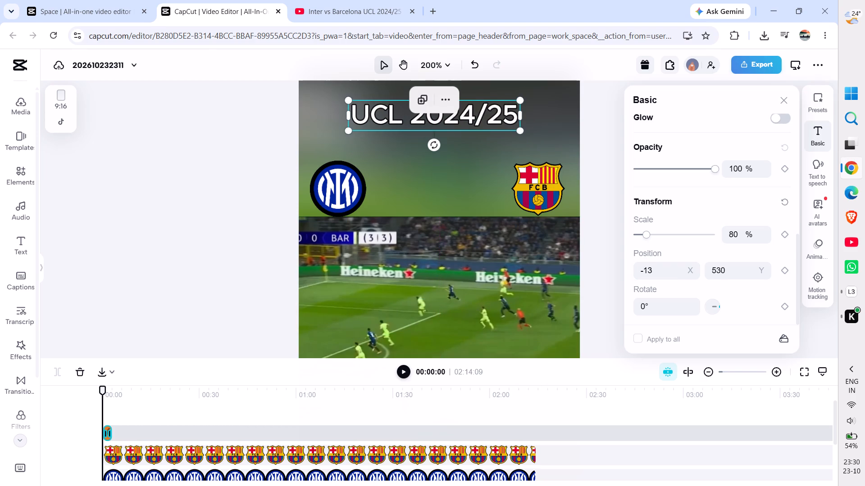
Set the UCL 2024/25 heading's scale to 70%.
left_click(733, 236)
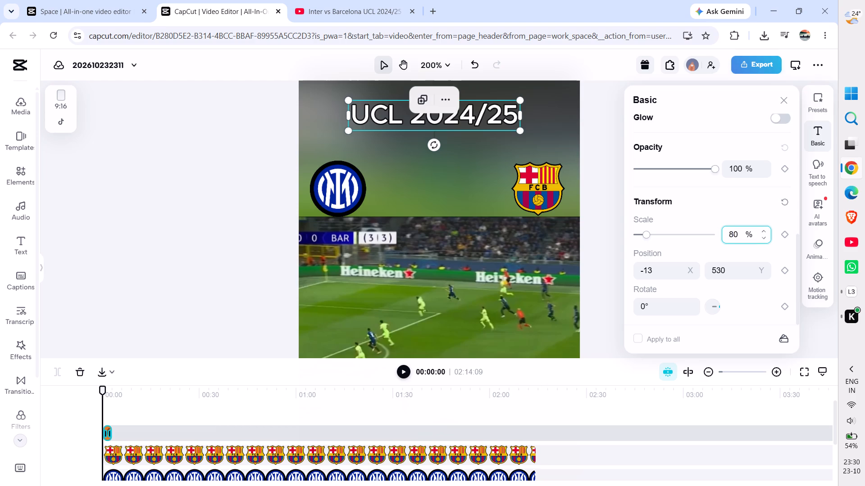
key("BackSpace")
key("7")
key("Return")
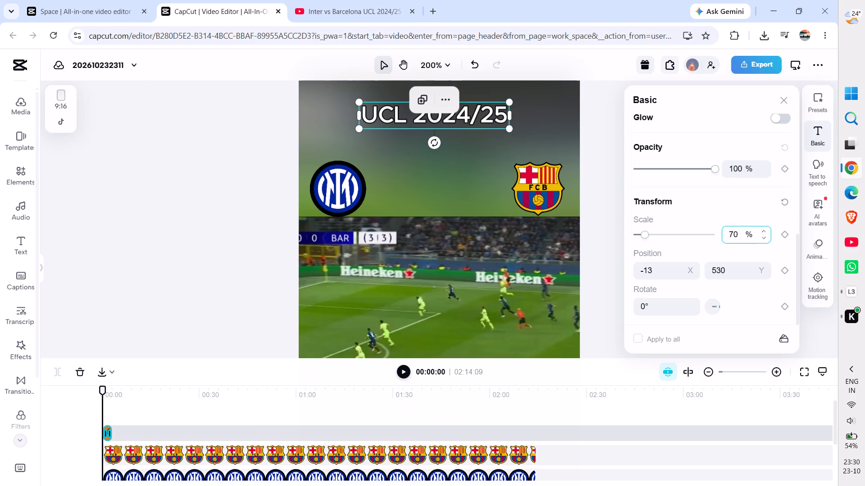
Lower the UCL 2024/25 heading slightly, to about X -11, Y 508.
left_click_drag(427, 119, 426, 128)
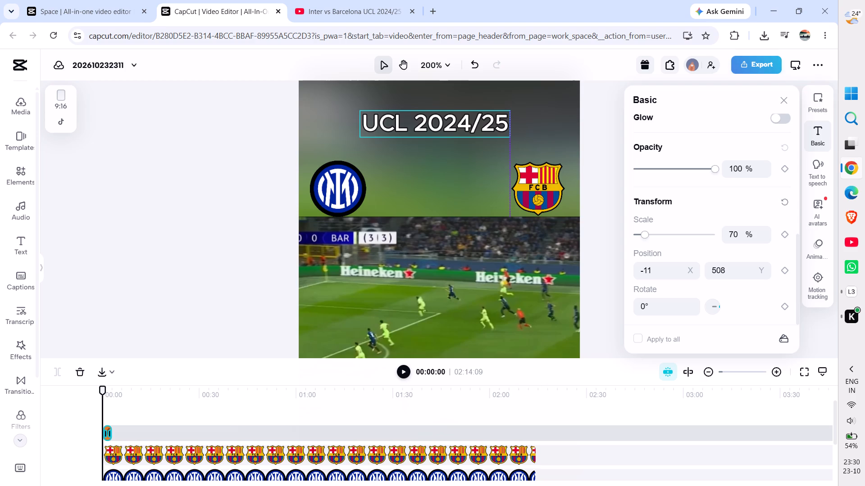
left_click(170, 194)
Shift the match video slightly downward within the 9:16 frame.
scroll(398, 265, "down", 5)
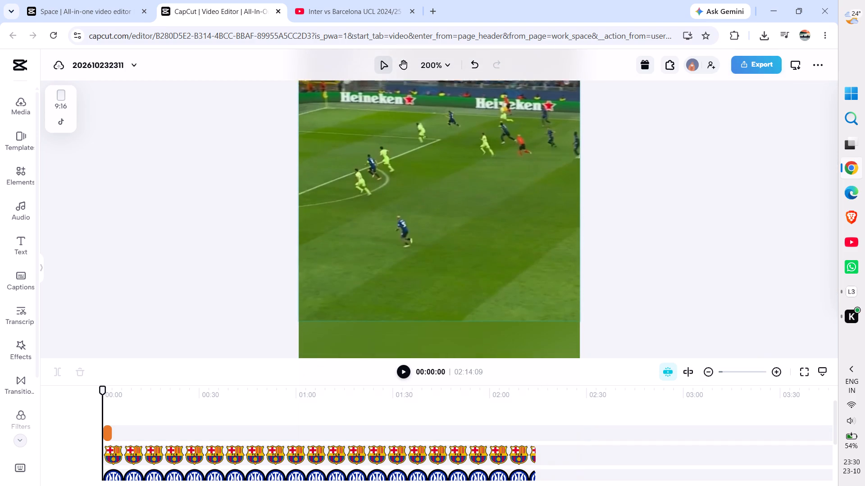
left_click_drag(409, 213, 409, 225)
left_click(214, 225)
Lower the Inter logo and the FC Barcelona crest so both sit just above the match video's upper edge.
scroll(214, 225, "up", 6)
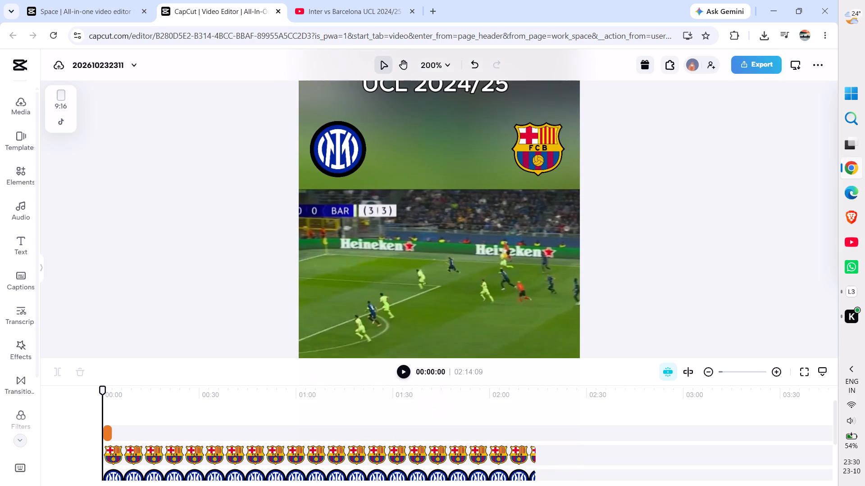
scroll(214, 225, "up", 1)
left_click(333, 194)
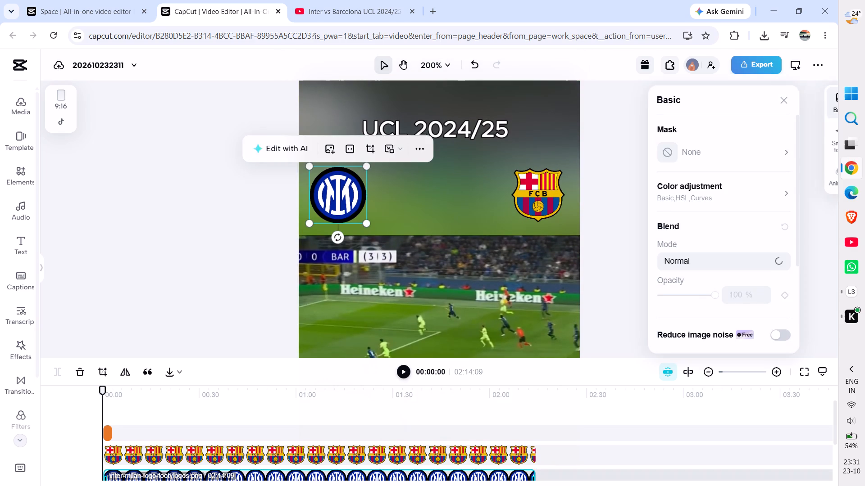
left_click_drag(333, 194, 333, 205)
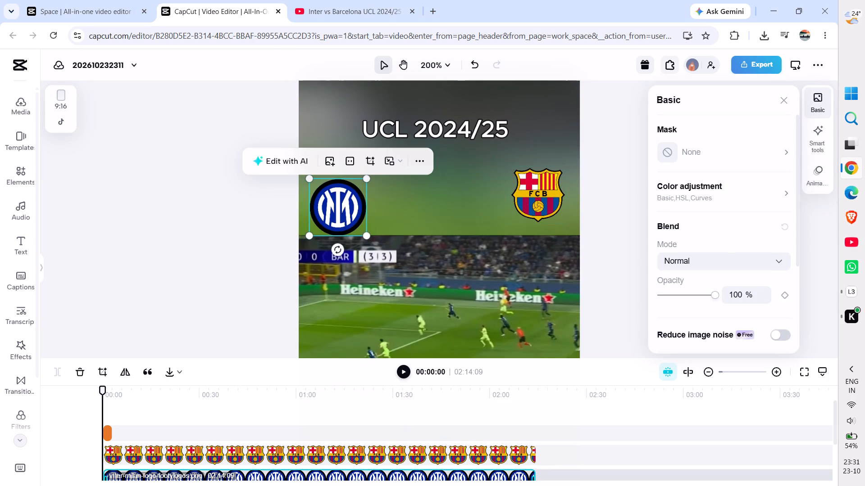
left_click(534, 193)
left_click(534, 193)
left_click_drag(534, 193, 534, 204)
left_click(205, 210)
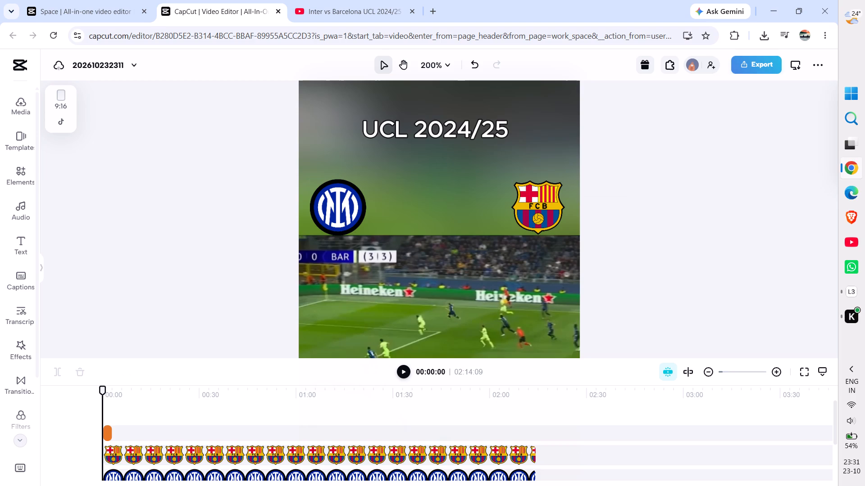
Nudge the Inter logo slightly up and outward to line it up with the FC Barcelona crest.
left_click(329, 210)
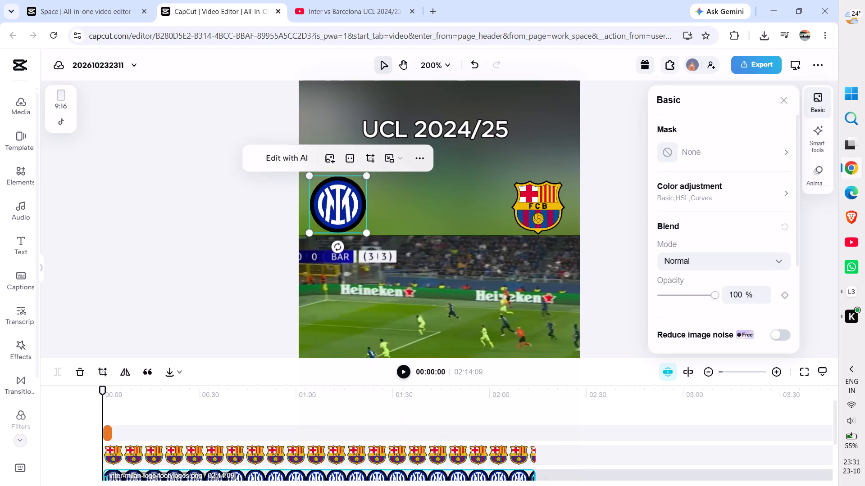
left_click(204, 226)
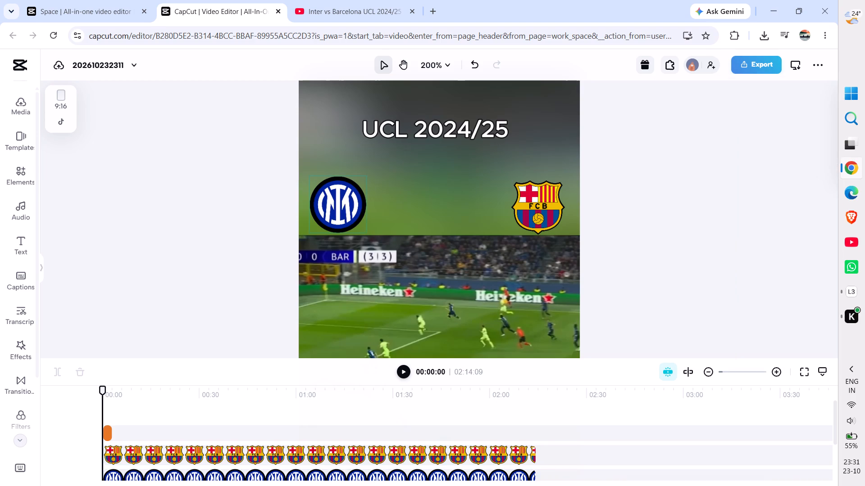
left_click(337, 210)
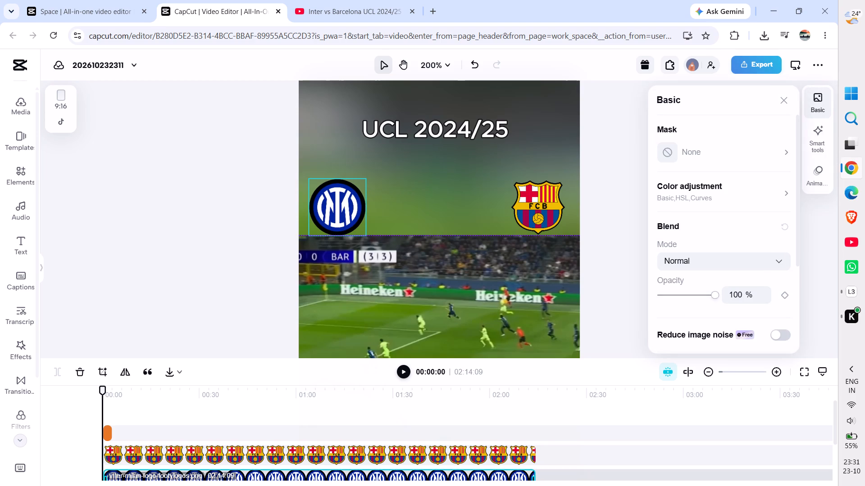
left_click(183, 206)
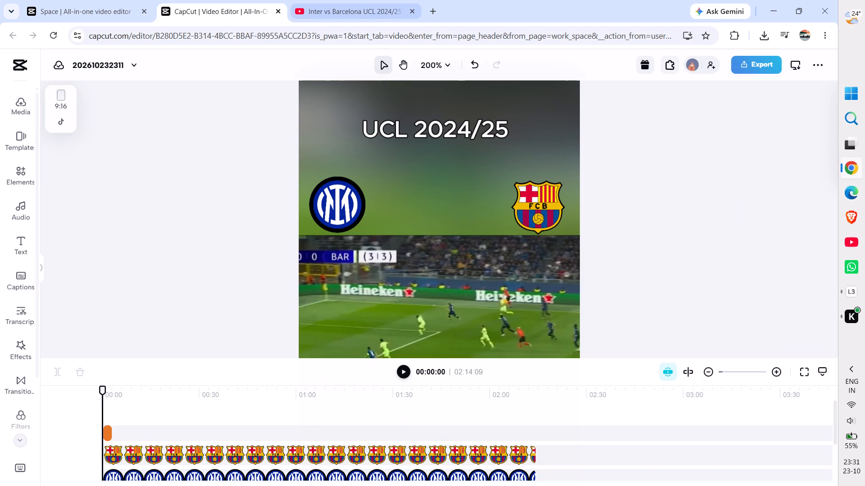
Check the score and match text layout between the logos in the reference YouTube Short, and return to the CapCut editor.
left_click(368, 0)
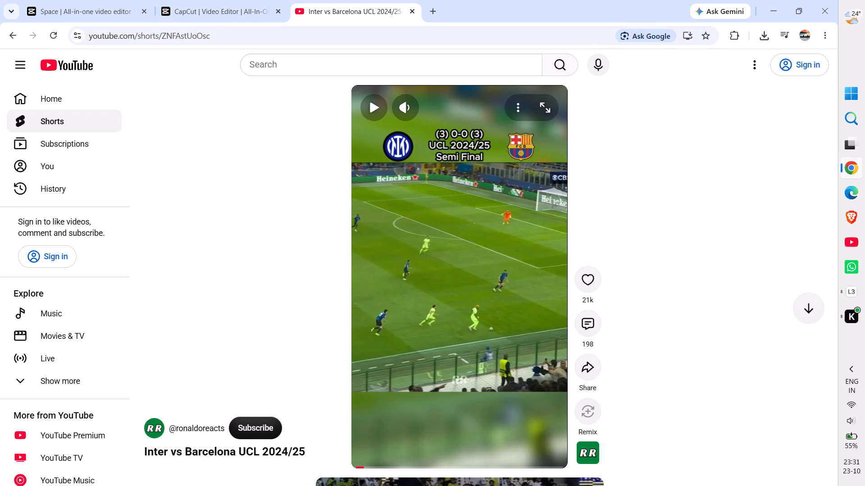
left_click(231, 0)
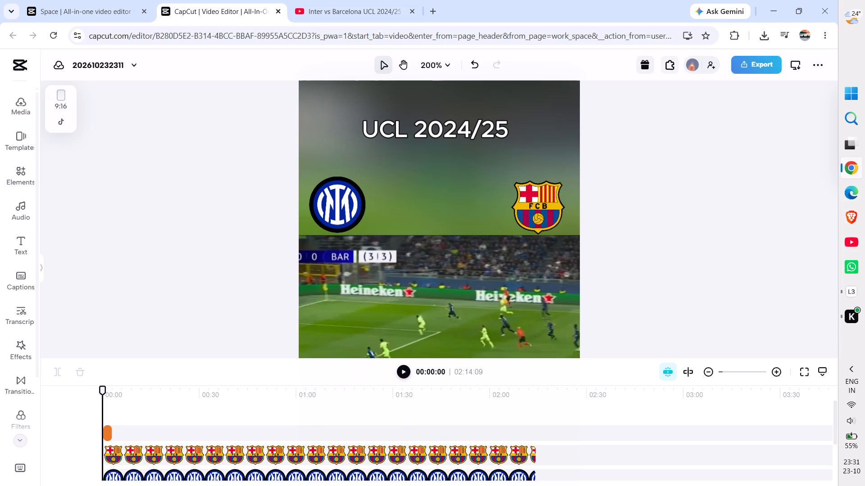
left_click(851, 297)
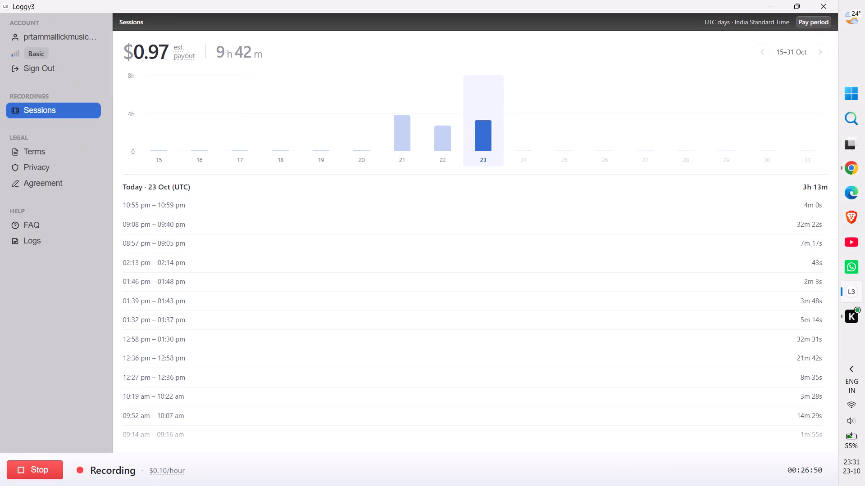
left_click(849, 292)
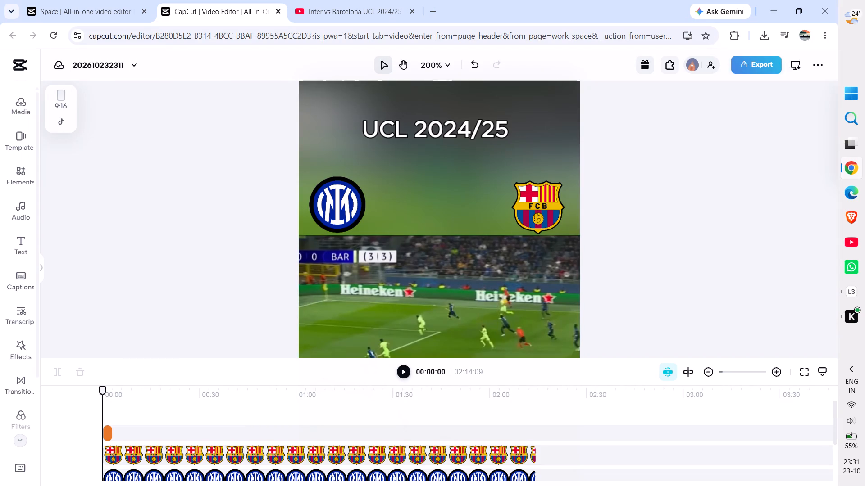
Check the reference Short's match text again, add a new heading to the CapCut project, and clear its placeholder text.
left_click(9, 233)
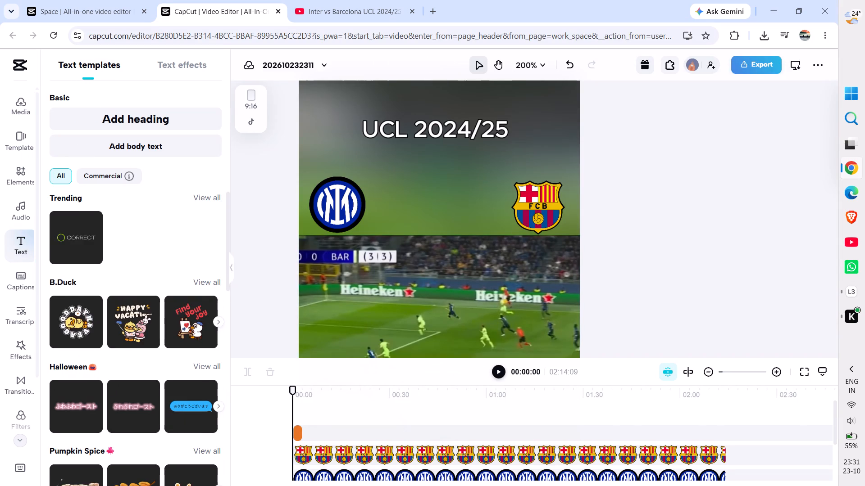
left_click(362, 0)
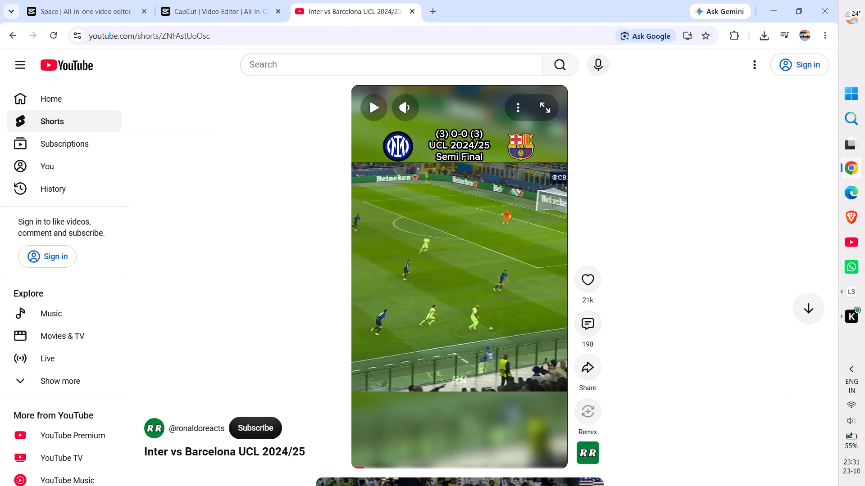
left_click(210, 0)
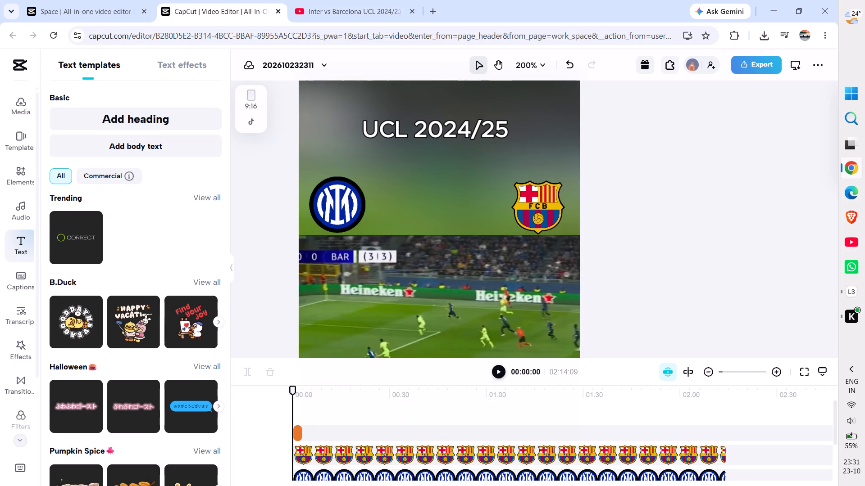
left_click(144, 125)
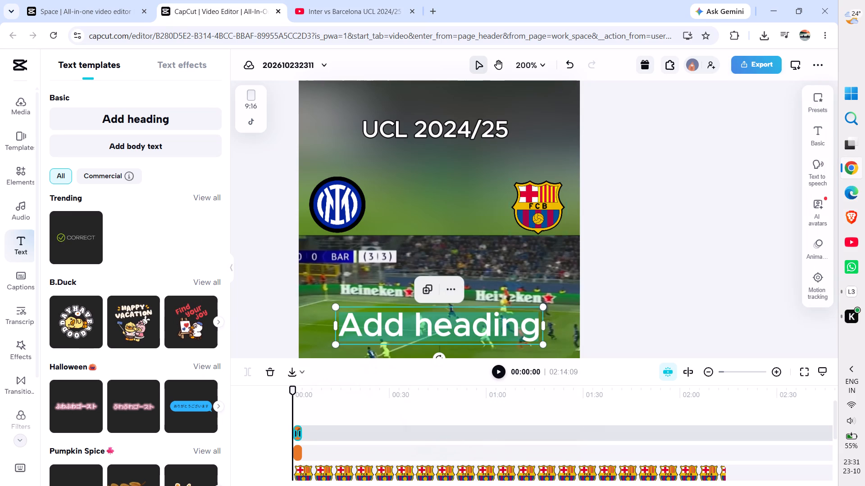
left_click(810, 141)
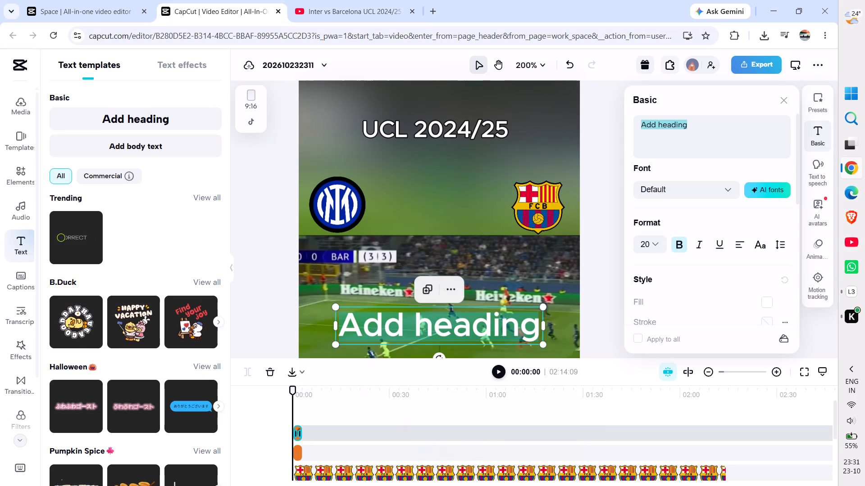
left_click(716, 146)
key("BackSpace")
key("BackSpace")
key("BackSpace")
key("BackSpace")
key("BackSpace")
key("BackSpace")
key("BackSpace")
key("BackSpace")
key("BackSpace")
key("BackSpace")
key("BackSpace")
key("BackSpace")
key("BackSpace")
key("BackSpace")
key("BackSpace")
key("BackSpace")
key("BackSpace")
key("BackSpace")
key("BackSpace")
key("BackSpace")
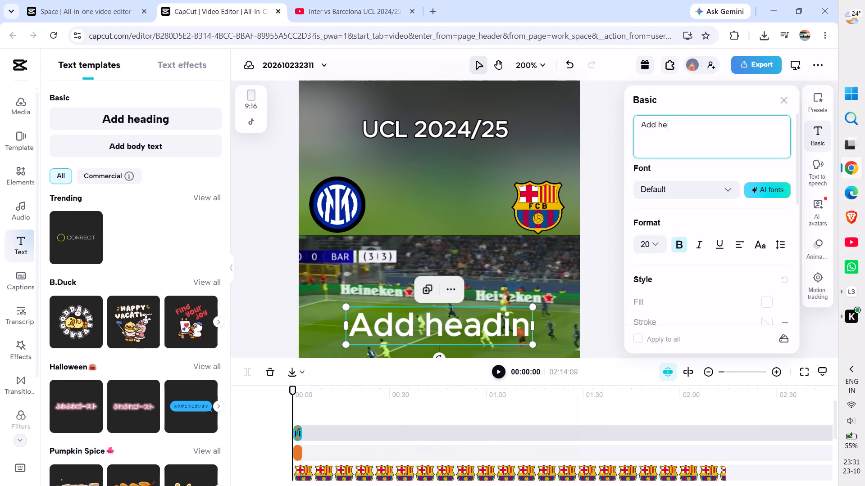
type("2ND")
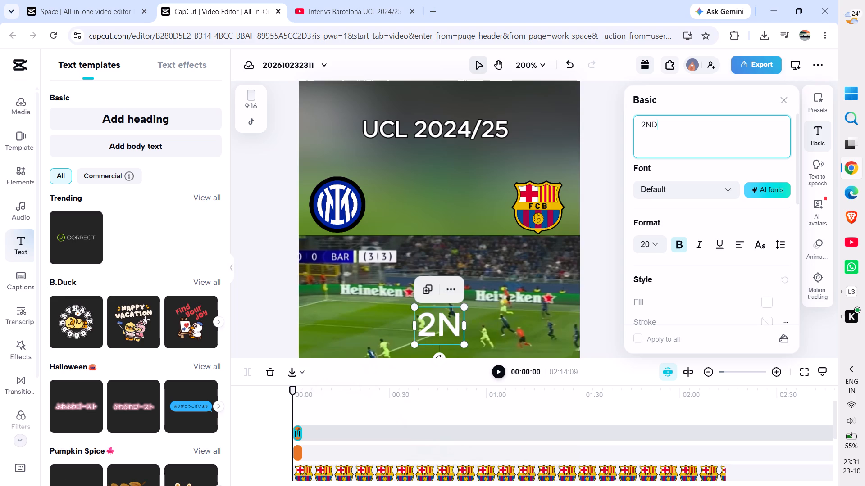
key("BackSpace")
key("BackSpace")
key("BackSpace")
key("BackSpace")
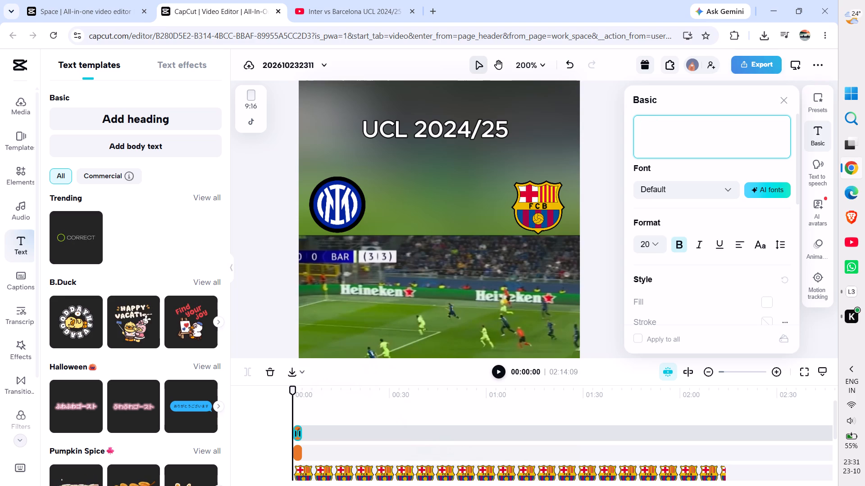
Enter "Semi Finals (2nd Leg)" as the new heading's text.
key("s")
type("emi")
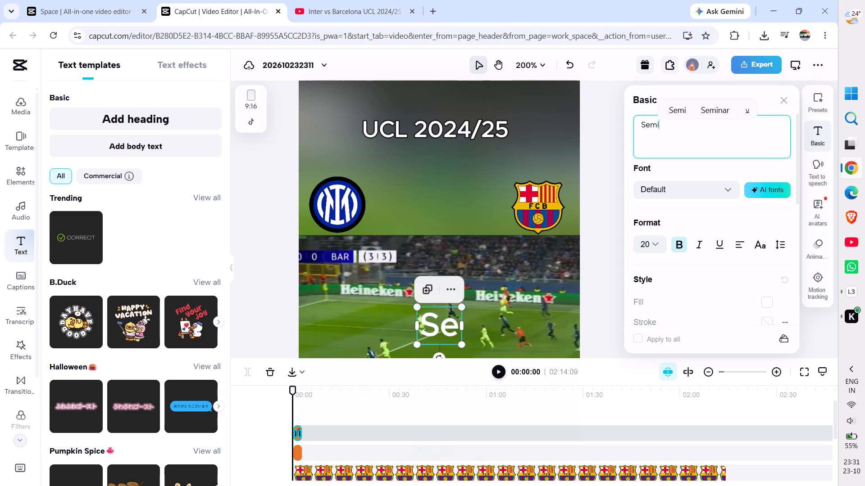
key("space")
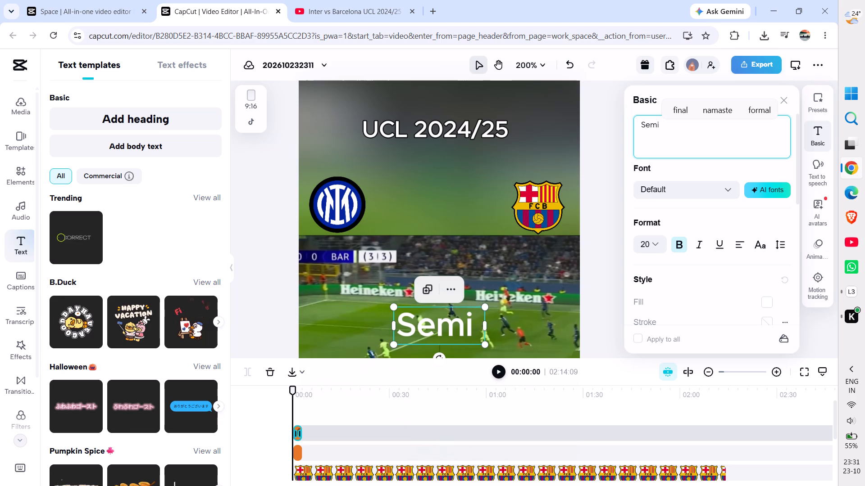
key("f")
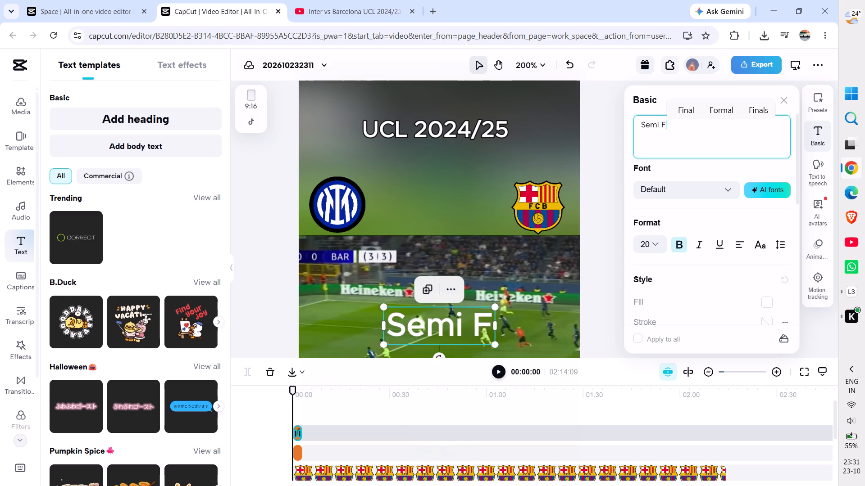
type("in")
type("als")
key("space")
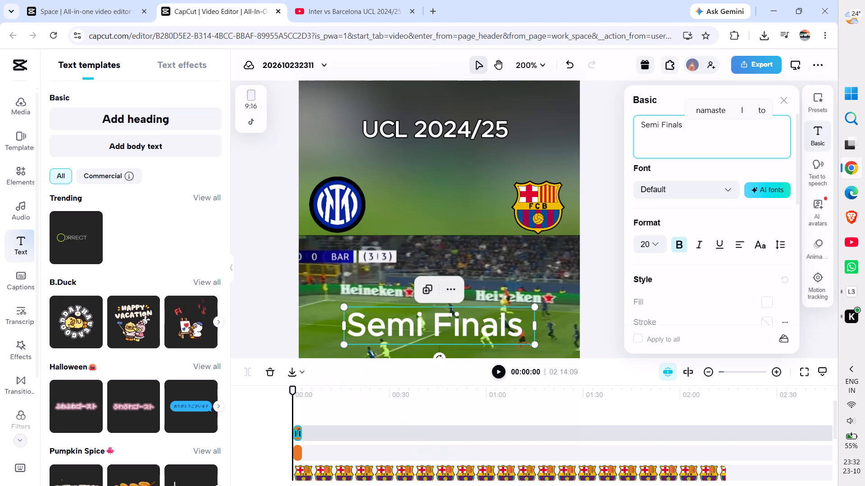
key("shift+parenleft")
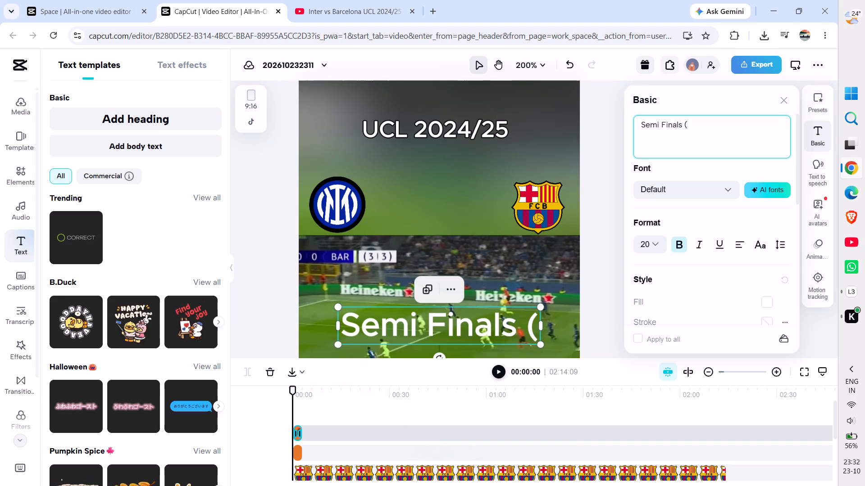
key("2")
type("nd")
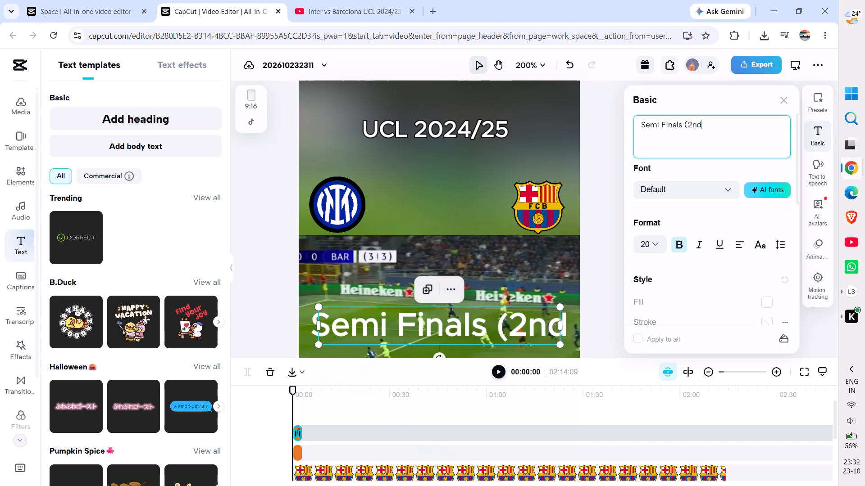
key("space")
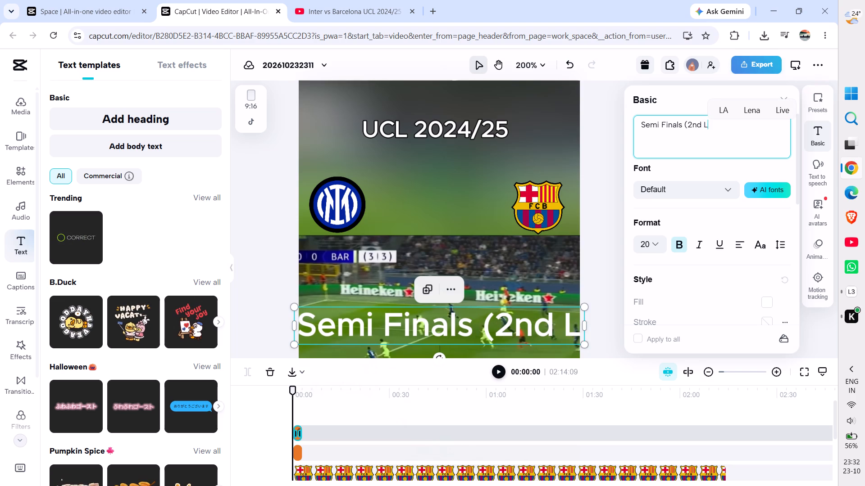
type("eg")
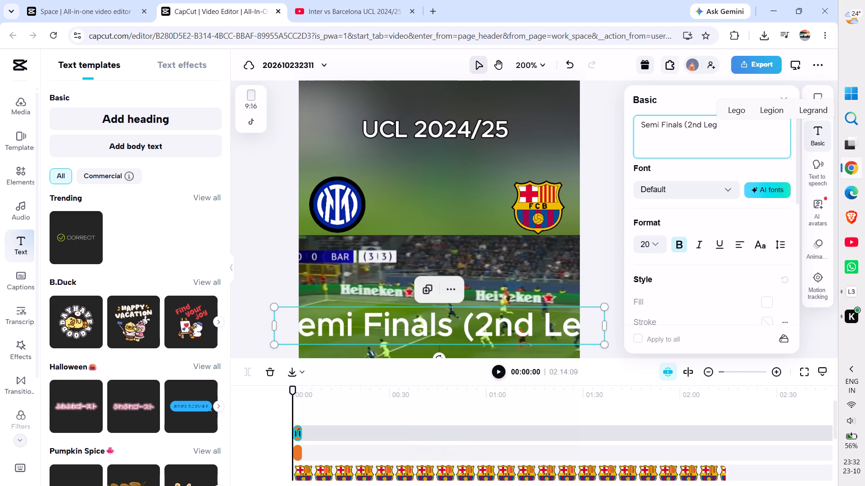
key("shift+parenright")
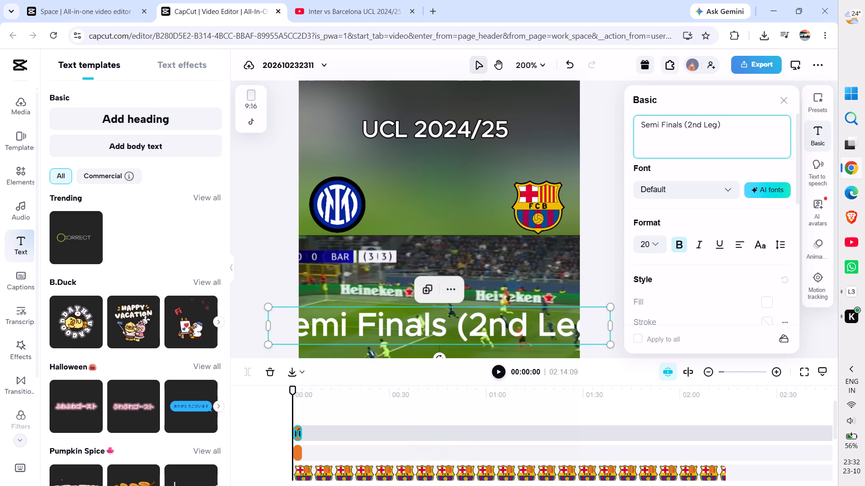
Apply the white text preset with a black outline to the "Semi Finals (2nd Leg)" heading.
left_click(819, 103)
left_click(676, 192)
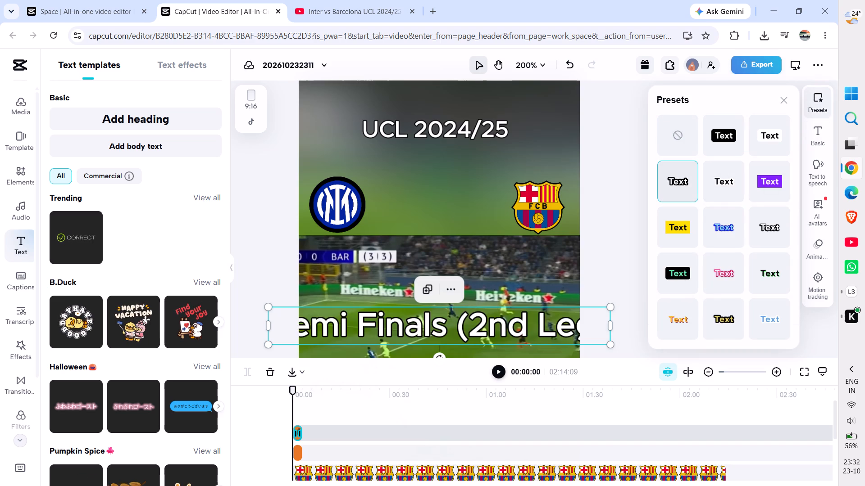
Set the scale of the "Semi Finals (2nd Leg)" heading to 50%.
left_click(815, 145)
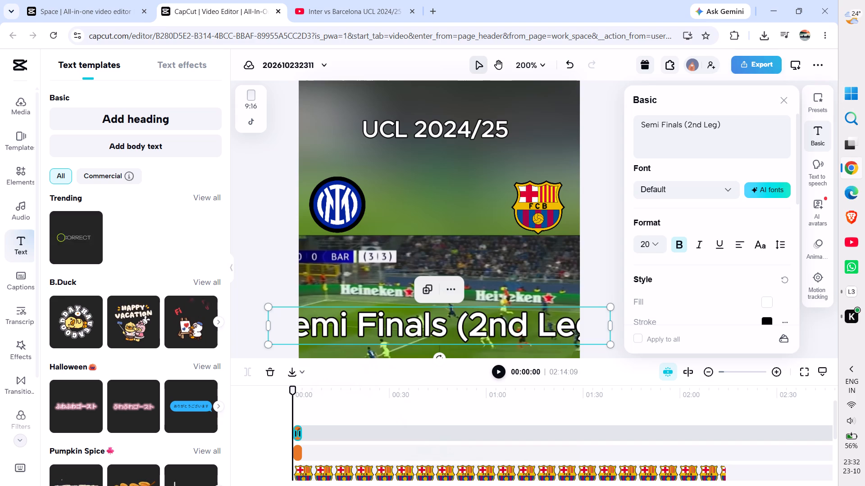
scroll(759, 215, "down", 6)
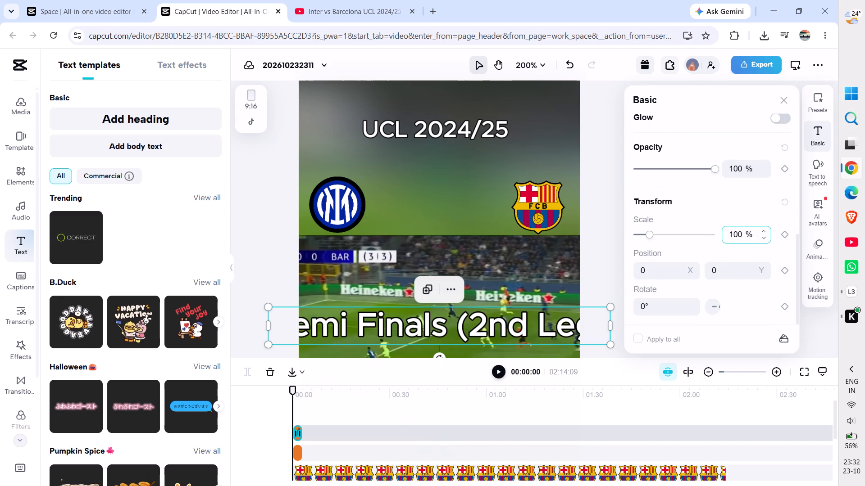
left_click(737, 235)
key("BackSpace")
key("BackSpace")
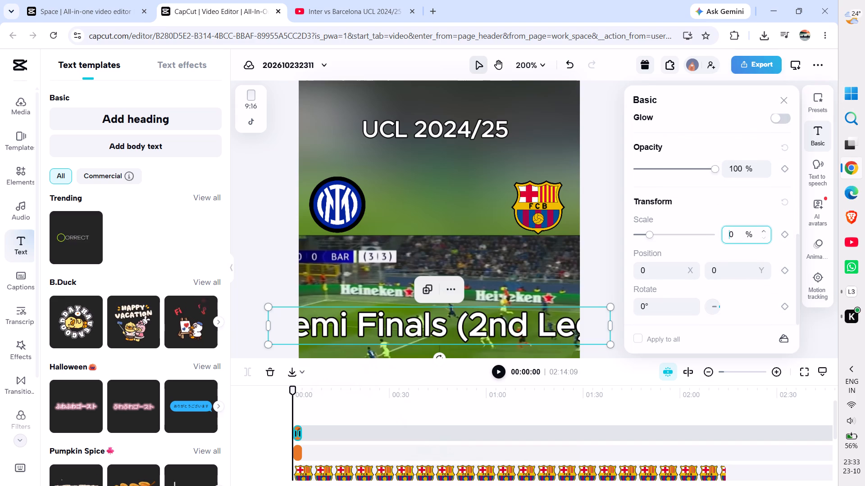
key("5")
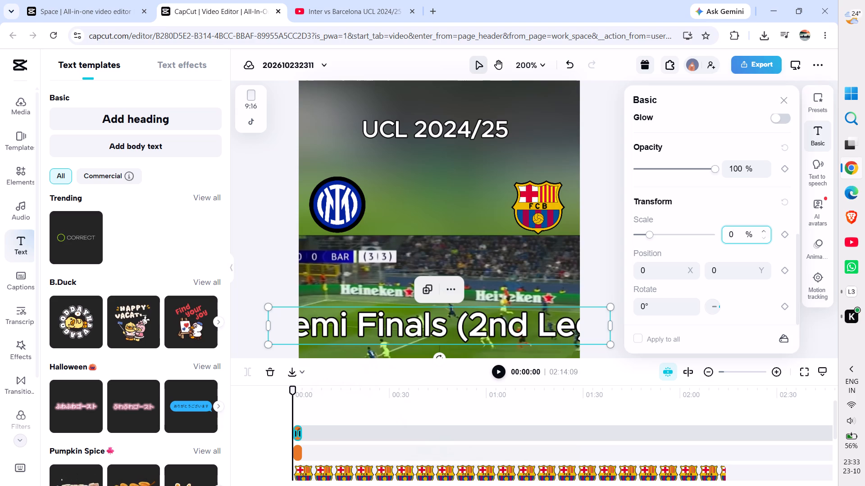
key("Return")
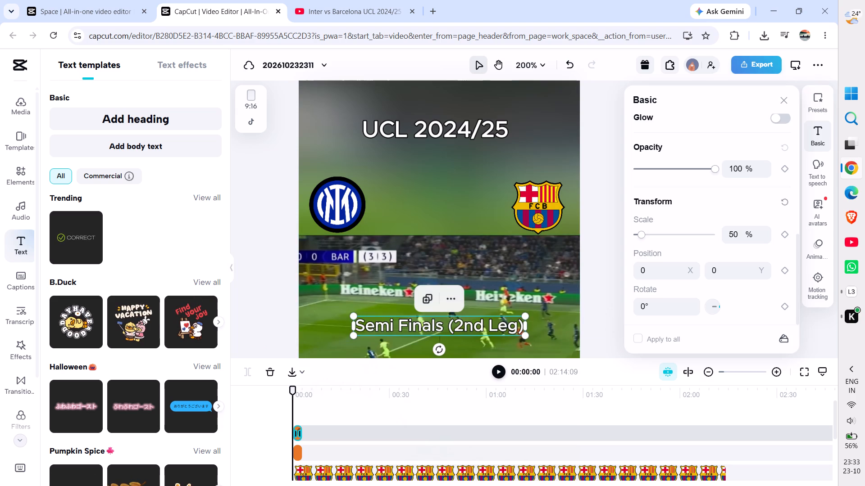
Move the "Semi Finals (2nd Leg)" heading up to sit centred directly beneath the "UCL 2024/25" title, at about Y 451.
left_click_drag(442, 328, 440, 152)
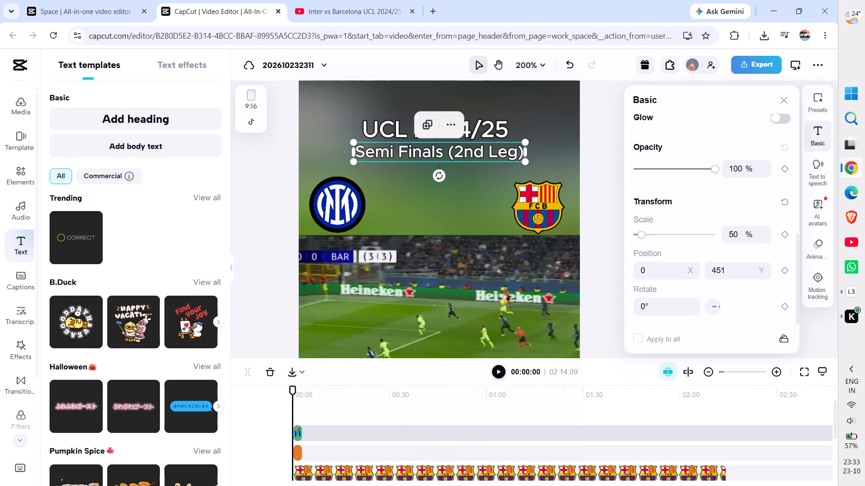
Change the fill of the "Semi Finals (2nd Leg)" text to the recommended pale cream-yellow colour, and deselect it.
scroll(710, 184, "up", 6)
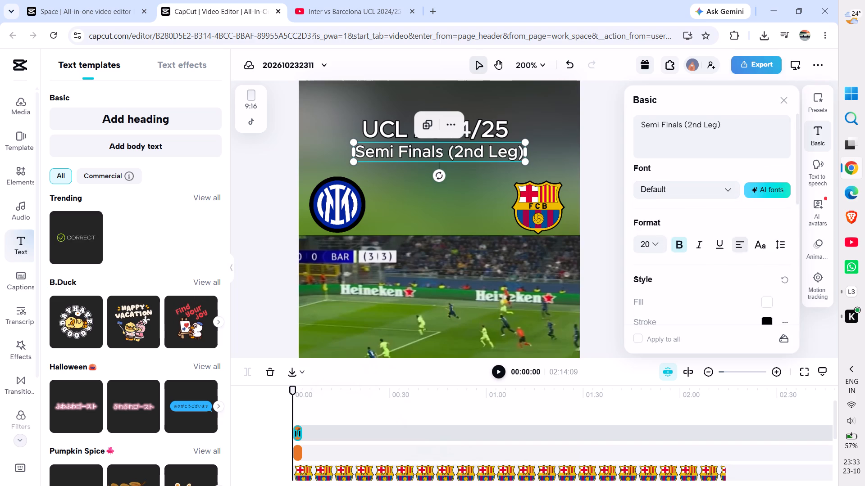
left_click(766, 298)
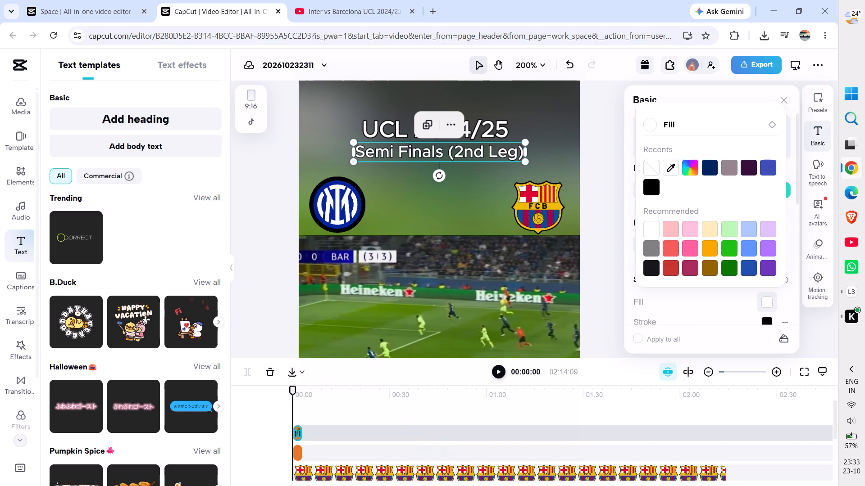
left_click(709, 239)
left_click(708, 229)
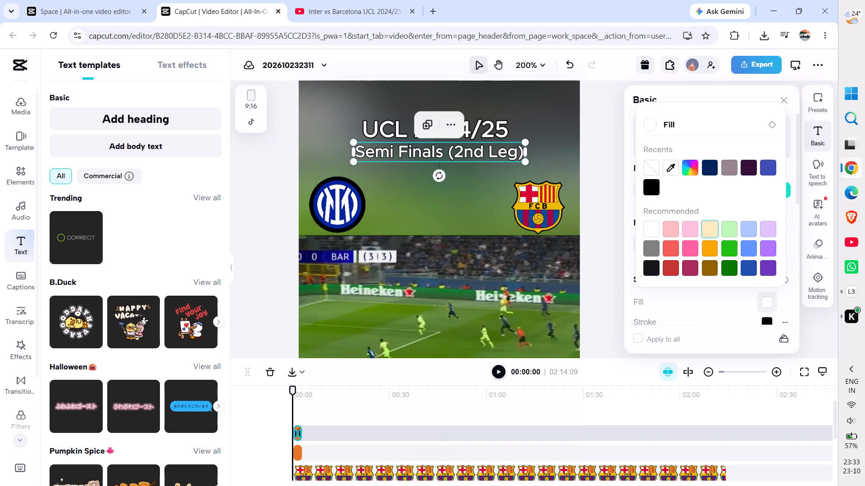
left_click(597, 171)
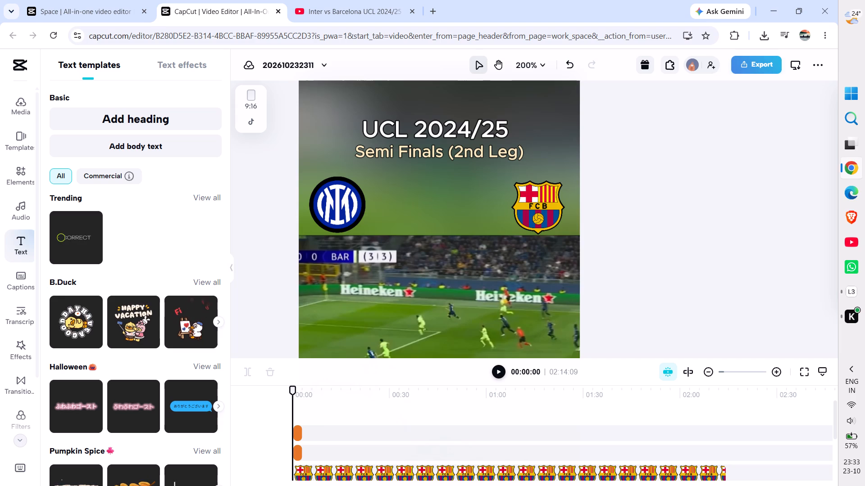
Shift the FC Barcelona crest outward to about X 279 and the Inter logo slightly outward toward the opposite frame edge.
left_click(555, 201)
left_click_drag(555, 201, 560, 201)
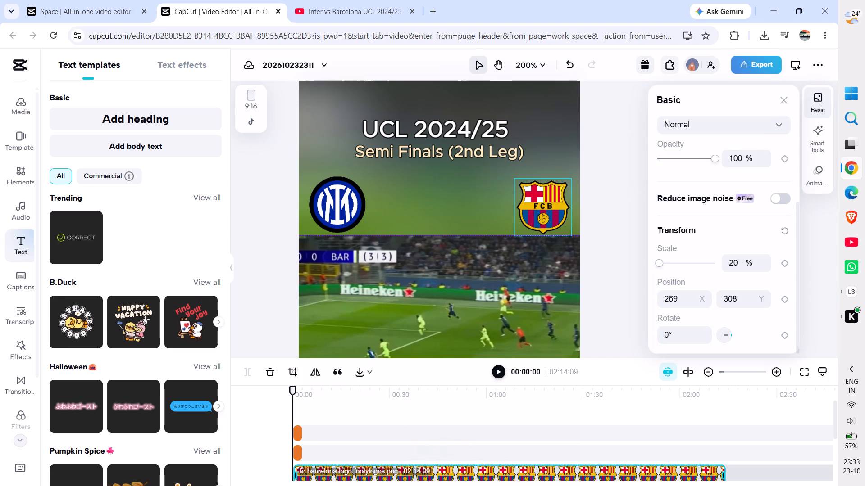
left_click_drag(560, 201, 563, 201)
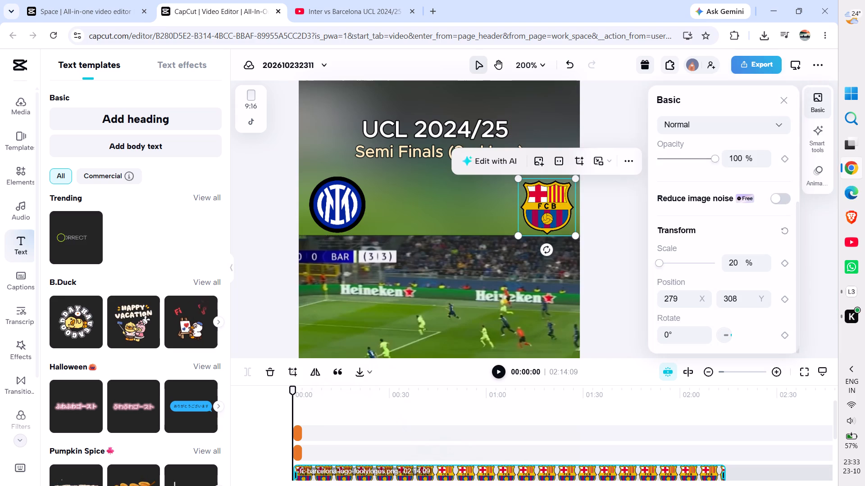
left_click_drag(338, 200, 332, 200)
left_click(618, 156)
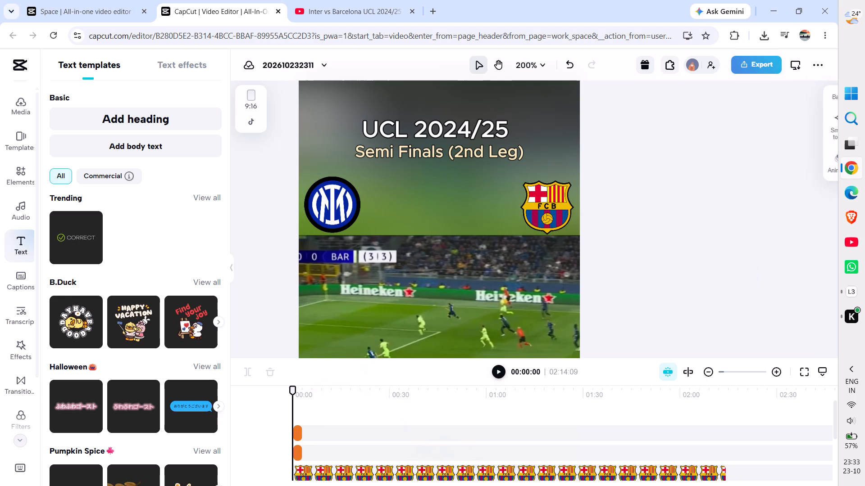
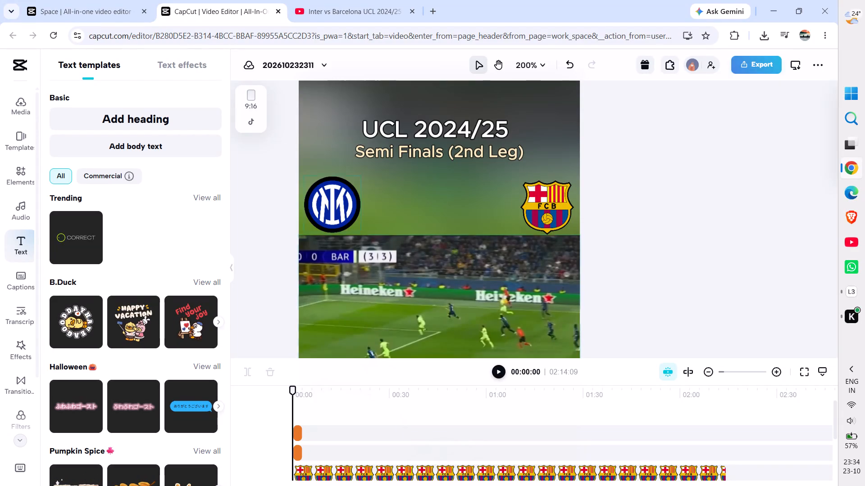
Add a new heading to the video and replace its placeholder text with the score "(3)0 - 0(3)".
left_click(154, 112)
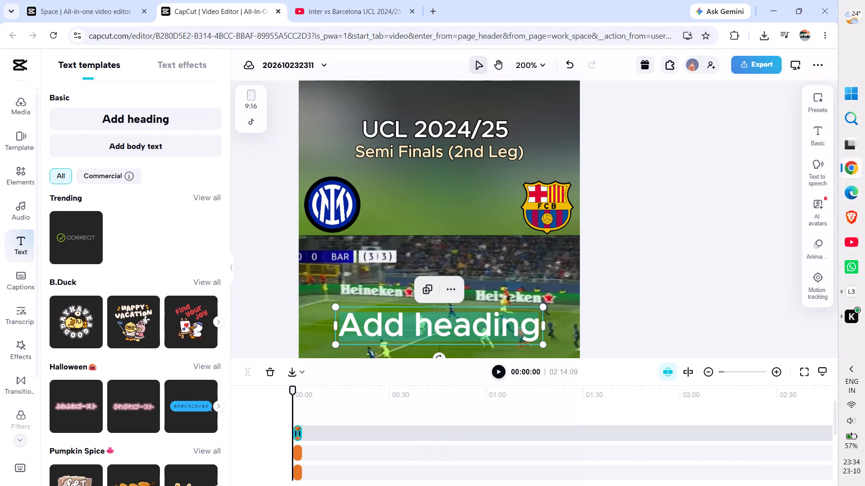
left_click(816, 122)
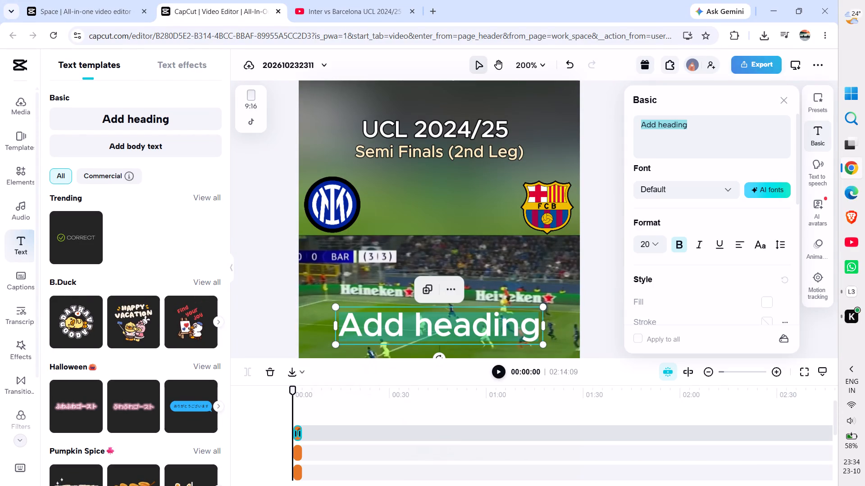
left_click(709, 128)
key("BackSpace")
key("BackSpace")
key("BackSpace")
key("BackSpace")
key("BackSpace")
key("BackSpace")
key("BackSpace")
key("BackSpace")
key("BackSpace")
key("BackSpace")
key("BackSpace")
key("BackSpace")
key("BackSpace")
key("BackSpace")
key("BackSpace")
key("BackSpace")
key("BackSpace")
key("BackSpace")
key("BackSpace")
key("BackSpace")
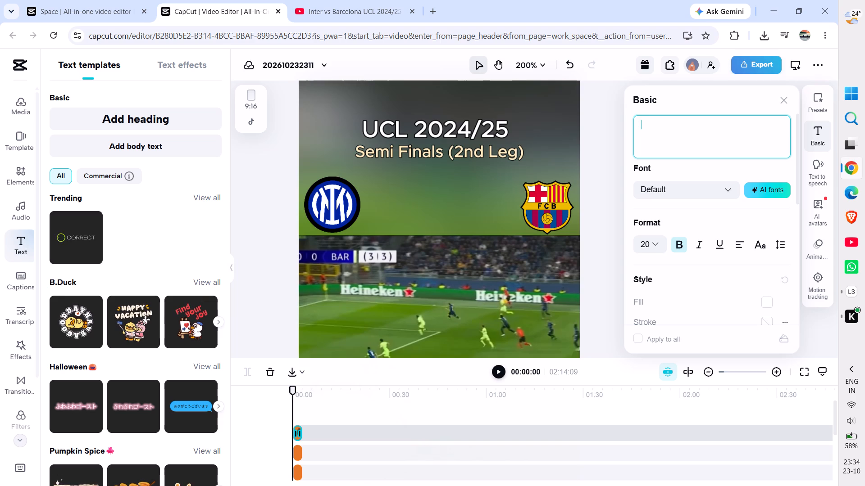
key("shift+parenright")
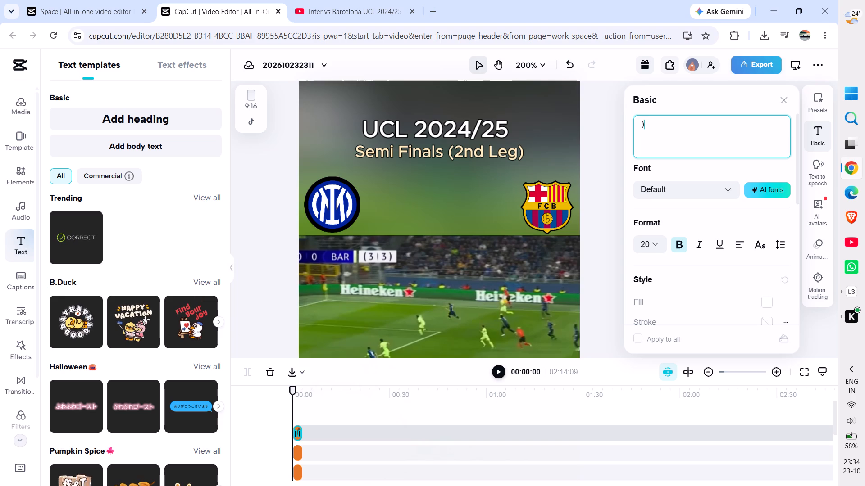
key("BackSpace")
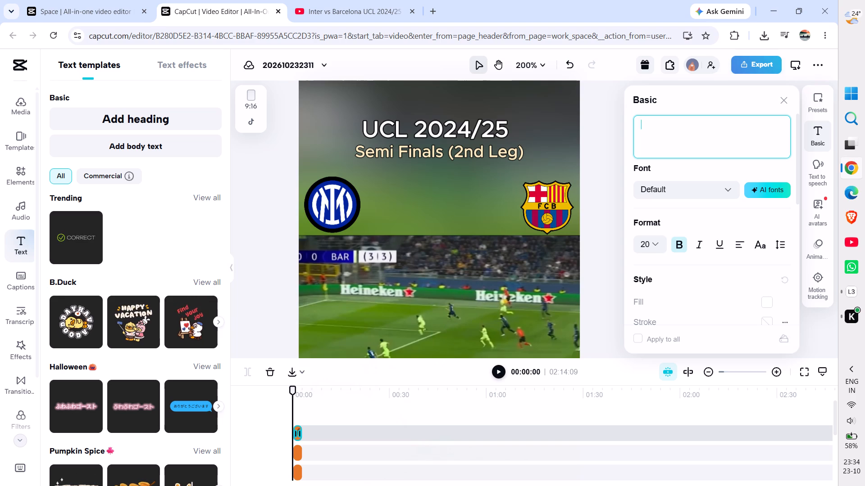
key("shift+parenleft")
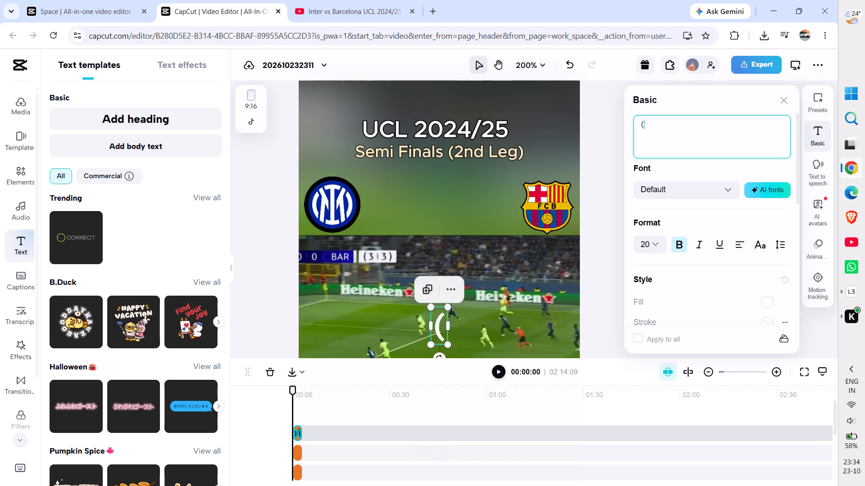
key("3")
key("shift+parenright")
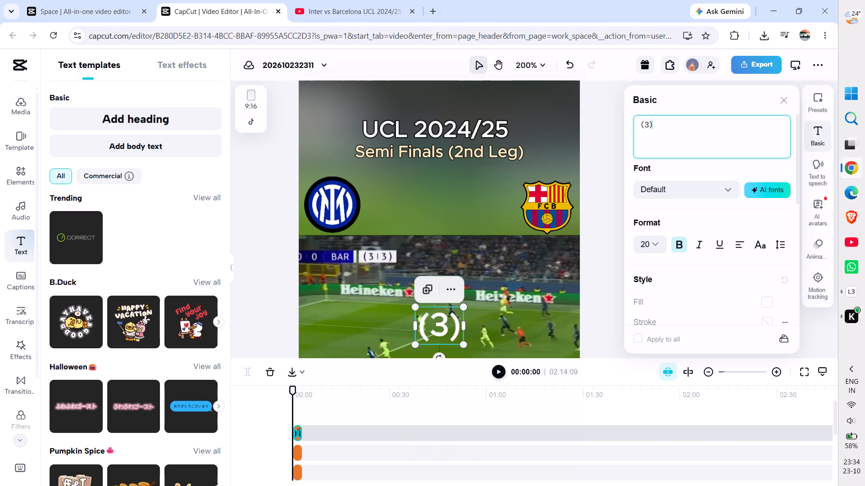
key("0")
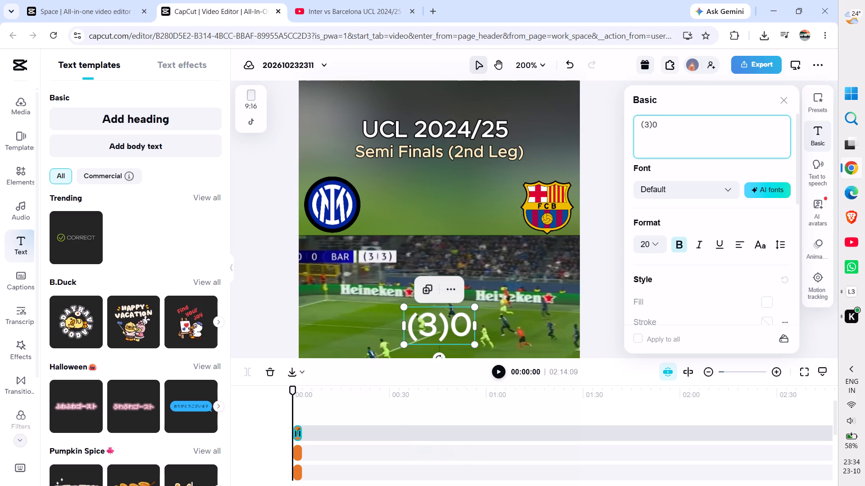
key("space")
type("-")
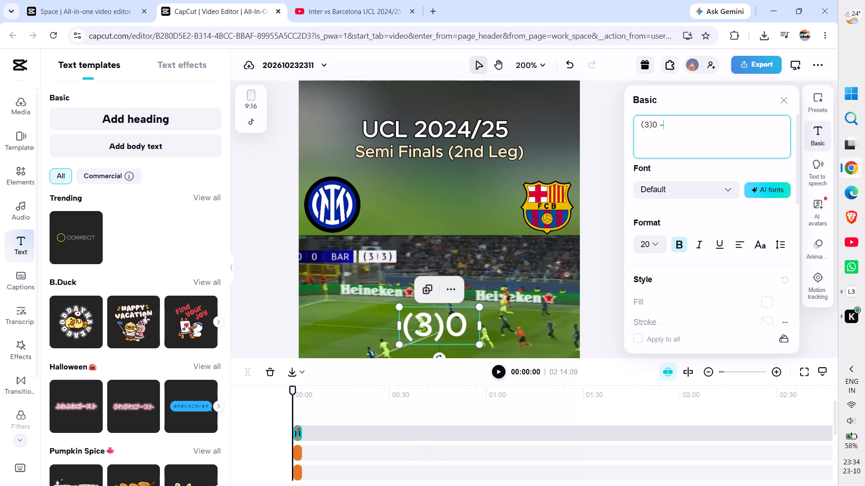
key("space")
key("0")
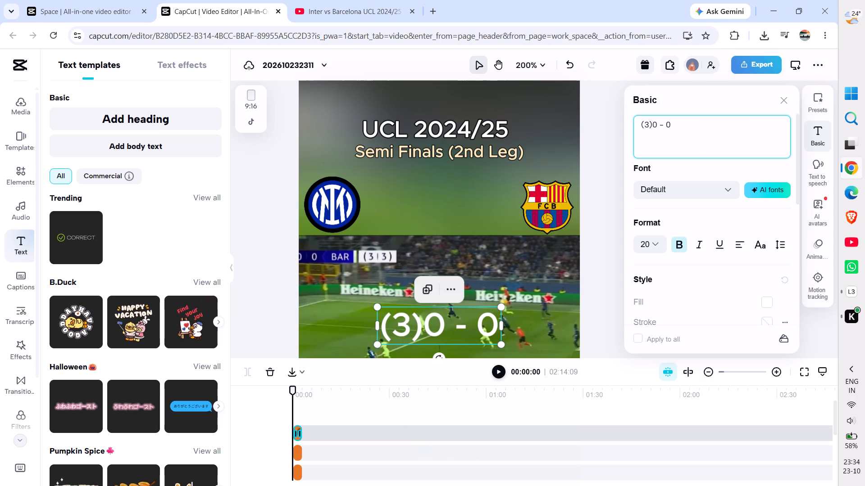
key("shift+parenleft")
key("3")
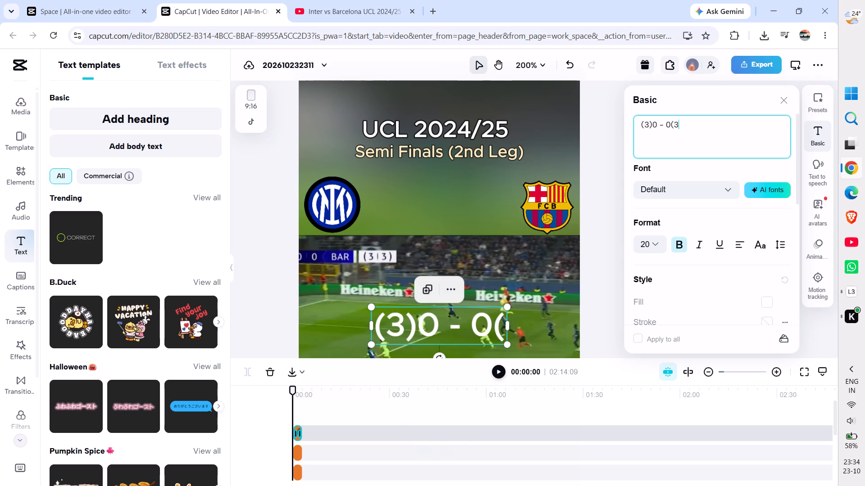
key("shift+parenright")
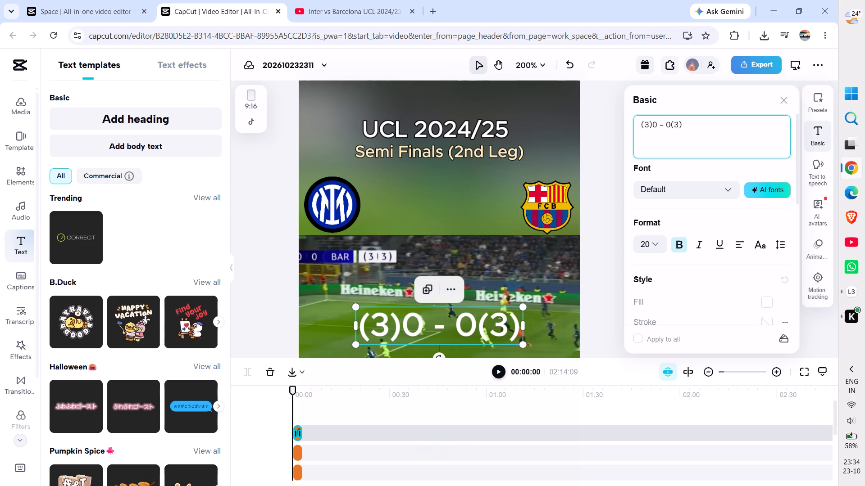
Apply the white text with black outline preset to the "(3)0 - 0(3)" score heading, and deselect it.
left_click(826, 99)
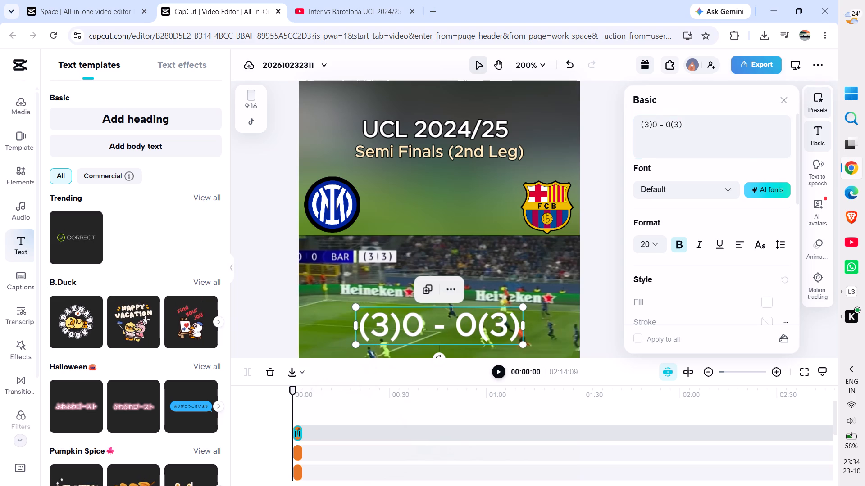
left_click(680, 178)
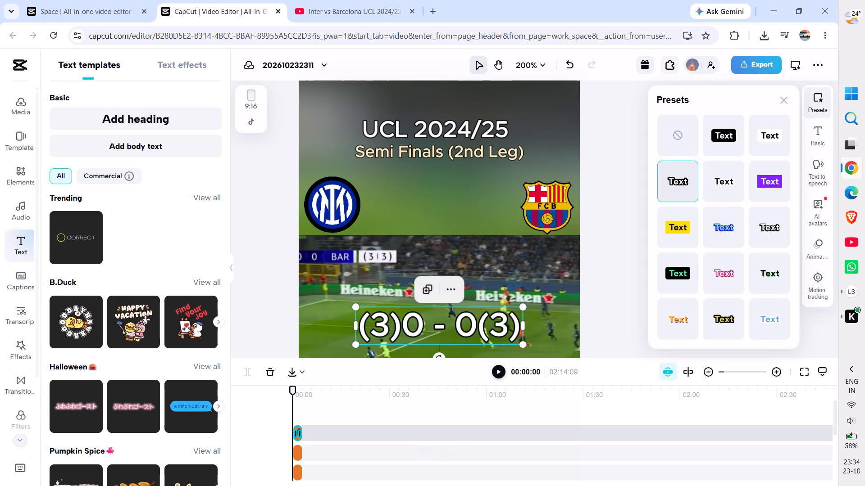
left_click(614, 169)
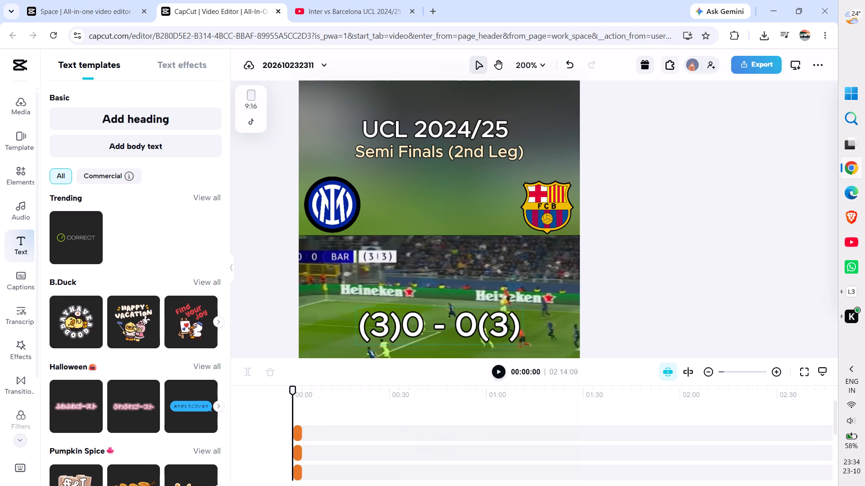
Move the score heading up between the Inter and FC Barcelona logos, to about X 19, Y 308.
left_click_drag(439, 328, 452, 212)
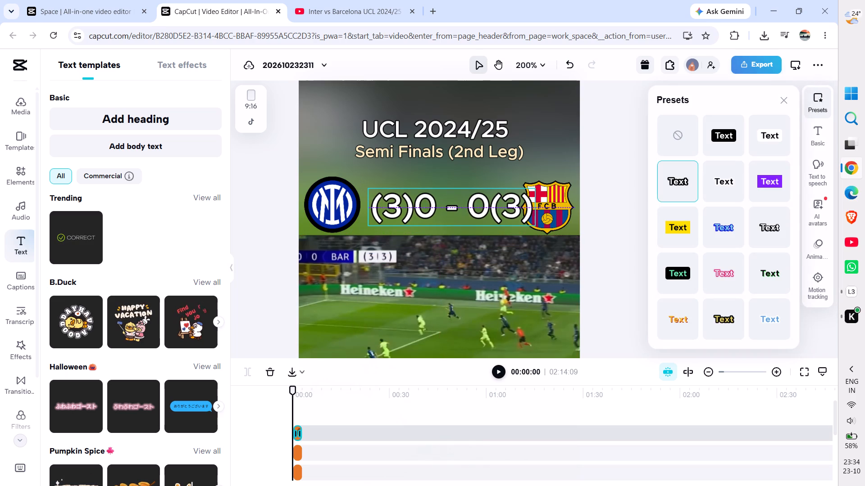
left_click_drag(452, 212, 447, 211)
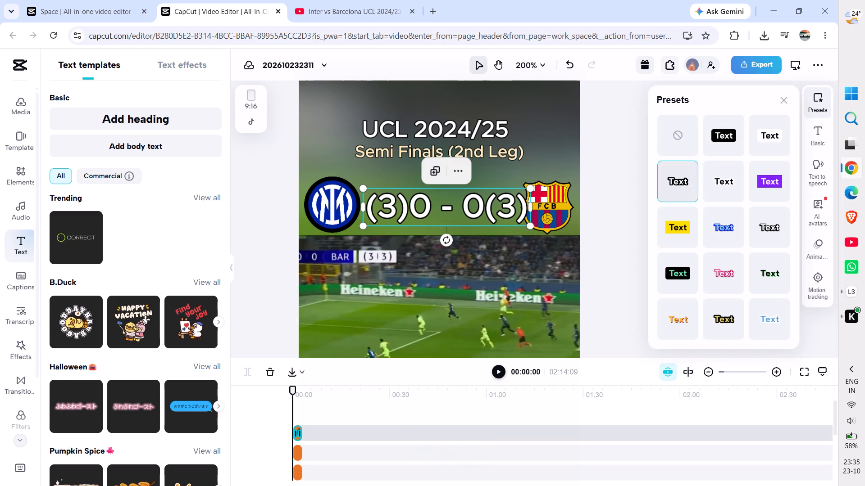
Set the scale of the score heading to 80%.
left_click(813, 135)
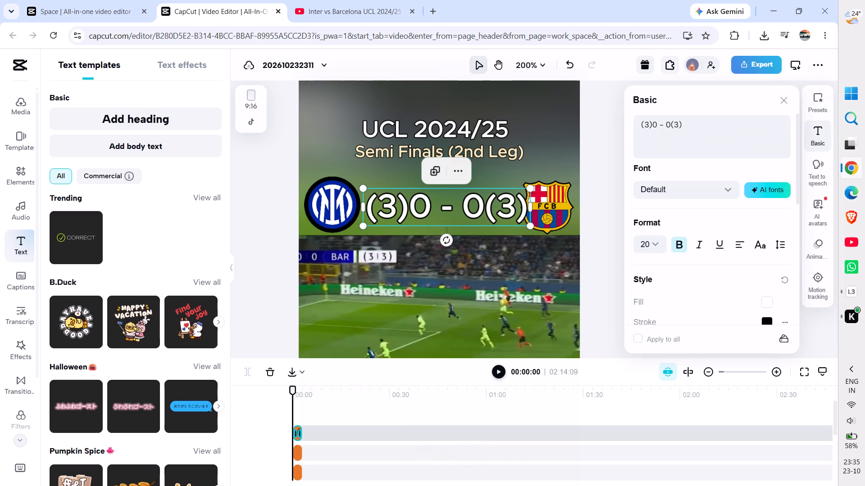
scroll(736, 227, "down", 4)
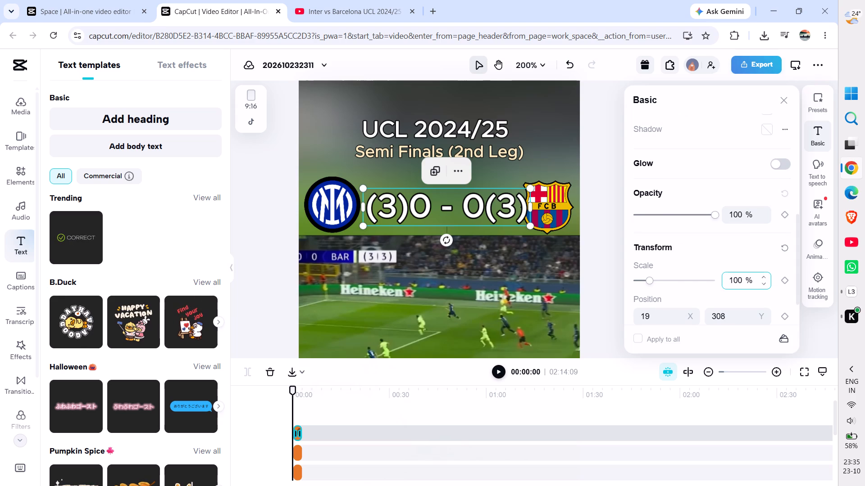
left_click(738, 282)
key("BackSpace")
key("BackSpace")
key("BackSpace")
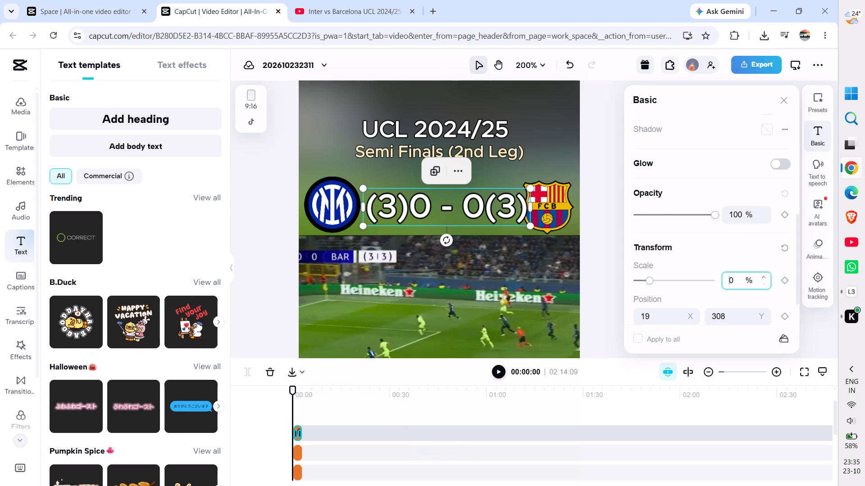
key("8")
key("Return")
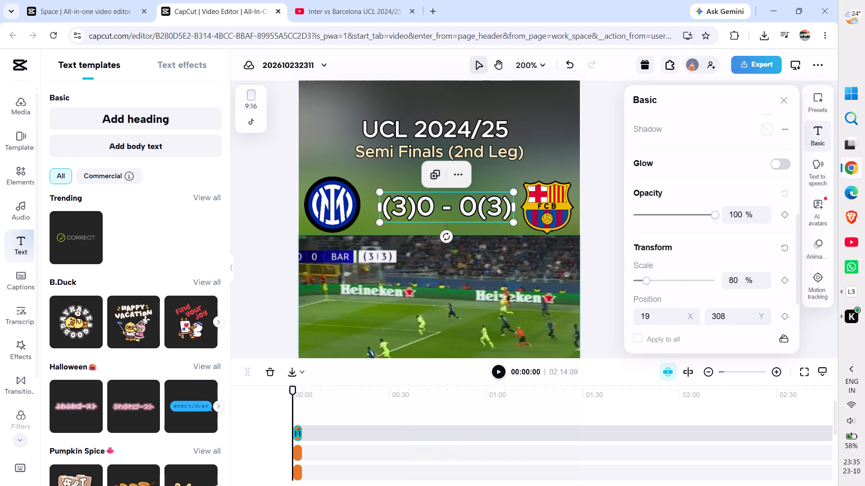
Shift the score heading to about X -11, Y 315, level with the two club logos, and deselect it.
left_click_drag(459, 208, 449, 206)
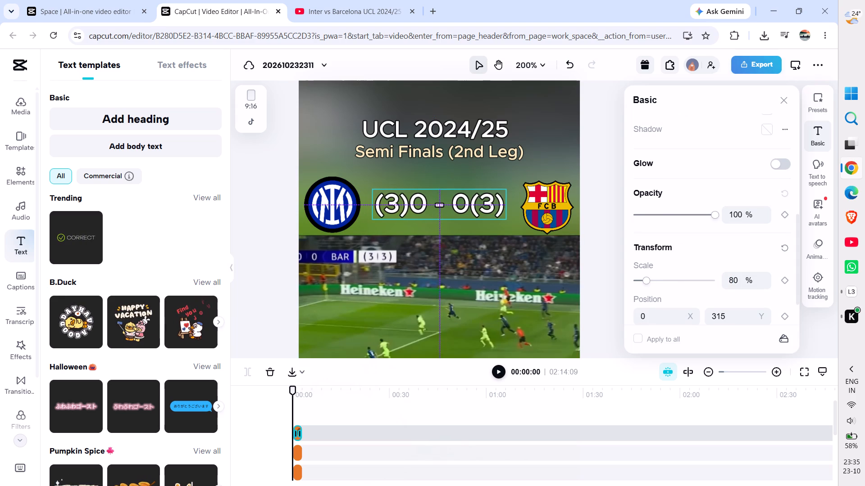
left_click_drag(449, 206, 447, 207)
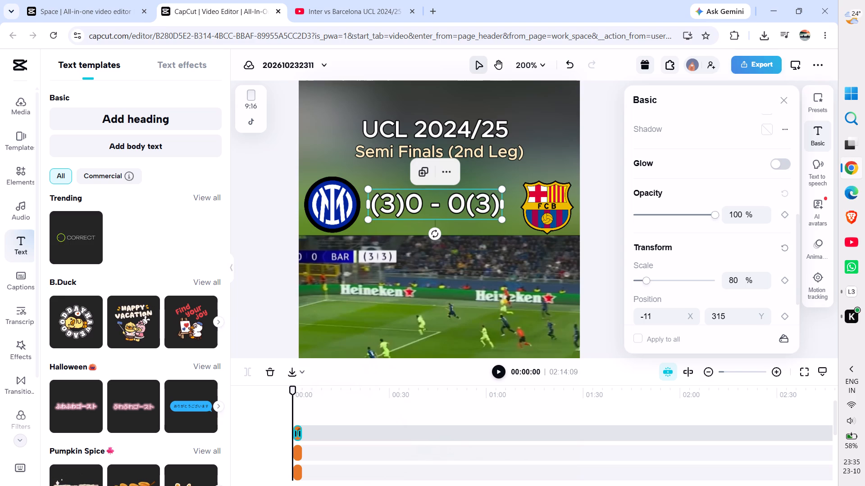
left_click(241, 179)
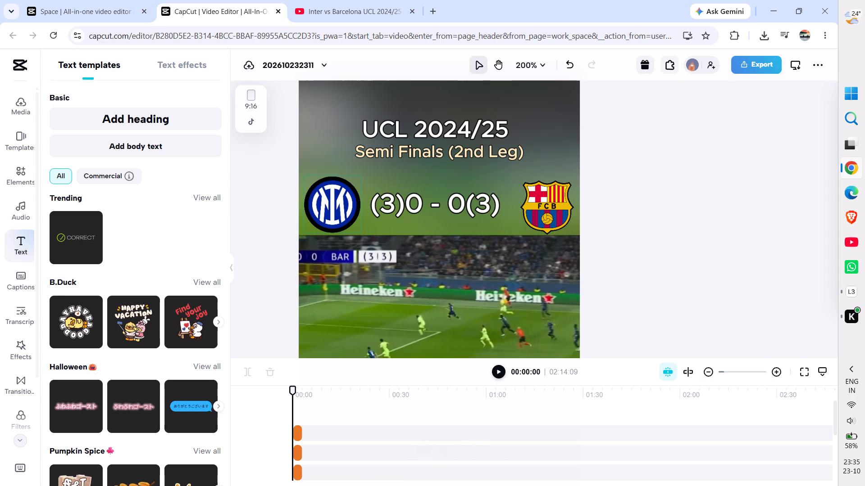
Add a space between each bracketed aggregate and its score so the heading reads "(3) 0 - 0 (3)", and deselect it.
left_click(434, 205)
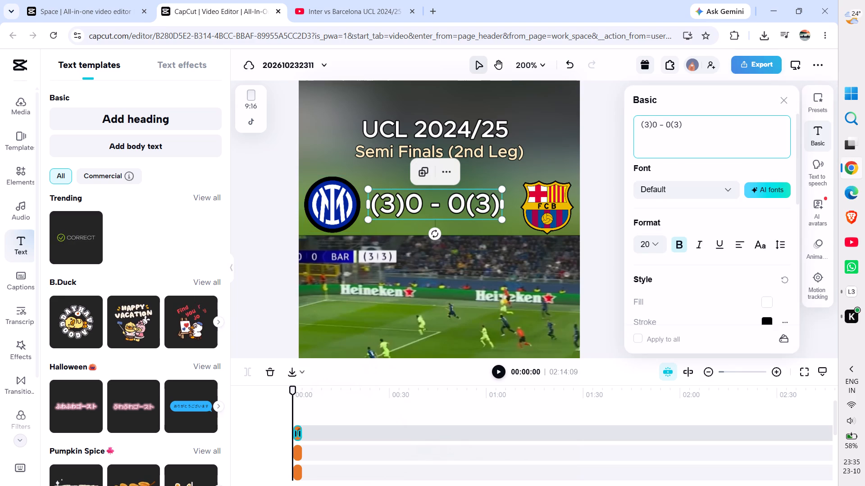
left_click(648, 131)
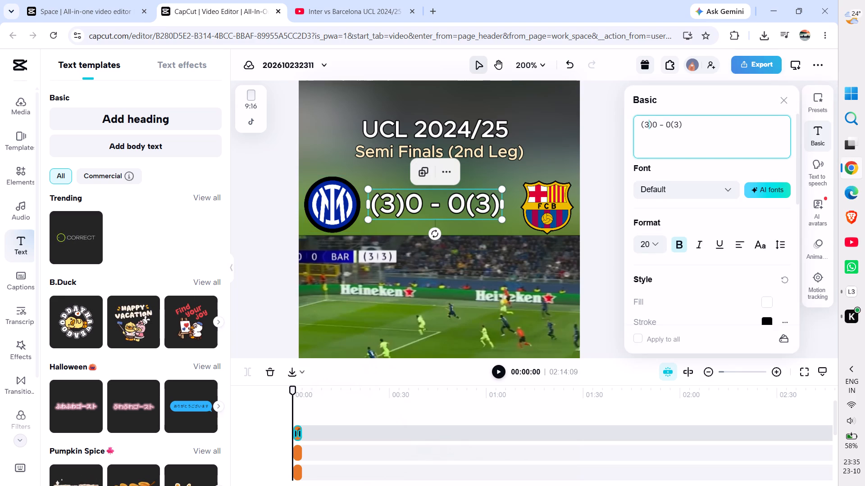
left_click(652, 131)
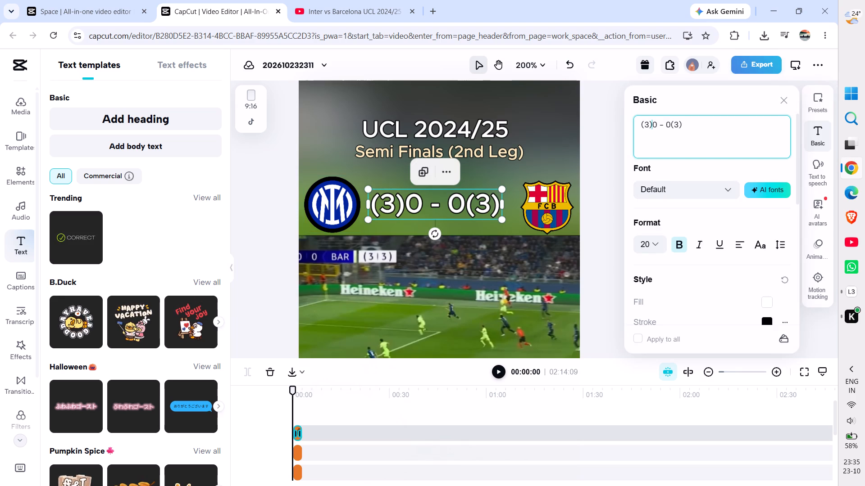
key("space")
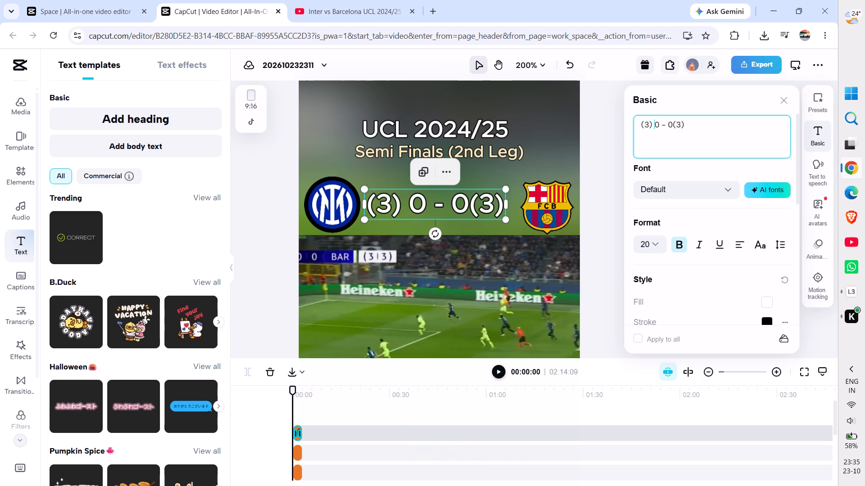
left_click(672, 128)
key("space")
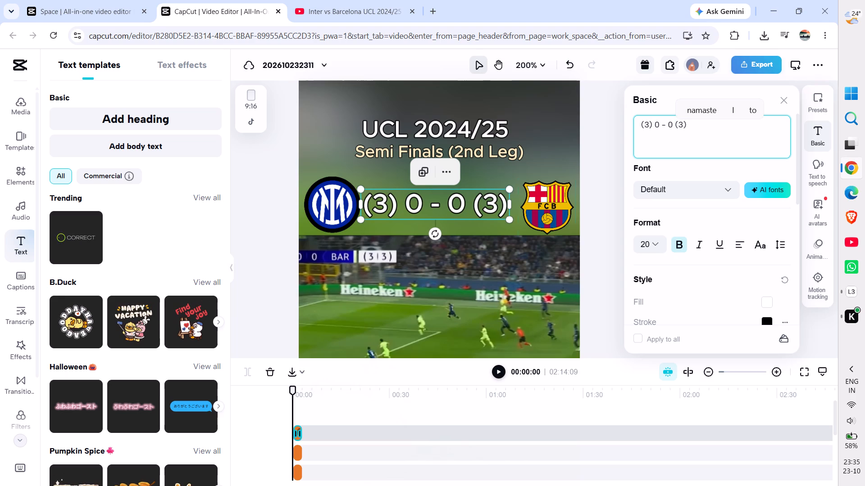
left_click(601, 144)
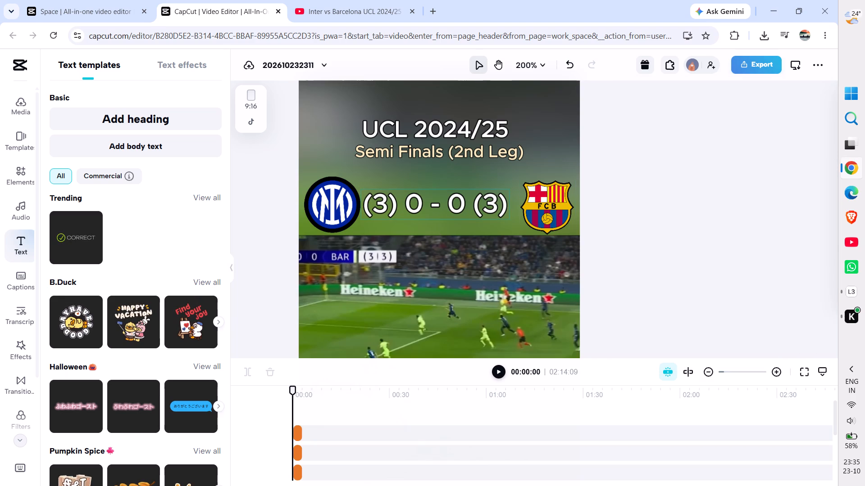
Nudge the "(3) 0 - 0 (3)" heading to the frame's horizontal centre between the two logos, and deselect it.
left_click(436, 191)
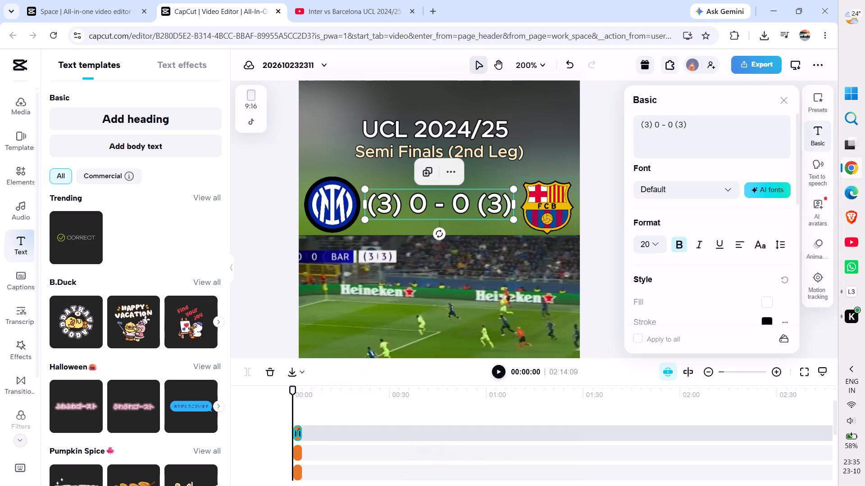
left_click(607, 184)
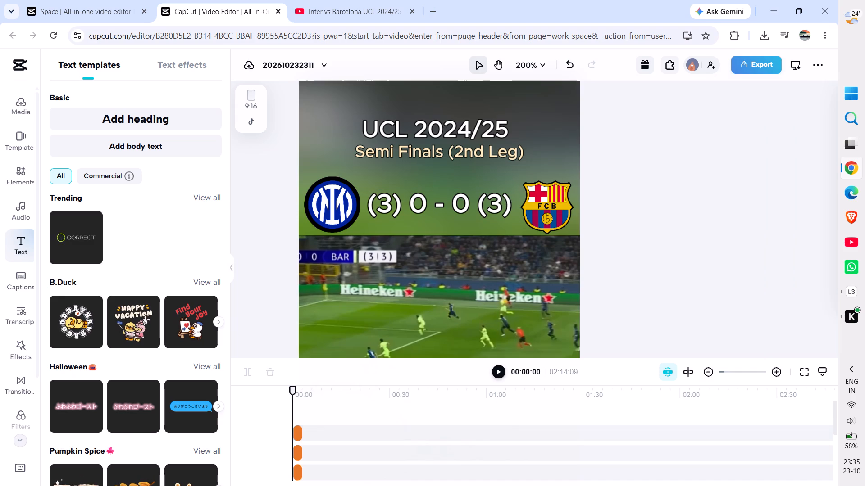
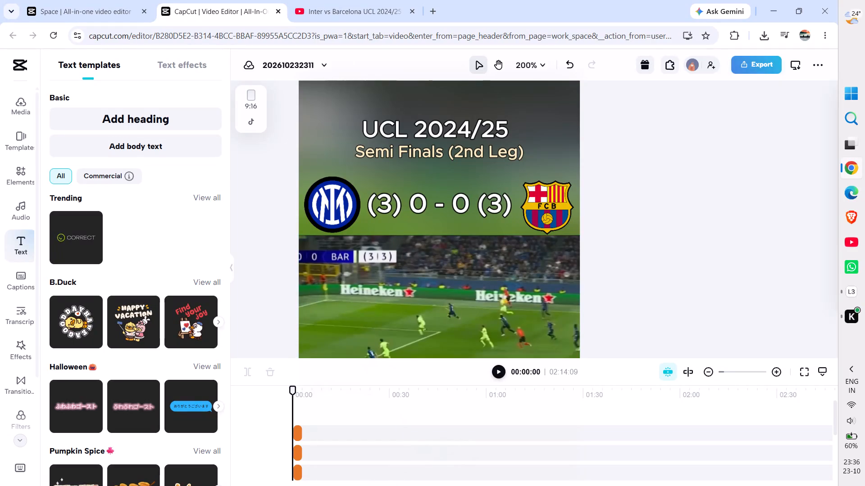
Extend the "UCL 2024/25" title clip on the timeline so it ends level with the club logo clips.
left_click(229, 266)
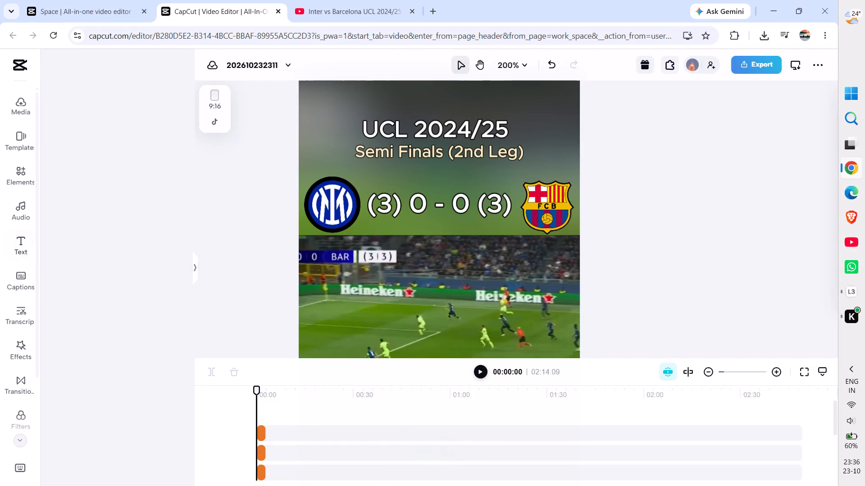
scroll(252, 433, "down", 1)
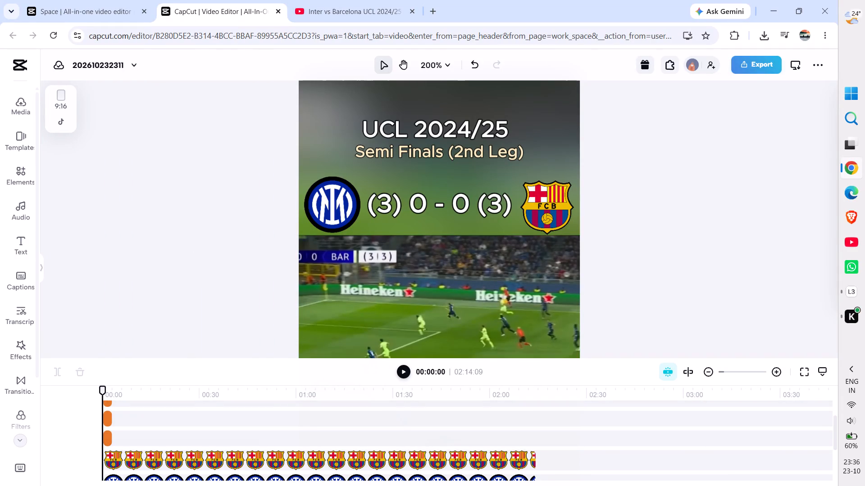
key("ctrl+equal")
key("ctrl+equal")
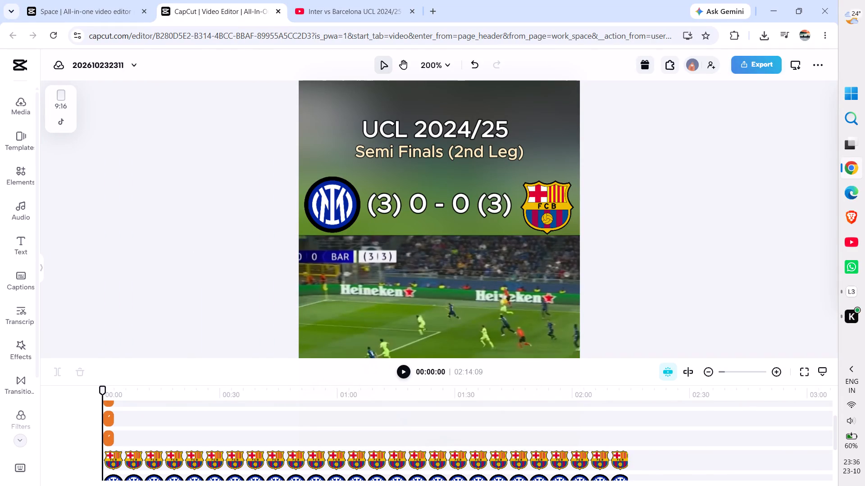
key("ctrl+equal")
key("ctrl+equal")
key("ctrl+equal")
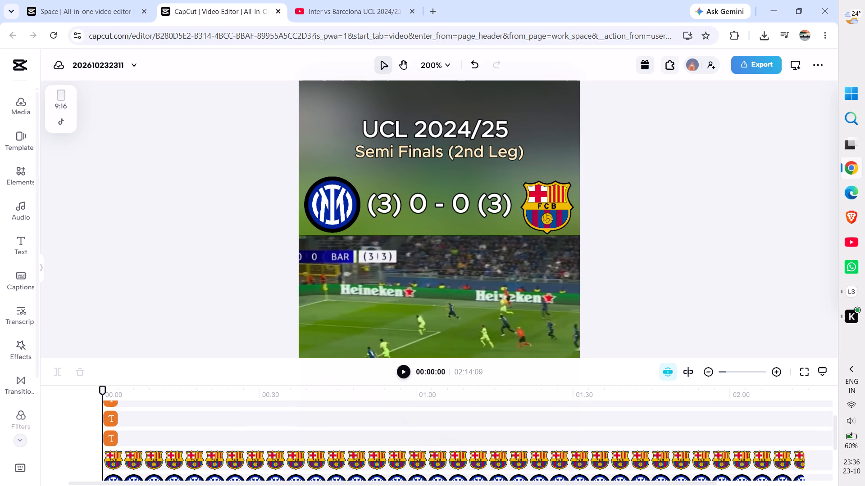
left_click(109, 436)
left_click_drag(116, 436, 601, 440)
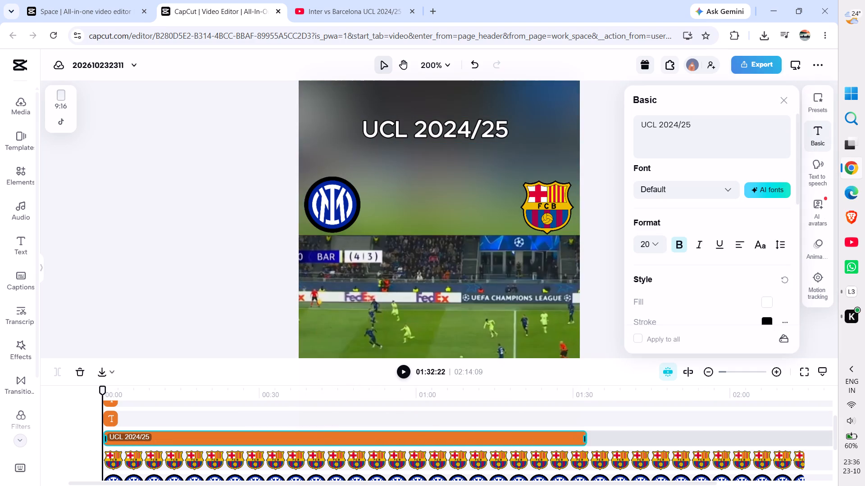
left_click_drag(601, 440, 808, 439)
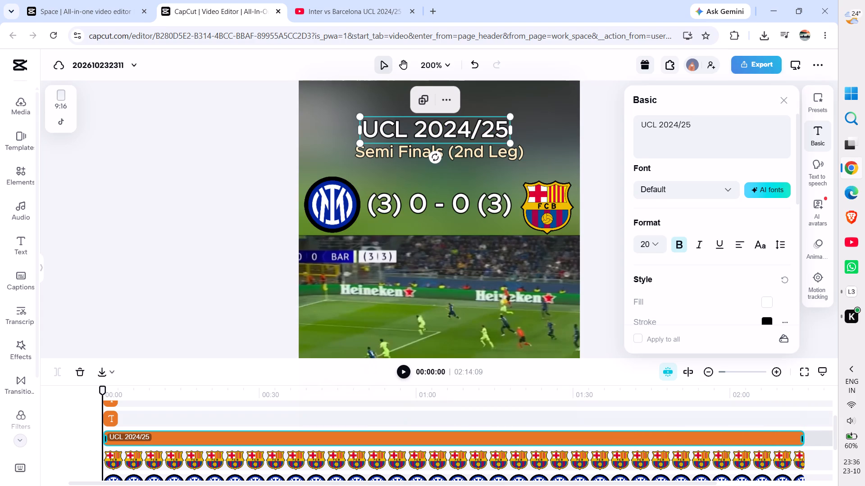
Extend the "Semi Finals (2nd Leg)" text clip to the same end point as the "UCL 2024/25" title clip.
left_click(112, 418)
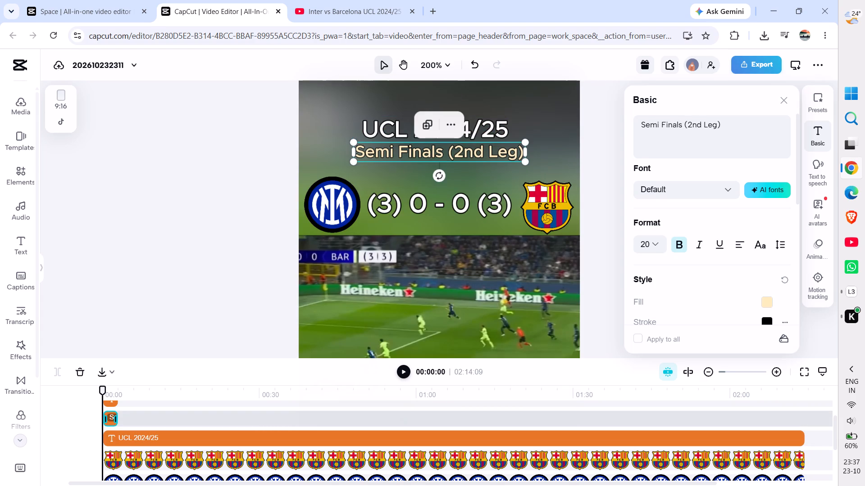
left_click_drag(115, 418, 659, 409)
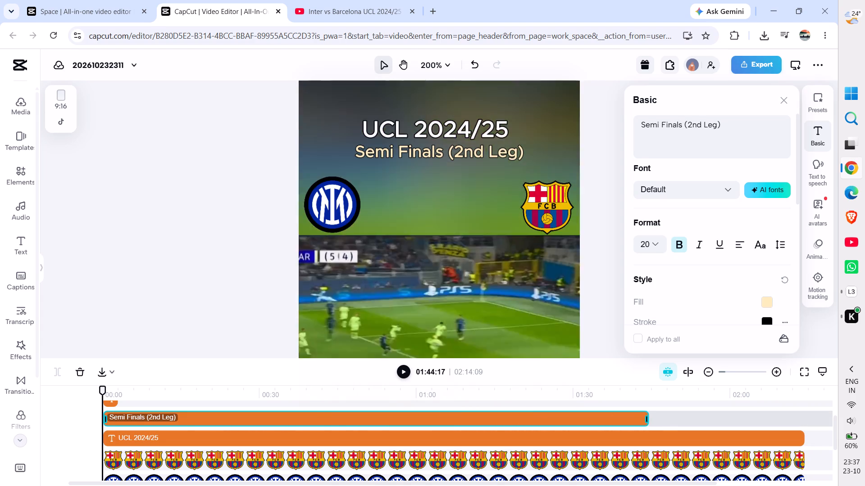
left_click_drag(659, 409, 803, 414)
Extend the "(3) 0 - 0 (3)" score clip to end level with the other two text clips, and deselect it.
scroll(658, 431, "up", 1)
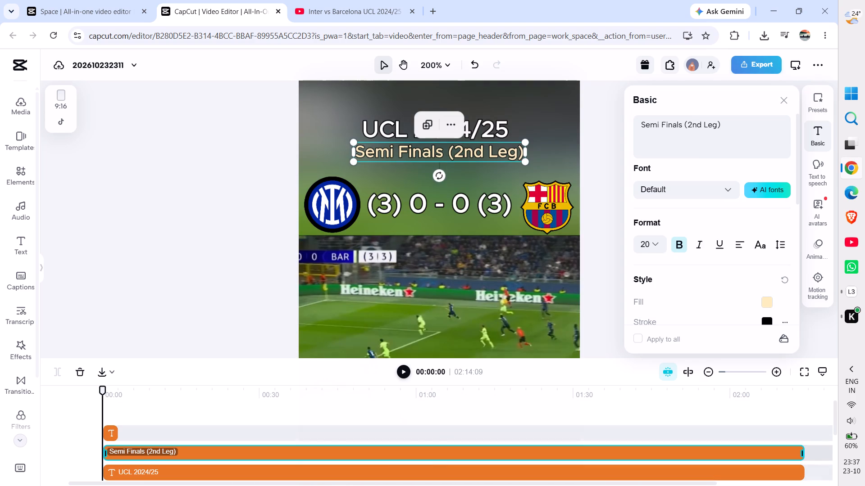
left_click(108, 432)
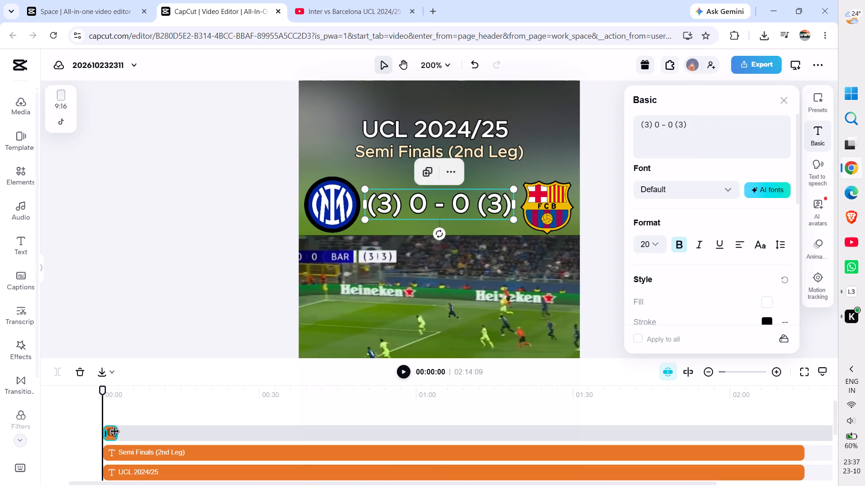
left_click_drag(115, 432, 624, 419)
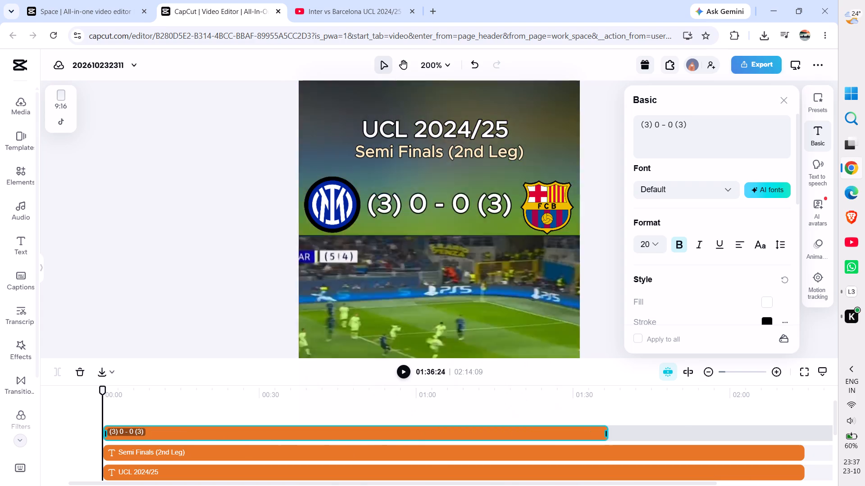
left_click_drag(624, 419, 798, 427)
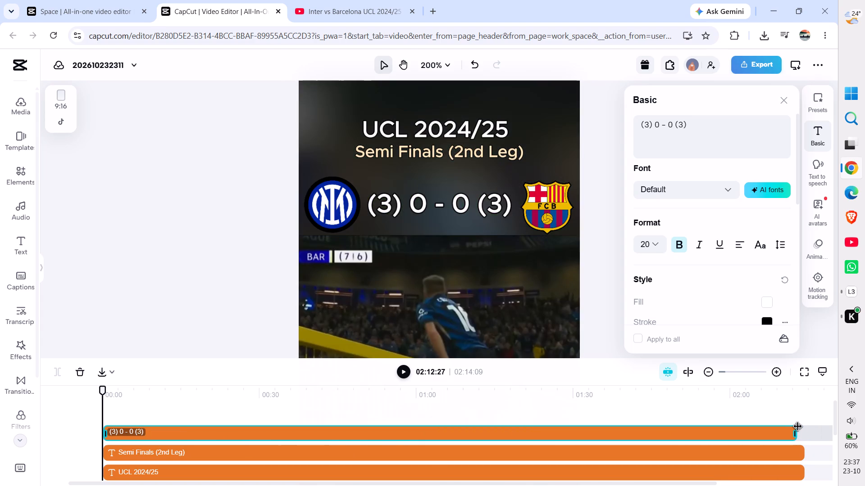
left_click_drag(798, 427, 805, 427)
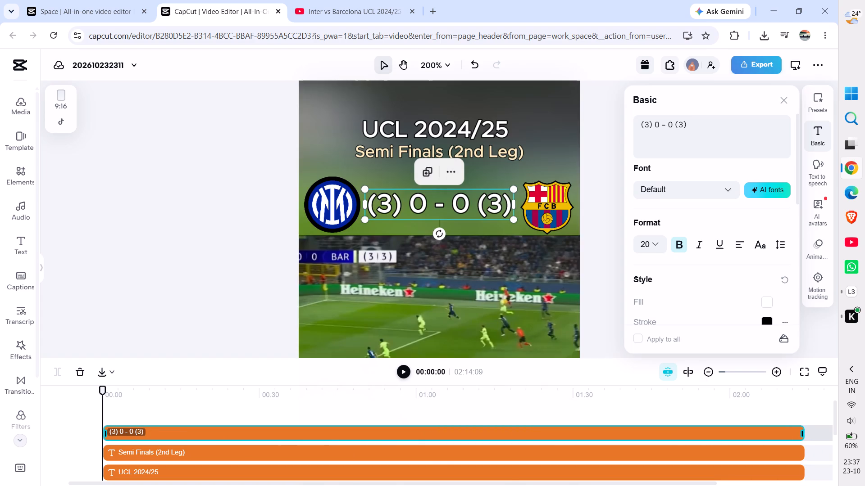
left_click(242, 234)
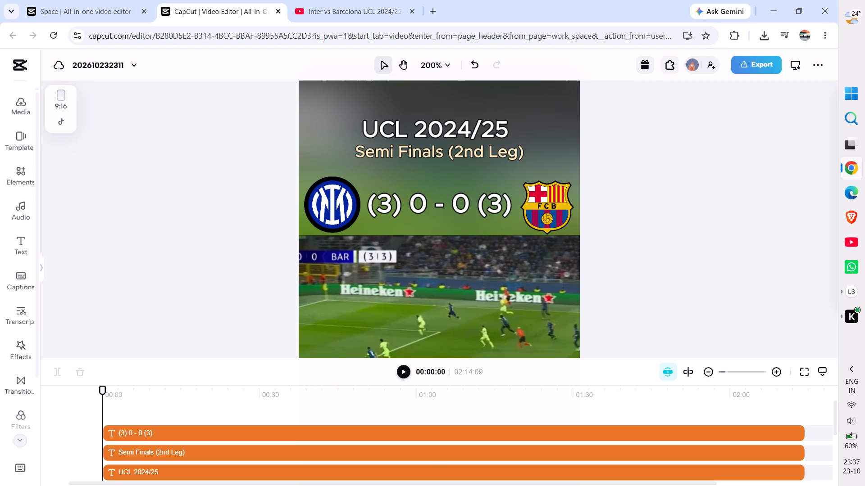
Switch to Loggy3, stop the current recording and start a new one, and return to the CapCut edit.
left_click(847, 294)
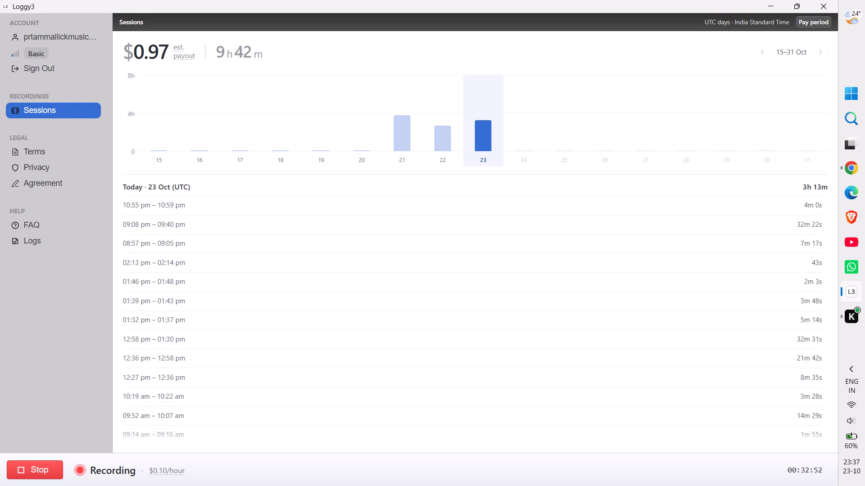
left_click(37, 470)
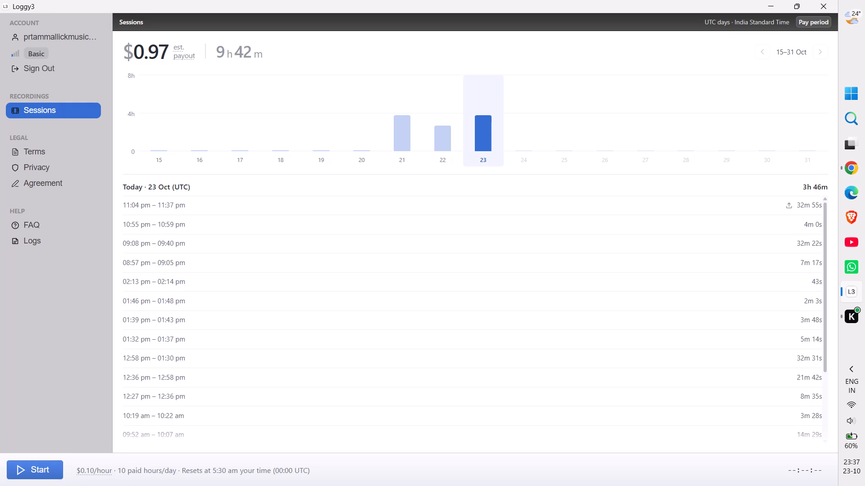
left_click(788, 209)
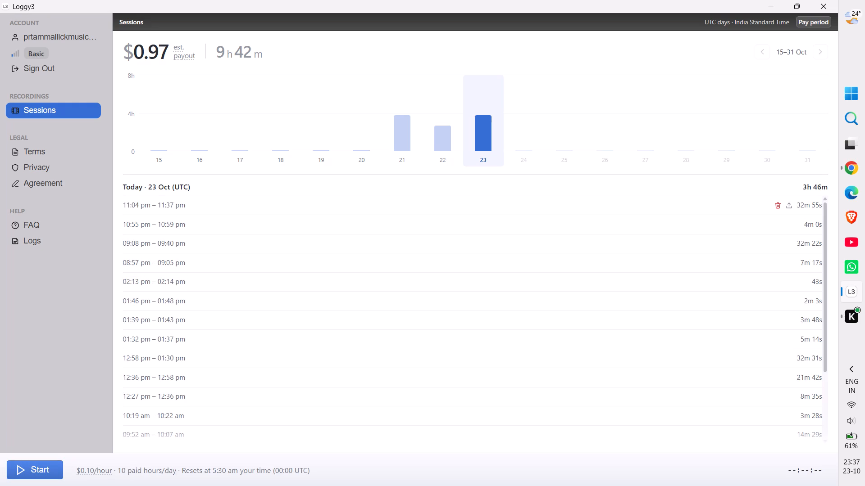
left_click(788, 206)
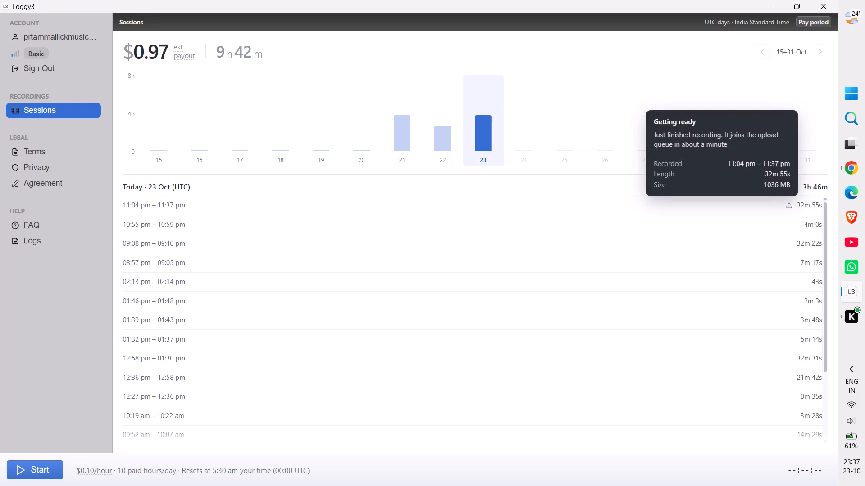
left_click(30, 464)
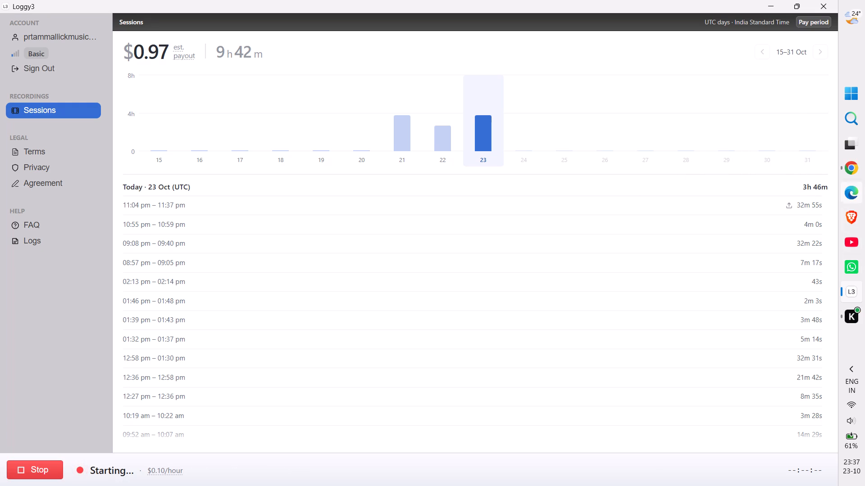
left_click(847, 161)
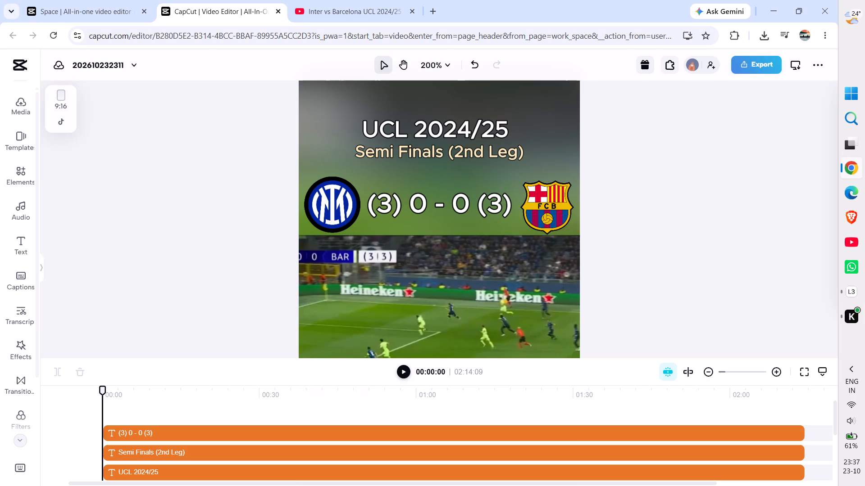
Play the edit with the whole frame in view and examine the first goal, replaying from about 00:14:00.
key("space")
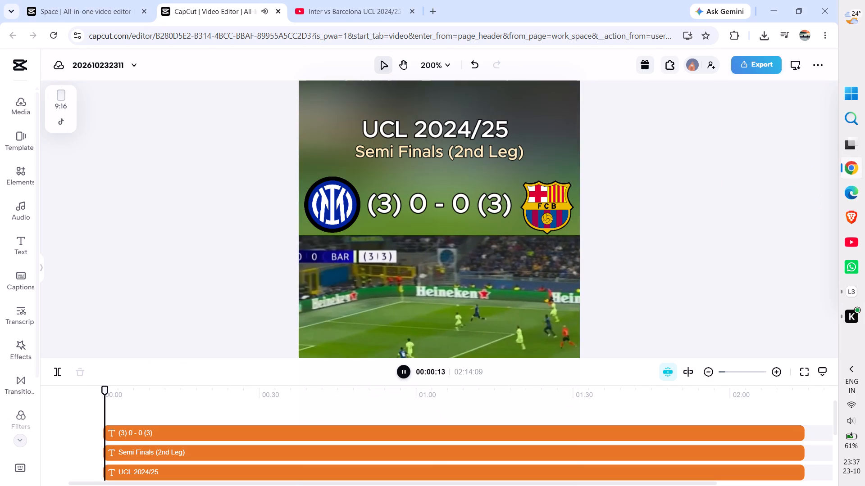
left_click(199, 292)
key("shift+f")
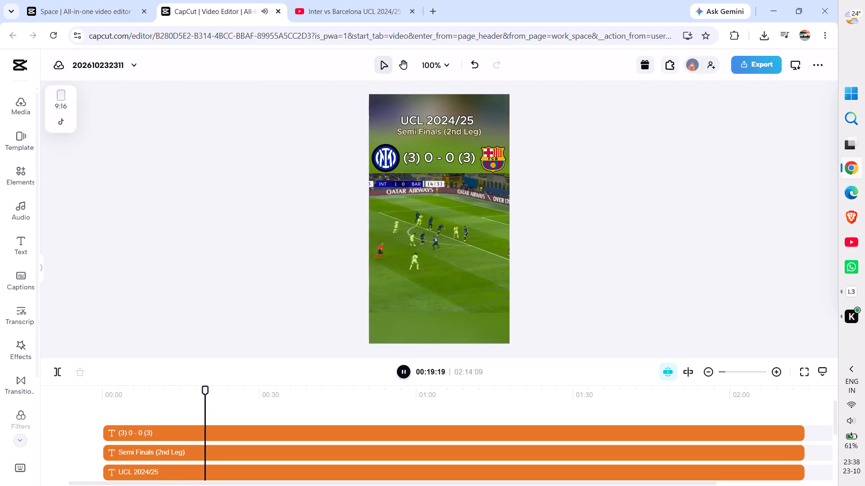
key("space")
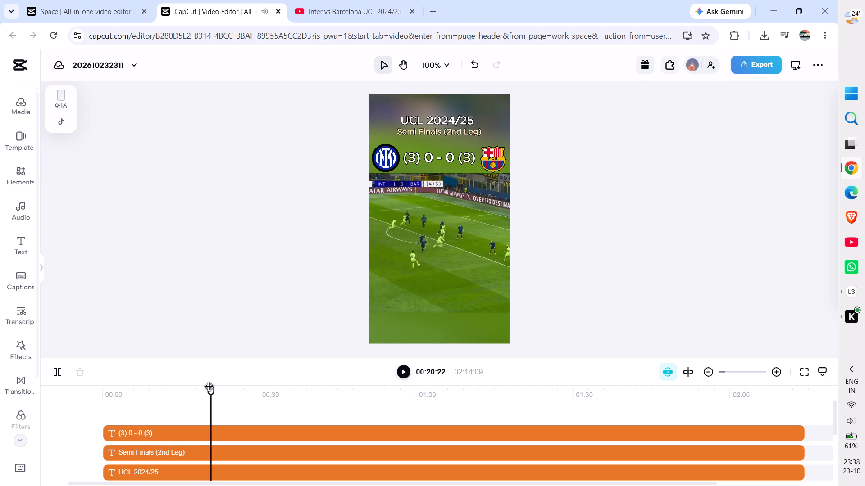
left_click_drag(209, 387, 195, 391)
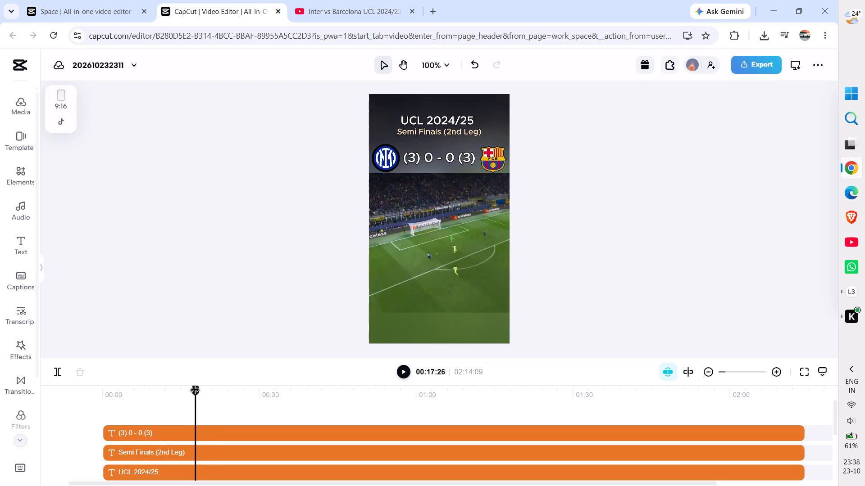
left_click_drag(195, 391, 183, 393)
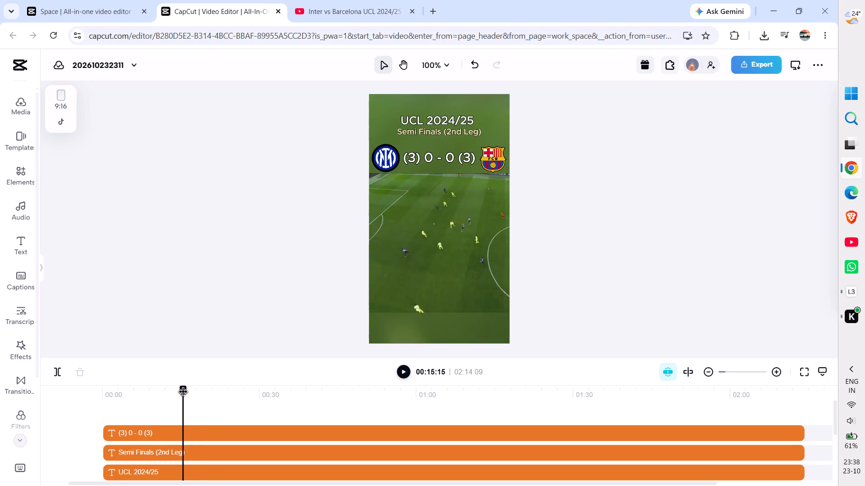
left_click_drag(183, 393, 176, 394)
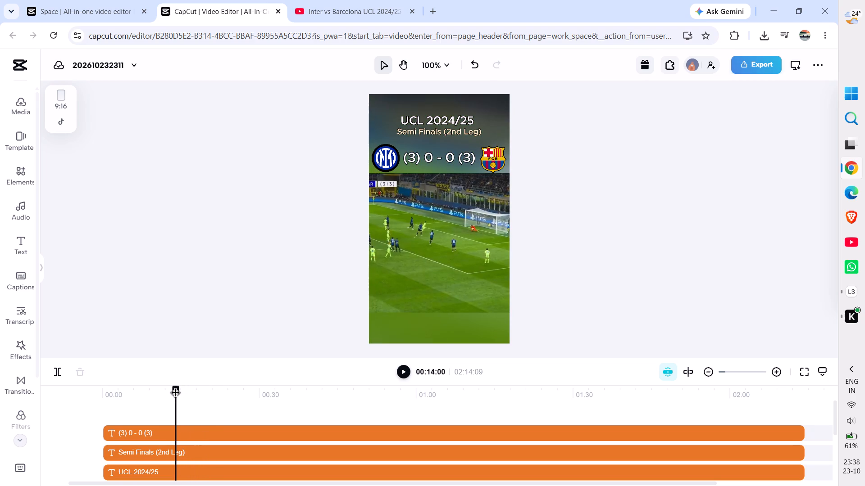
left_click_drag(176, 394, 176, 393)
key("space")
key("space")
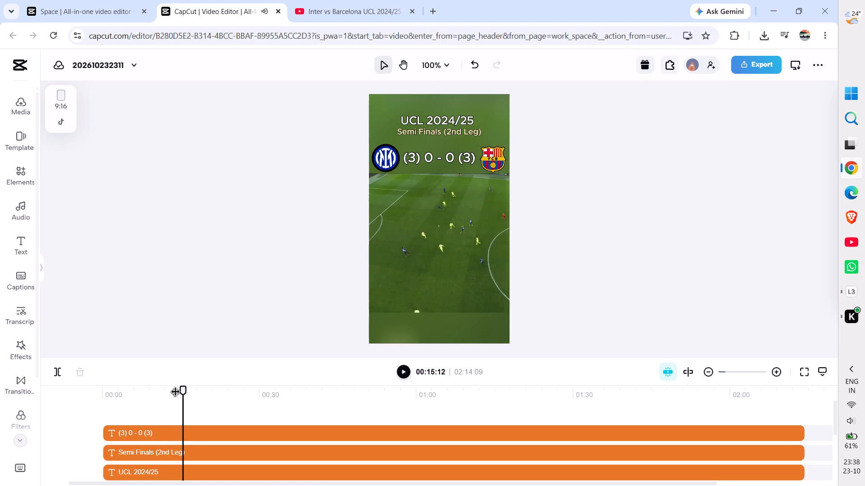
key("space")
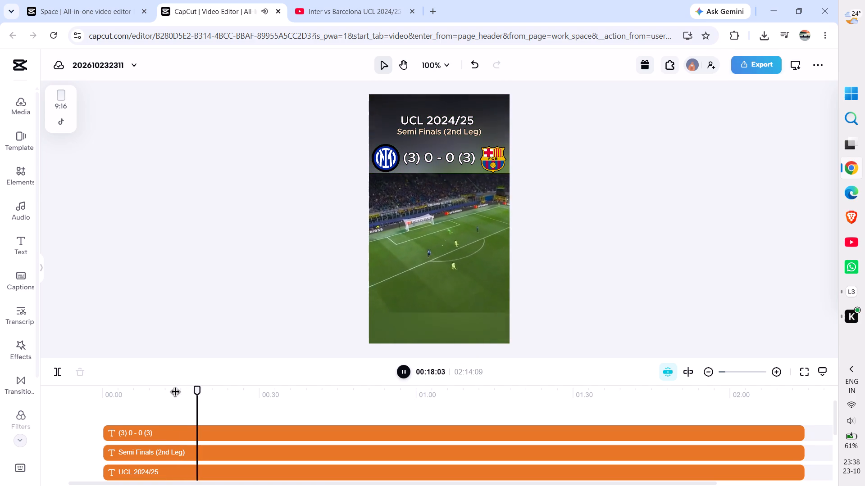
key("space")
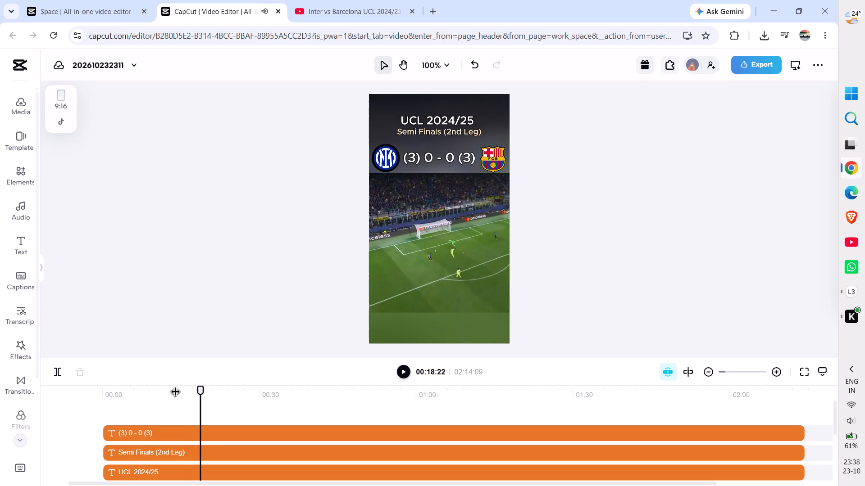
Play the Inter vs Barcelona YouTube Short to check at which moment of the first goal its score text changes.
left_click(372, 0)
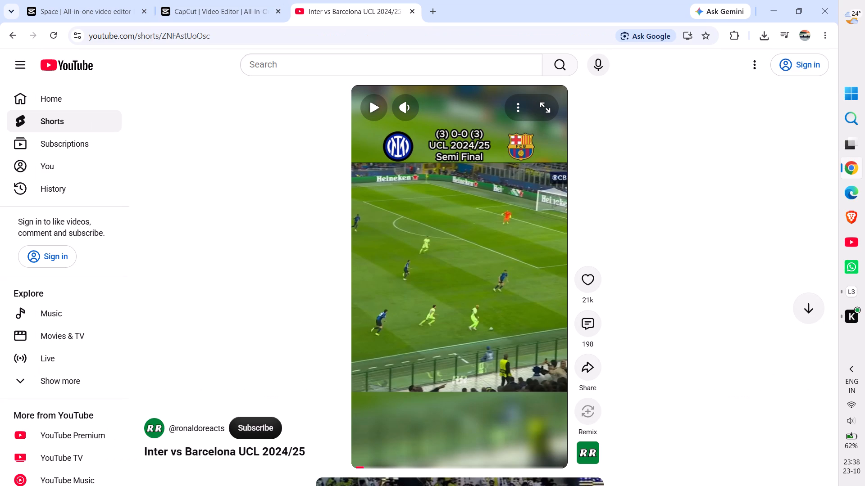
key("space")
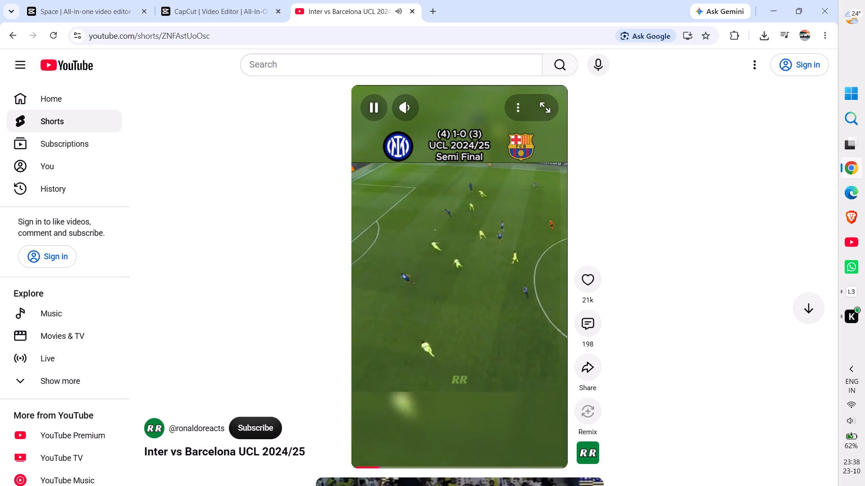
key("space")
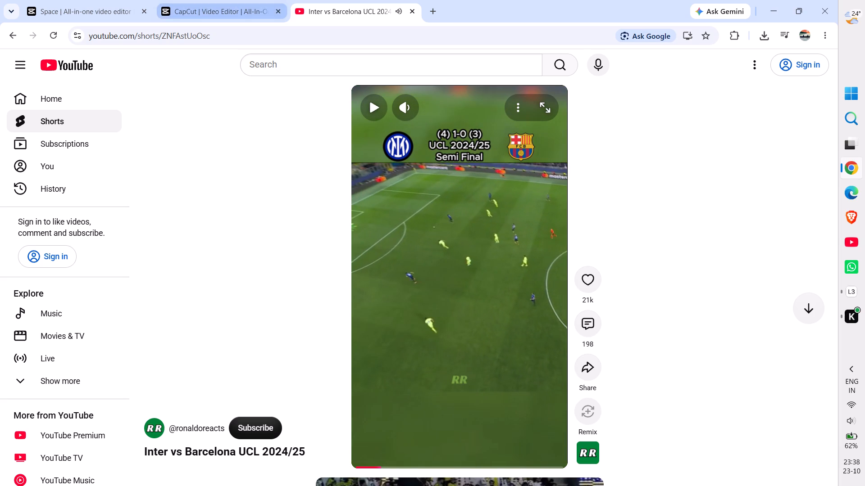
Return to the CapCut edit and split the "(3) 0 - 0 (3)" score clip at the first goal, at 00:14:23.
left_click(201, 0)
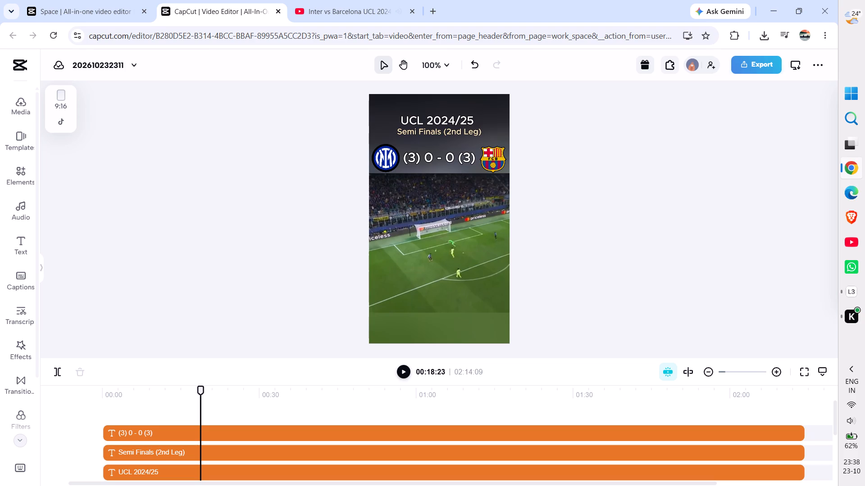
left_click_drag(200, 391, 185, 393)
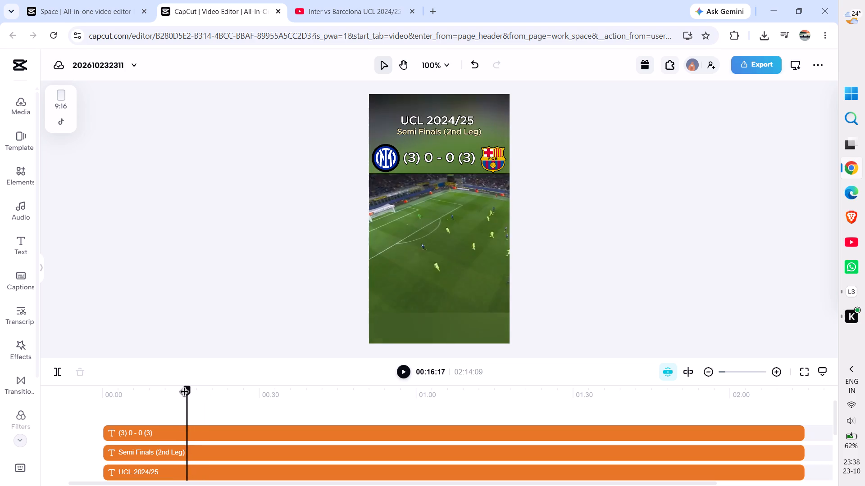
left_click_drag(185, 393, 164, 397)
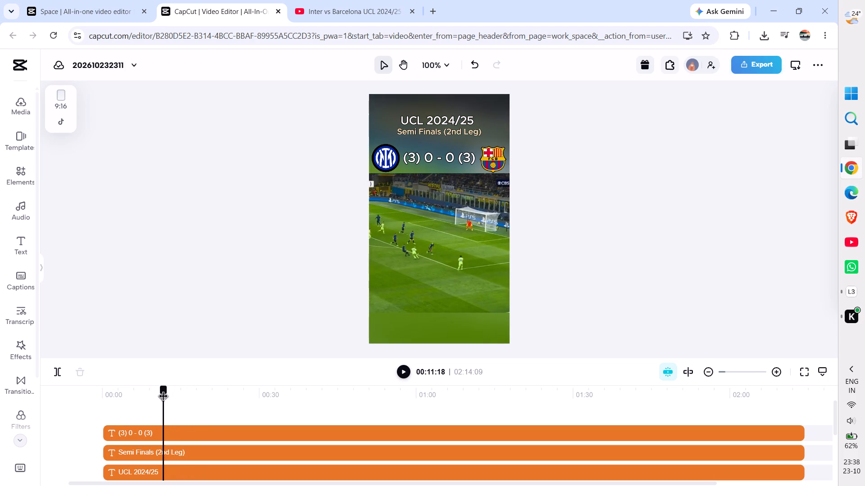
left_click_drag(164, 397, 168, 399)
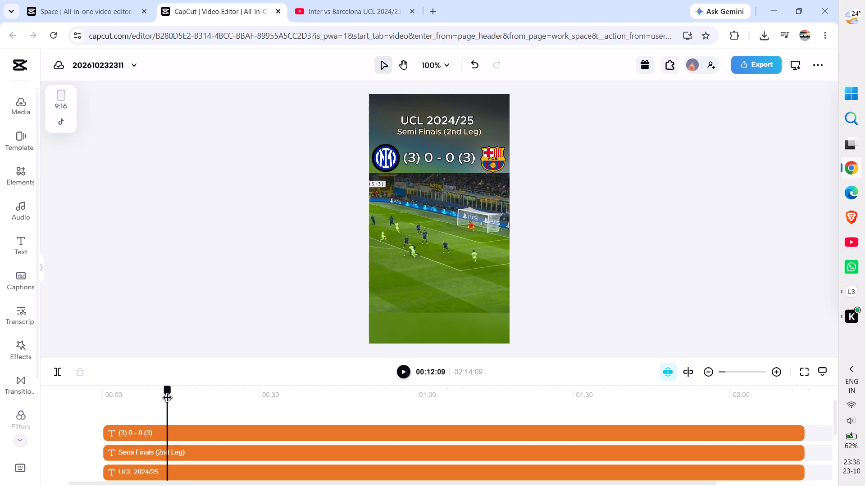
left_click_drag(168, 399, 172, 400)
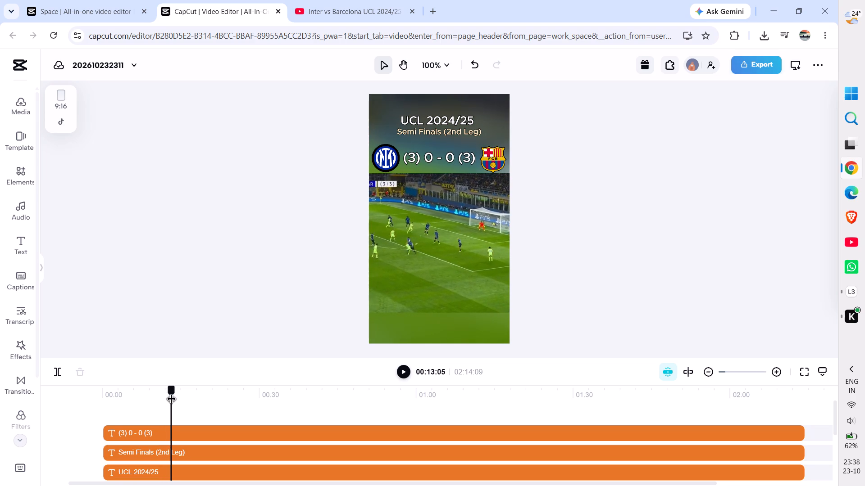
left_click_drag(172, 400, 176, 400)
key("ctrl+equal")
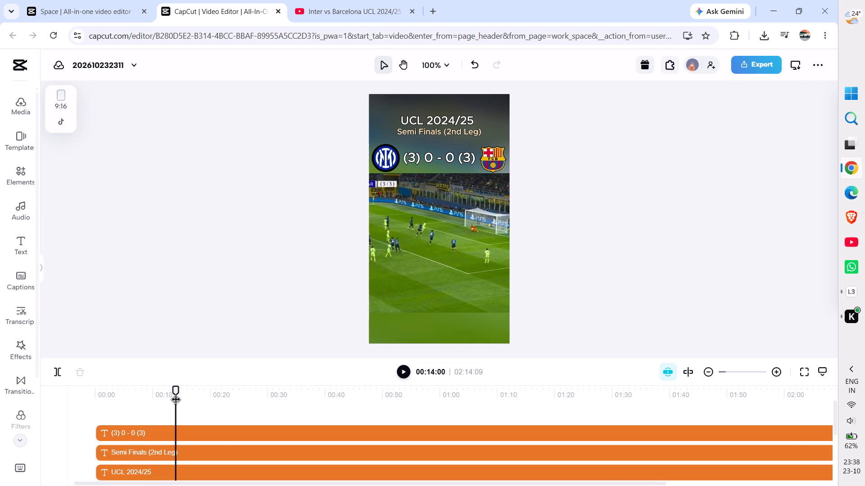
key("ctrl+equal")
left_click_drag(176, 400, 181, 400)
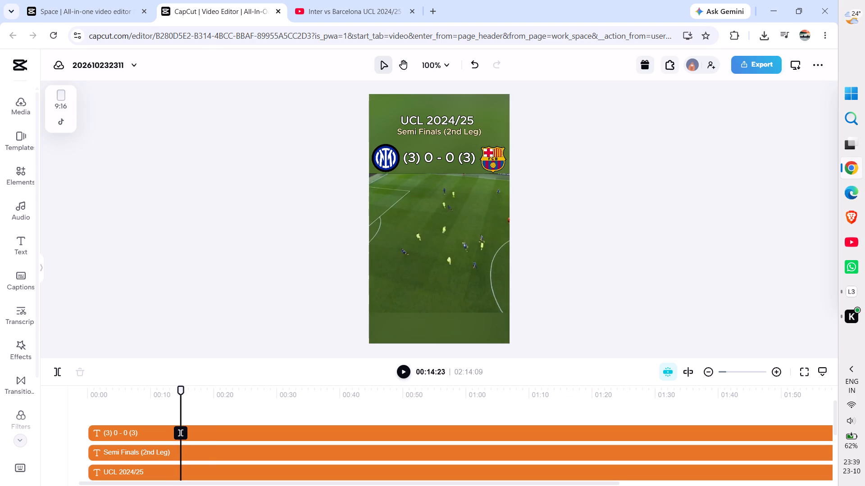
left_click(179, 430)
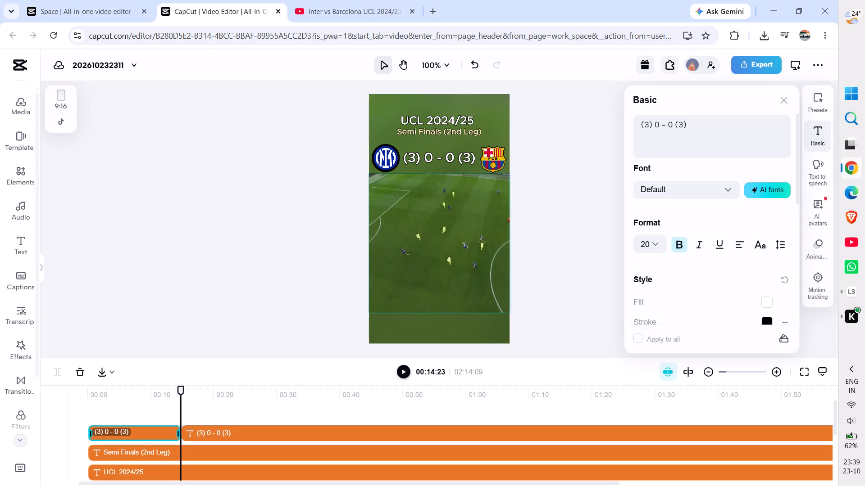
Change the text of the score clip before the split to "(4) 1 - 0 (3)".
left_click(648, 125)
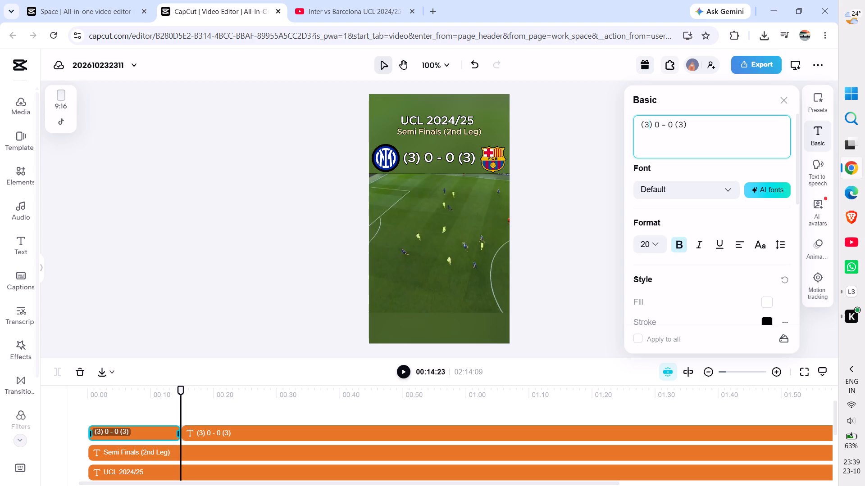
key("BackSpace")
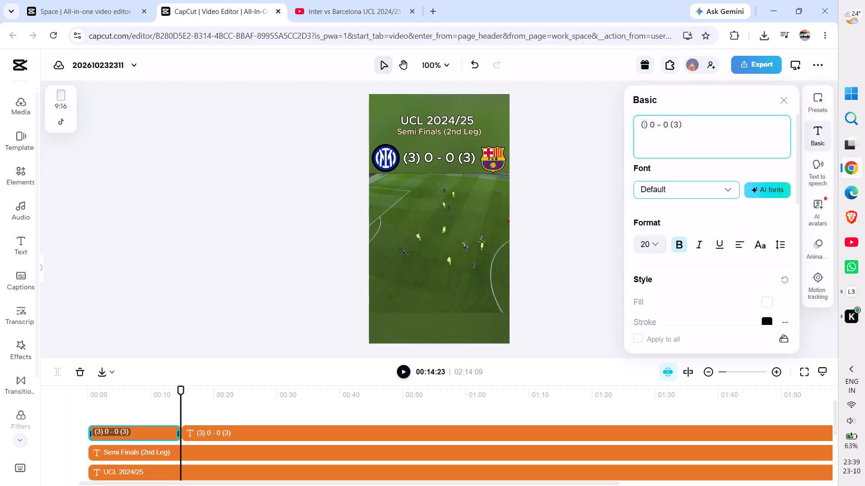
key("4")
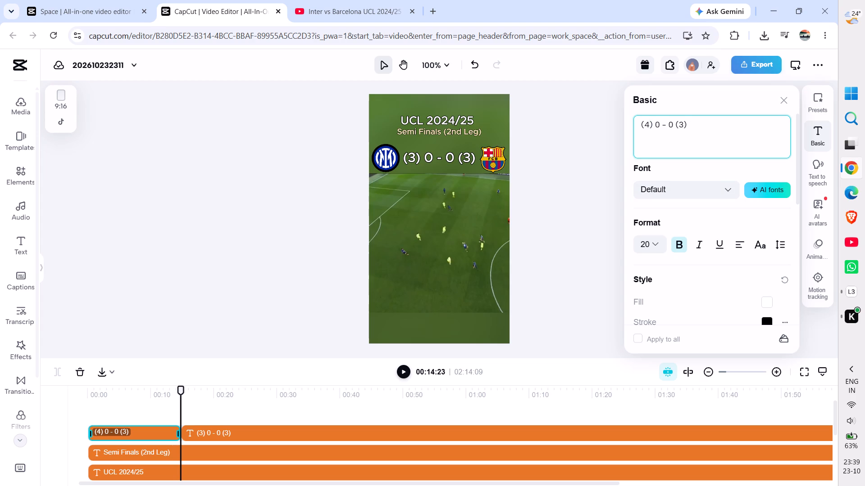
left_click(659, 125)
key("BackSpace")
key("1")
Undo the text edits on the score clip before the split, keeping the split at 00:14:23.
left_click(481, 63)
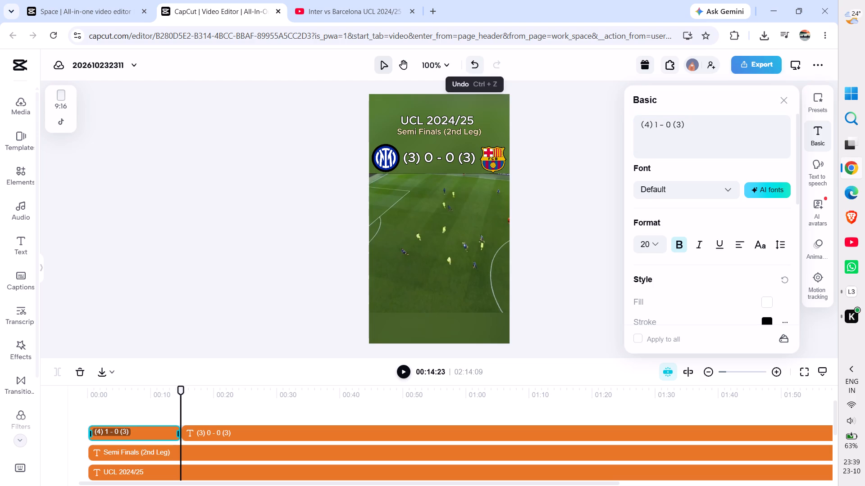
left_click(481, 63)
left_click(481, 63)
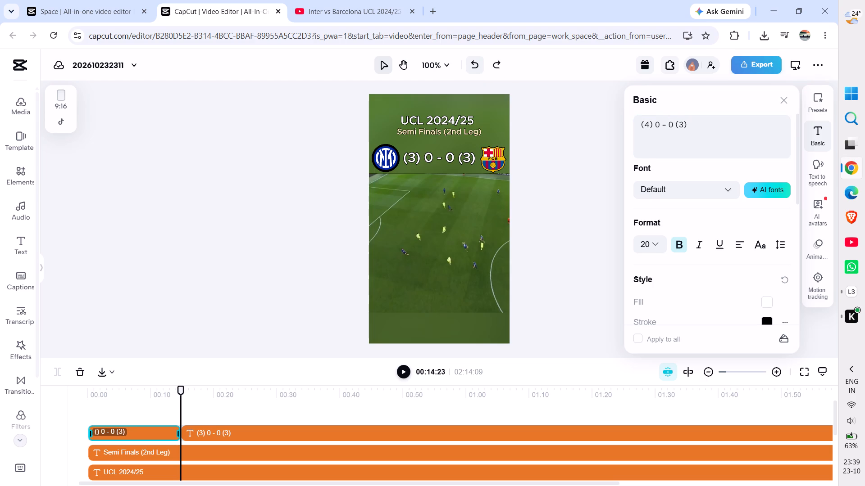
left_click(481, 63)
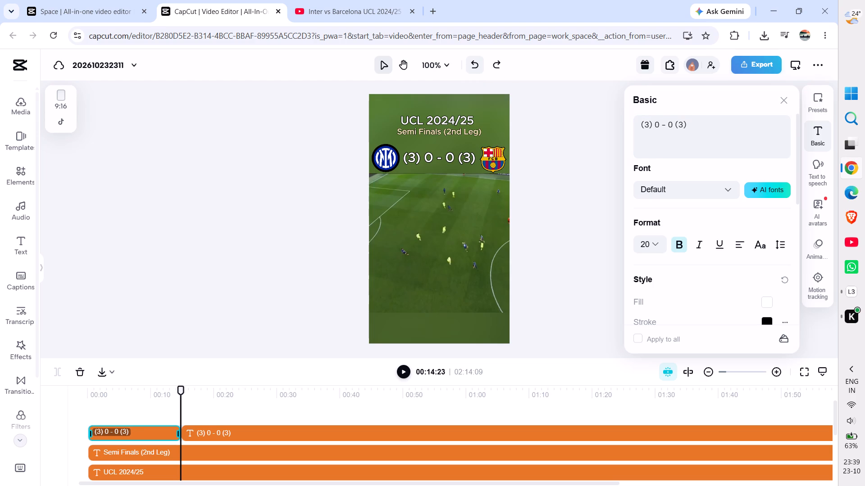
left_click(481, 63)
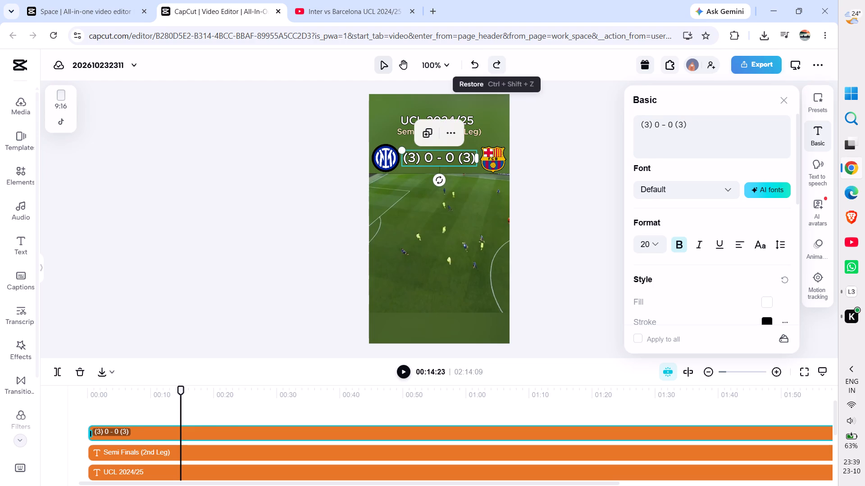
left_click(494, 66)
Change the text of the score clip after the split to "(4) 1 - 0 (3)" and deselect it.
left_click(314, 434)
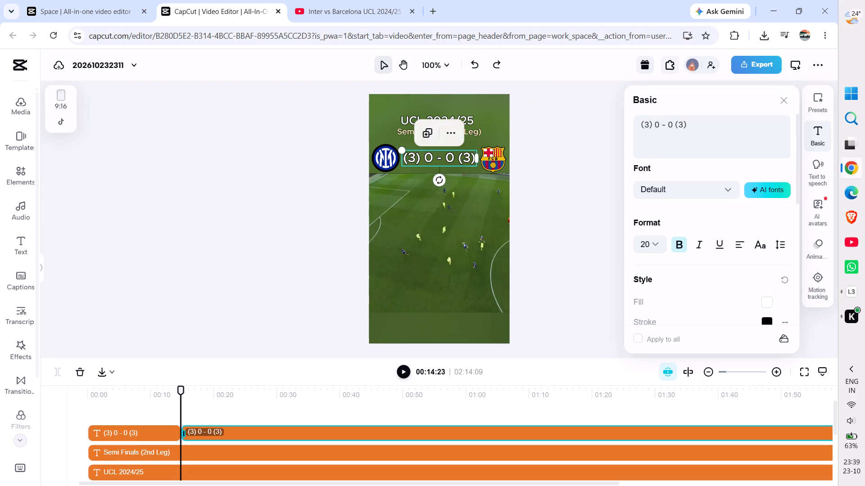
left_click(646, 129)
left_click(650, 129)
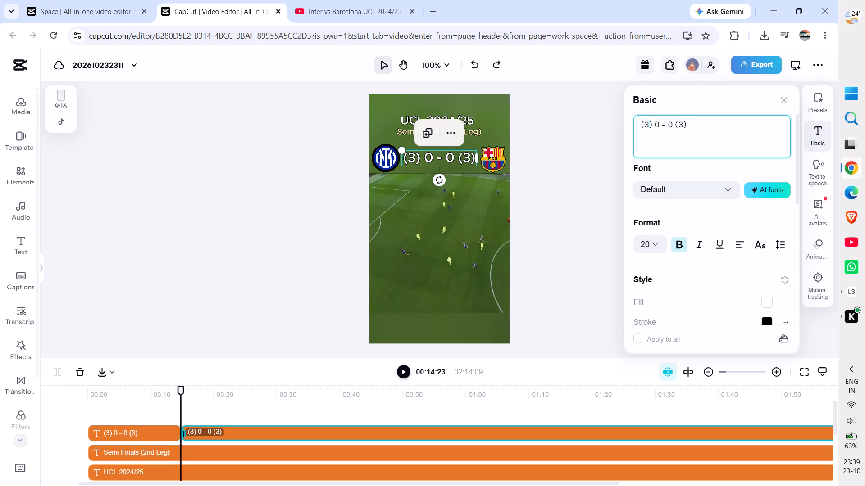
key("BackSpace")
key("4")
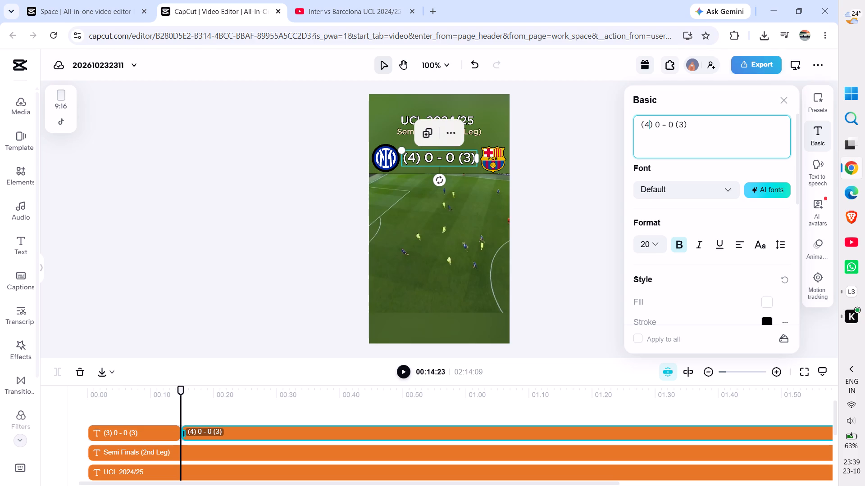
left_click(660, 126)
key("BackSpace")
key("1")
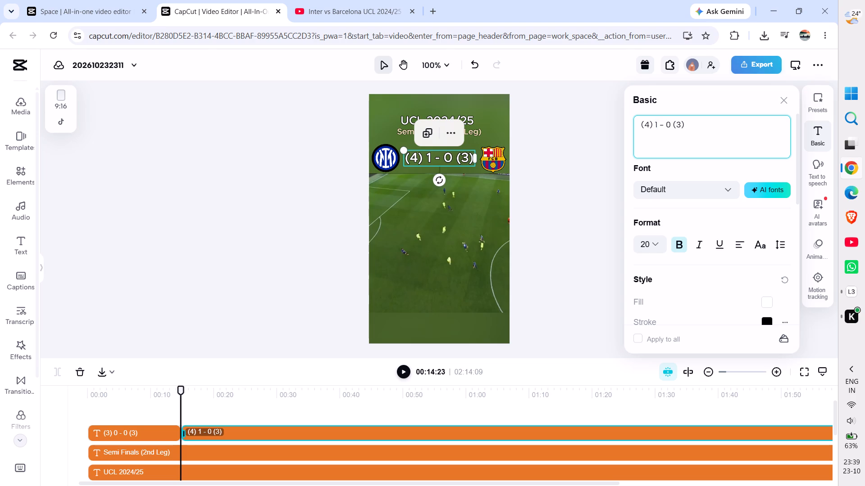
left_click(563, 155)
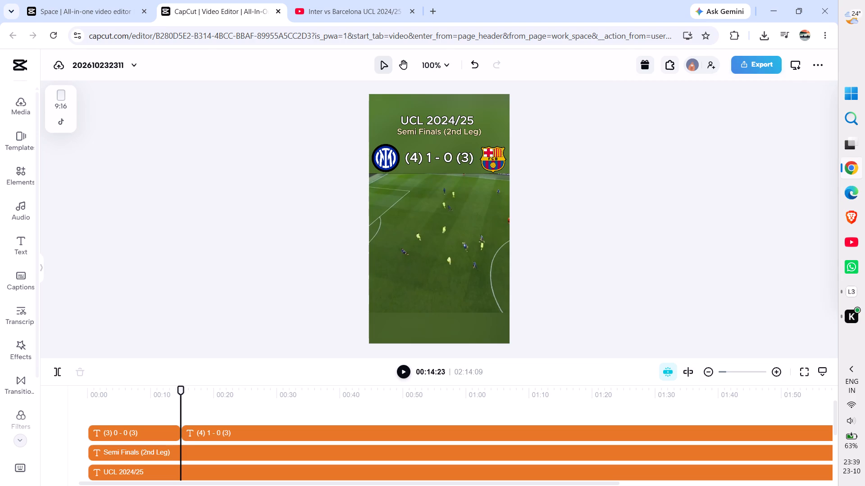
Play the edit from 00:14:23 to about 00:30:02 to review the footage after the score change.
key("space")
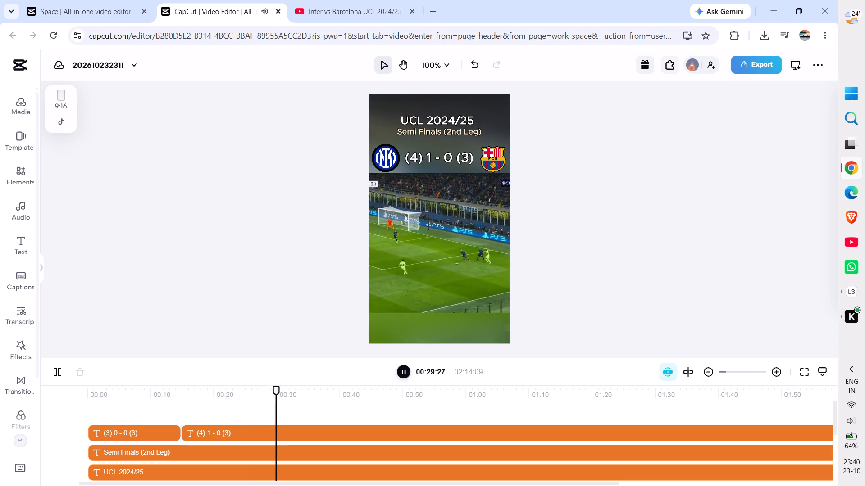
key("space")
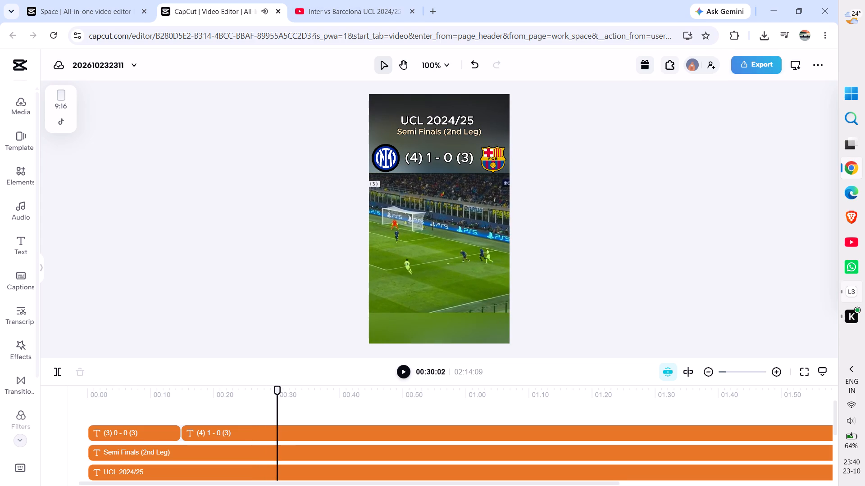
Switch to Loggy3 to check the upload progress of the latest session, and return to the CapCut edit.
left_click(850, 297)
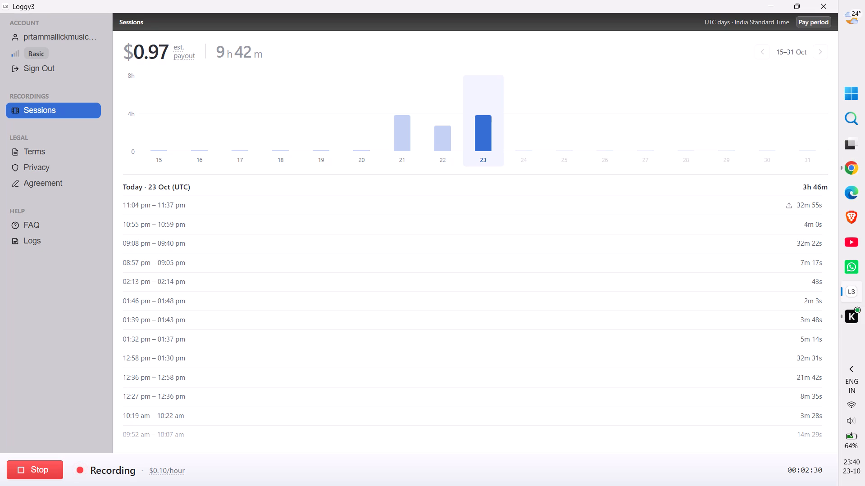
left_click(790, 206)
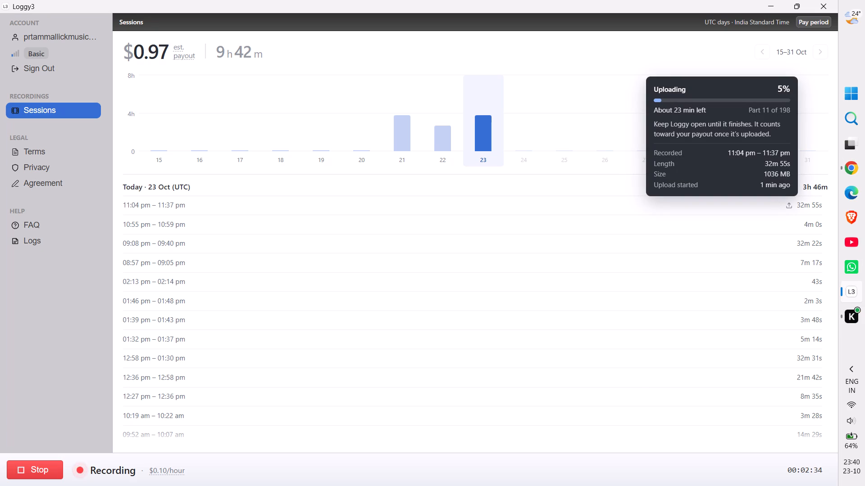
left_click(852, 291)
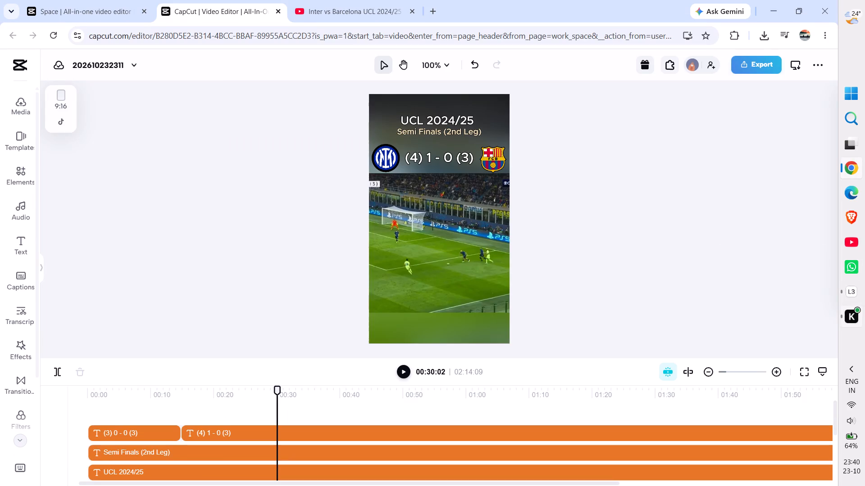
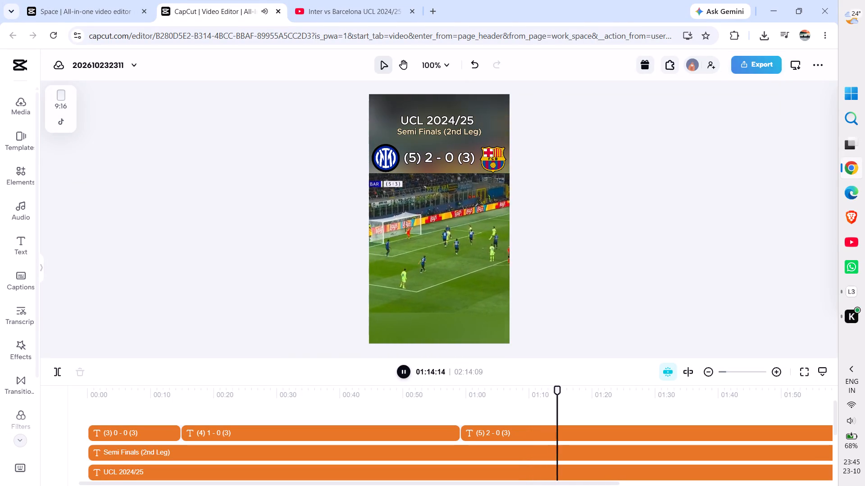
Pause at Barcelona's first goal, split the score clip at 01:15:07 and select the part after the split.
key("space")
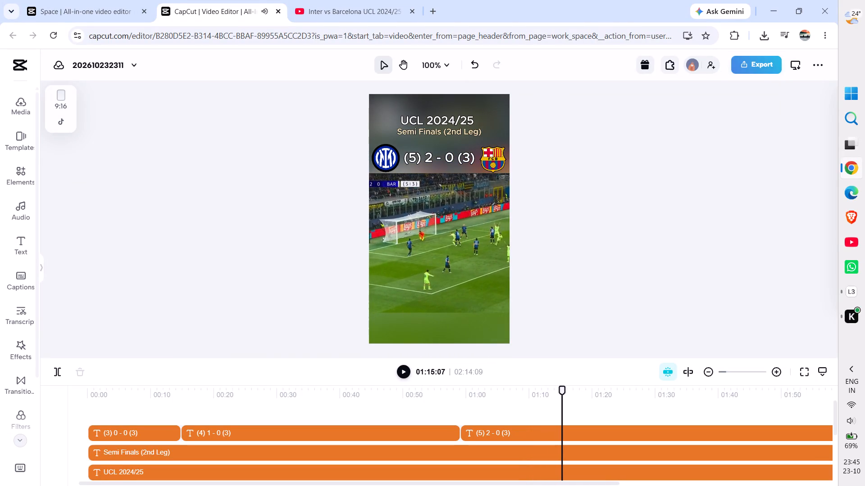
left_click(562, 431)
left_click(592, 429)
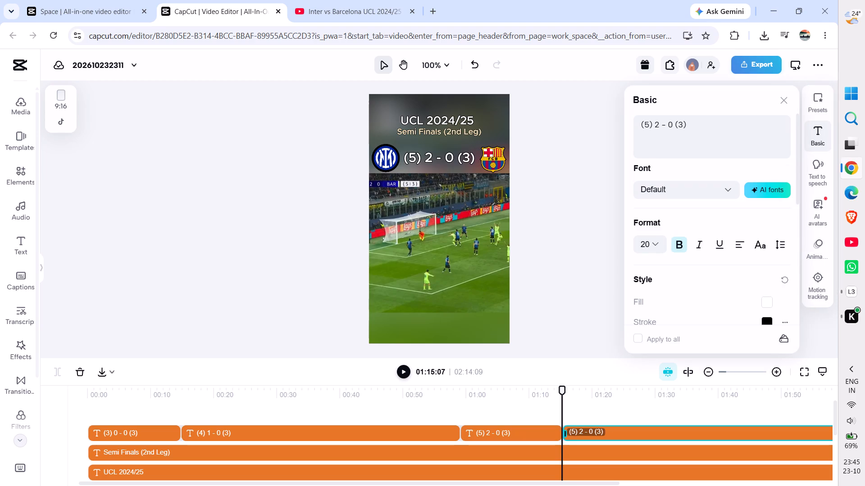
Switch to the YouTube Short, play it from about 1:08 to check the score after Barcelona's first goal, and return to the CapCut edit.
left_click(379, 0)
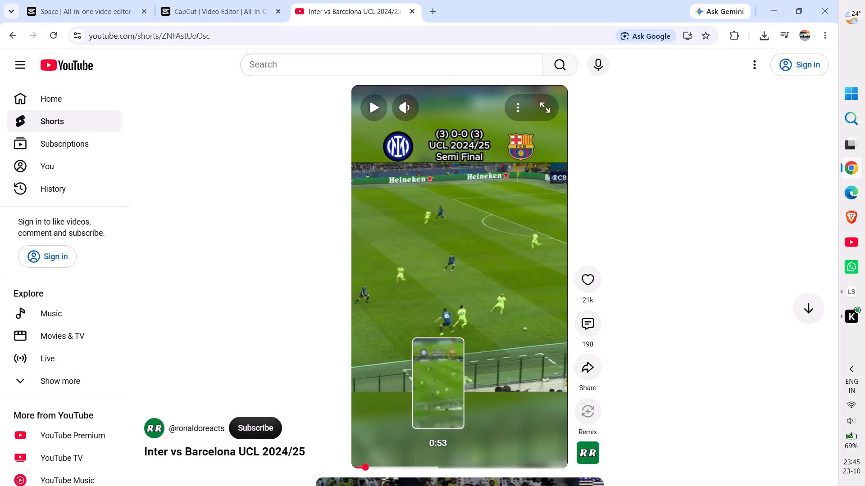
left_click(463, 464)
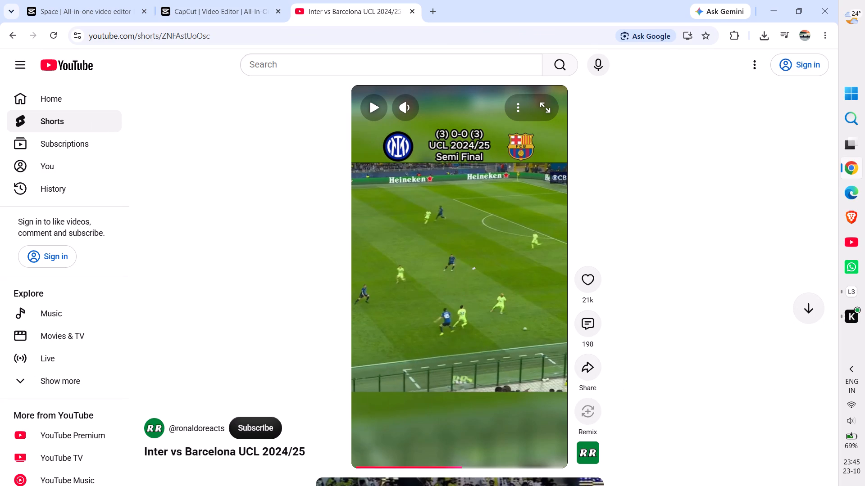
left_click(464, 265)
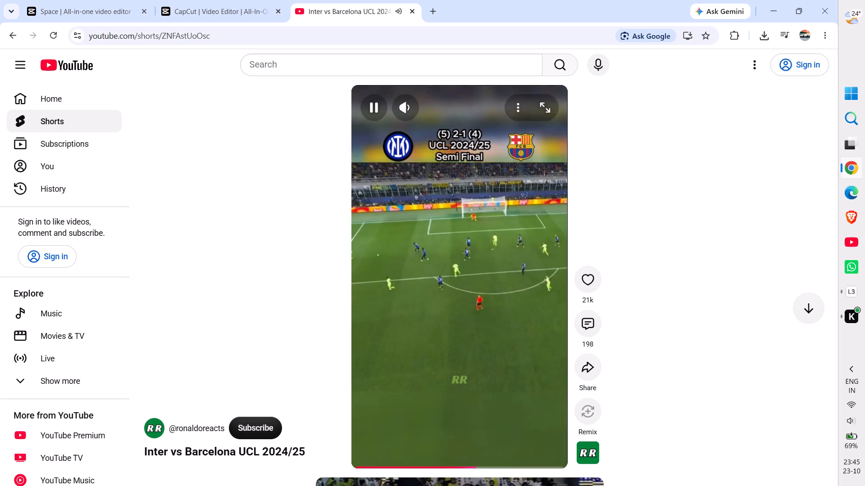
left_click(463, 234)
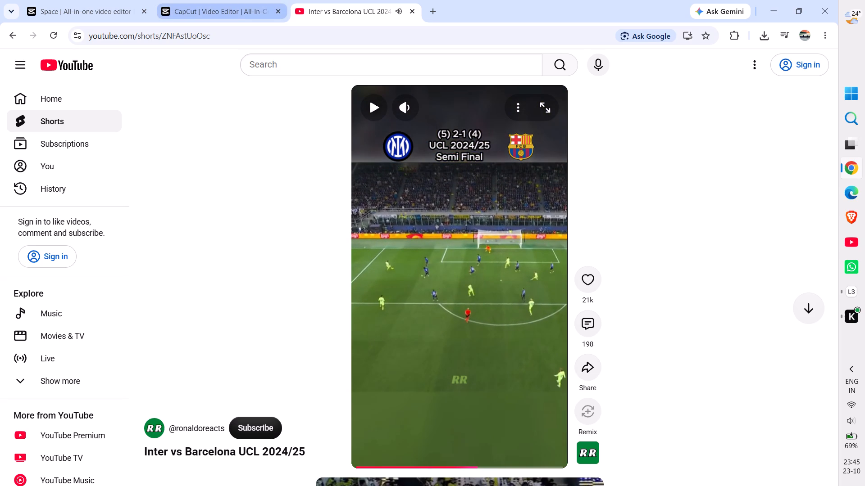
left_click(228, 2)
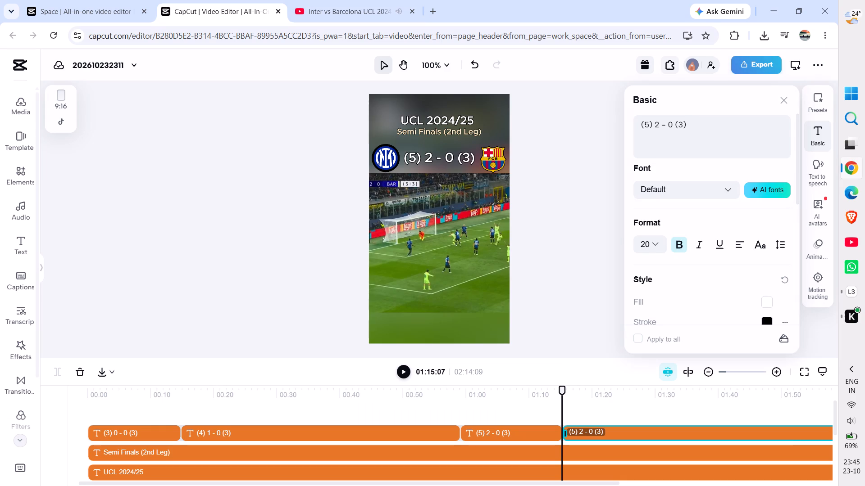
Change the text of the score clip after the 01:15:07 split to "(5) 2 - 1 (4)" and deselect it.
left_click(673, 129)
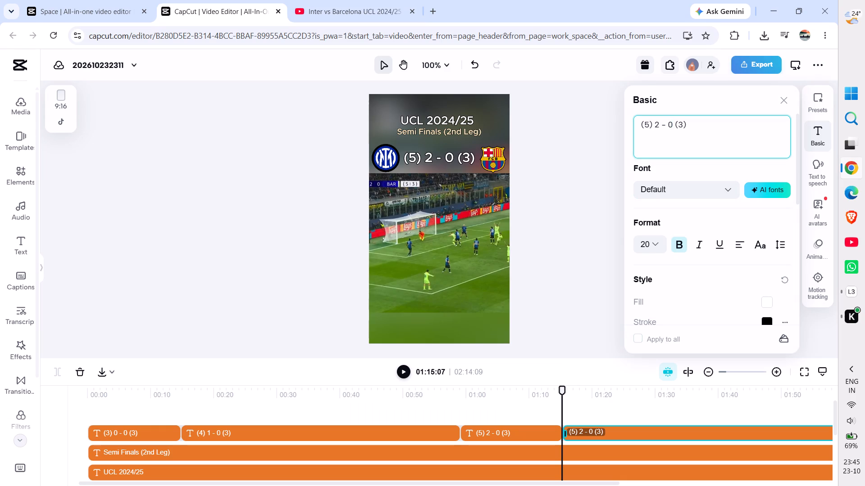
key("BackSpace")
key("1")
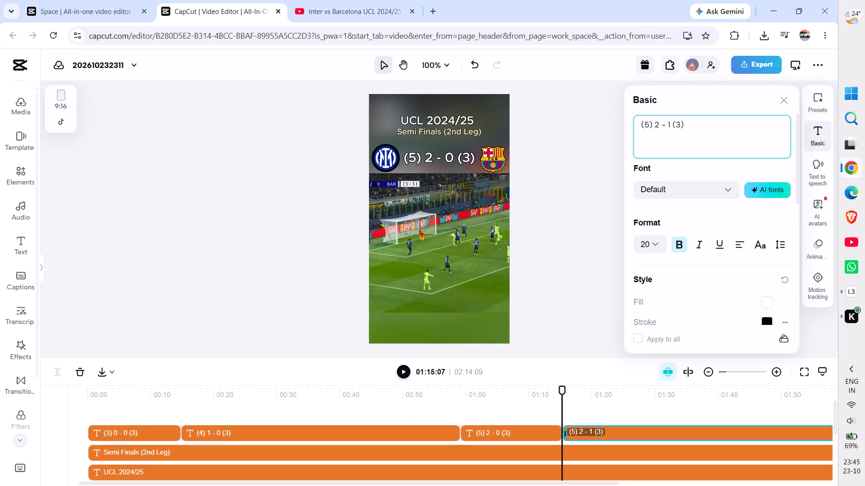
left_click(682, 130)
key("BackSpace")
key("4")
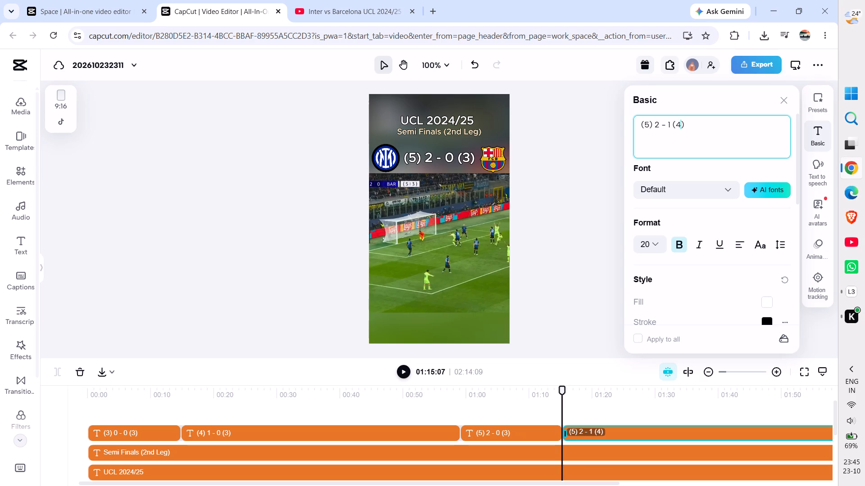
left_click(573, 161)
Play on to Barcelona's second goal and split the score clip at 01:33:03.
key("space")
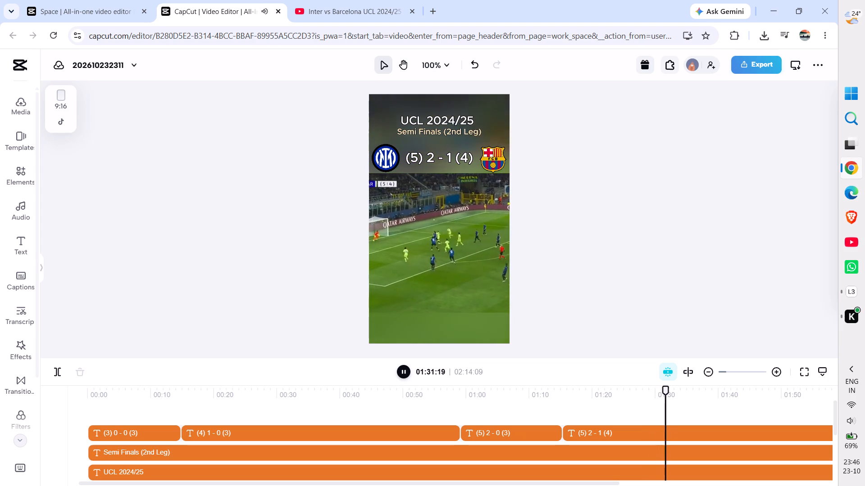
key("space")
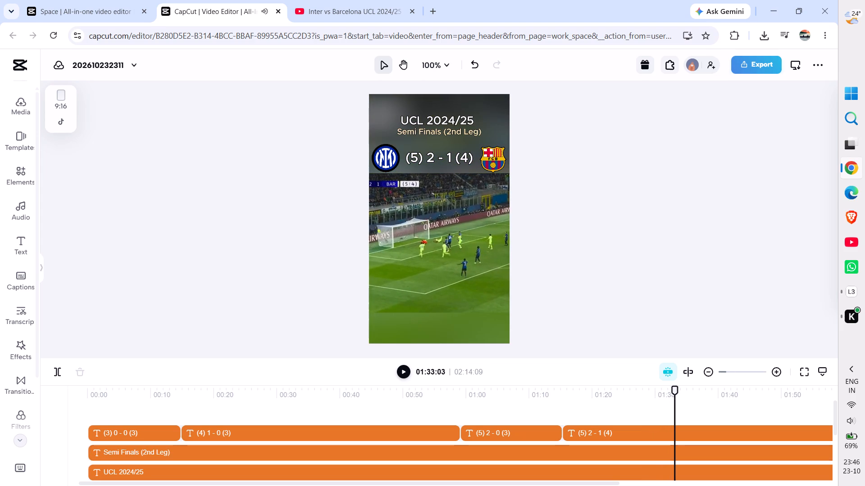
left_click(674, 431)
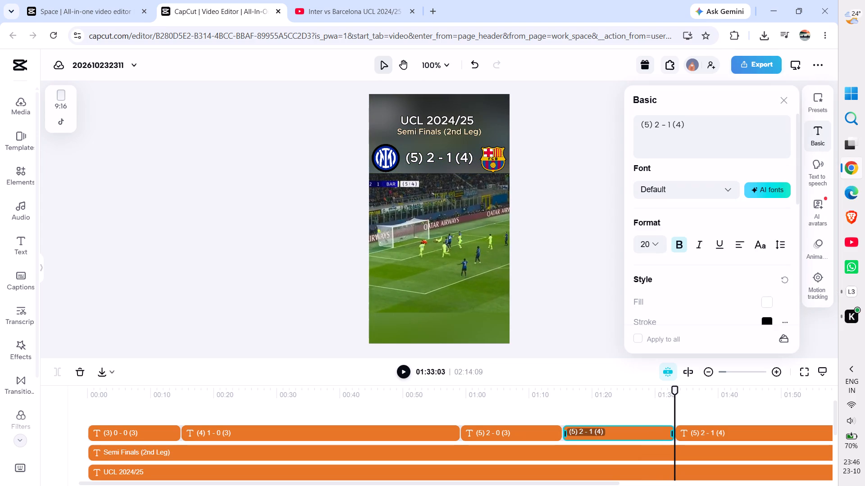
Change the text of the score clip after the 01:33:03 split to "(5) 2 - 2 (5)" and deselect it.
left_click(713, 432)
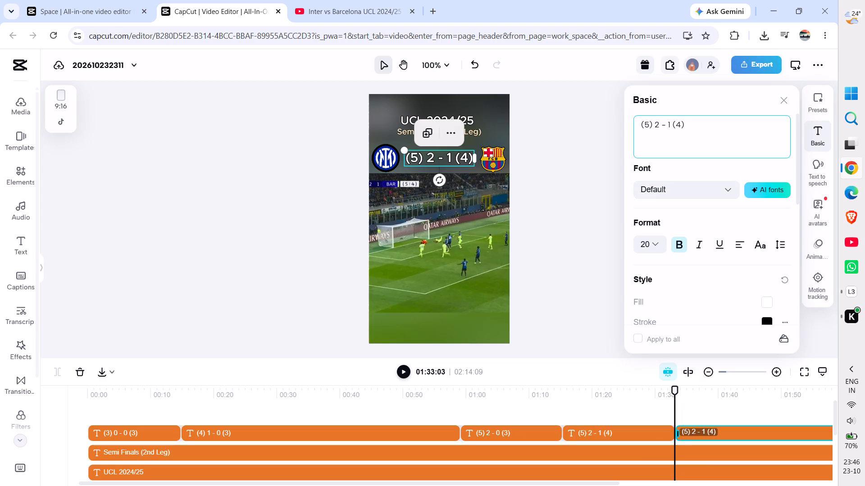
left_click(671, 130)
key("BackSpace")
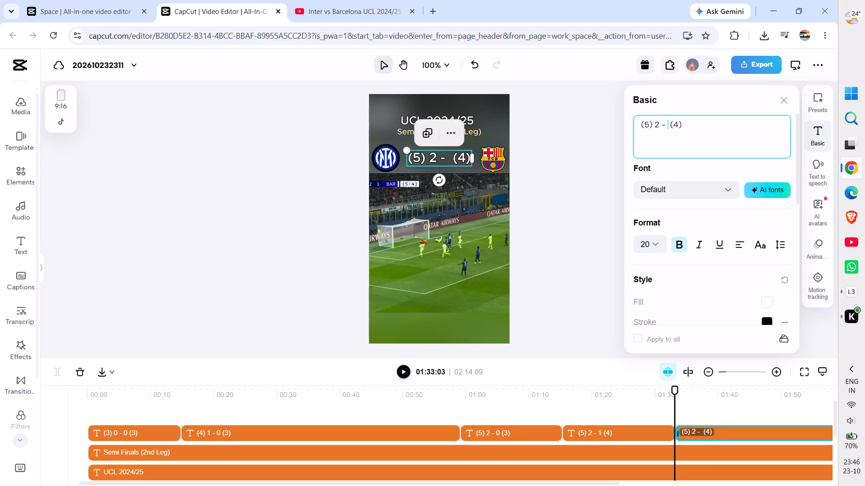
key("2")
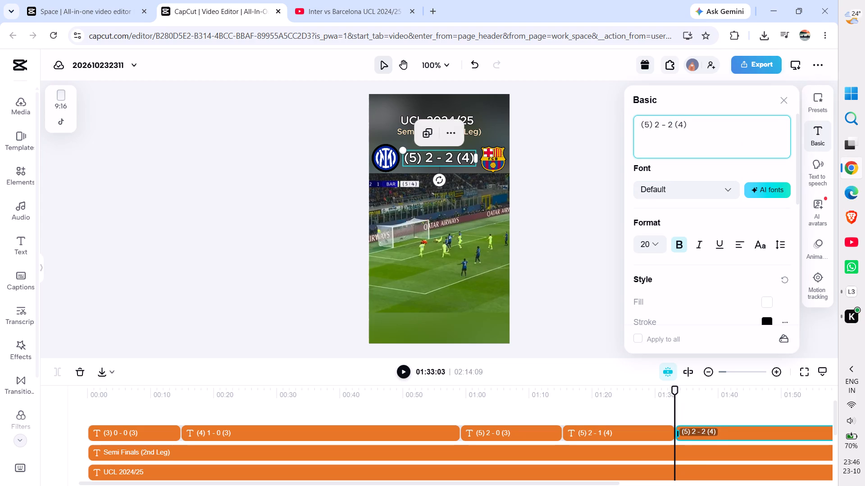
left_click(683, 126)
key("BackSpace")
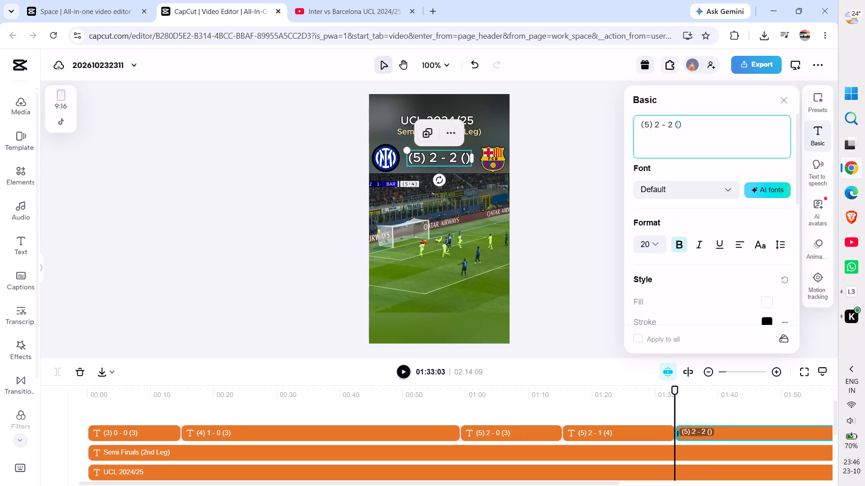
key("5")
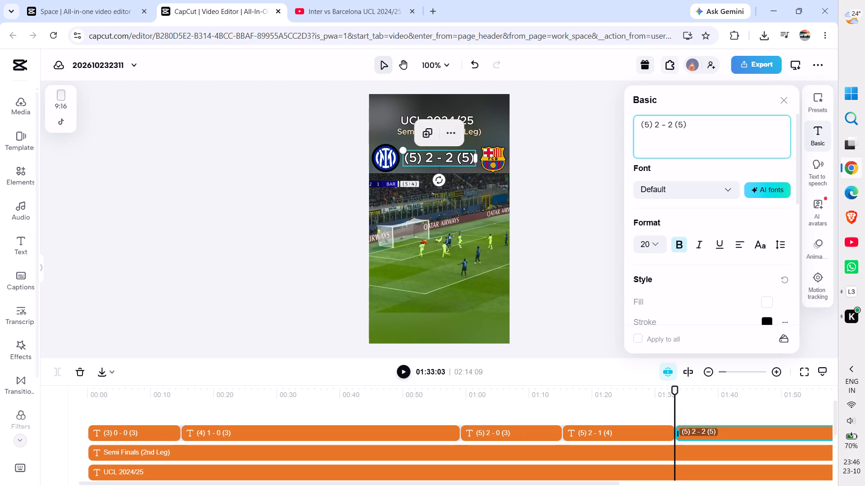
left_click(587, 158)
Play on to Barcelona's third goal and split the score clip at 01:44:27.
key("space")
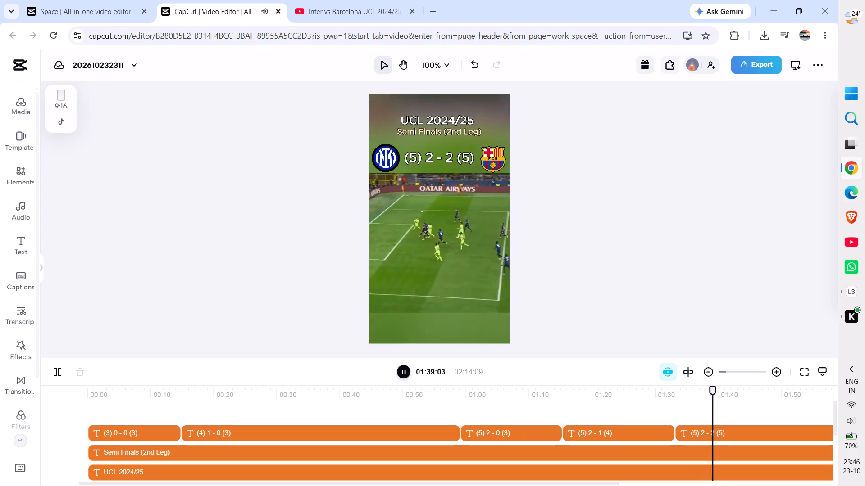
key("space")
scroll(637, 410, "left", 2)
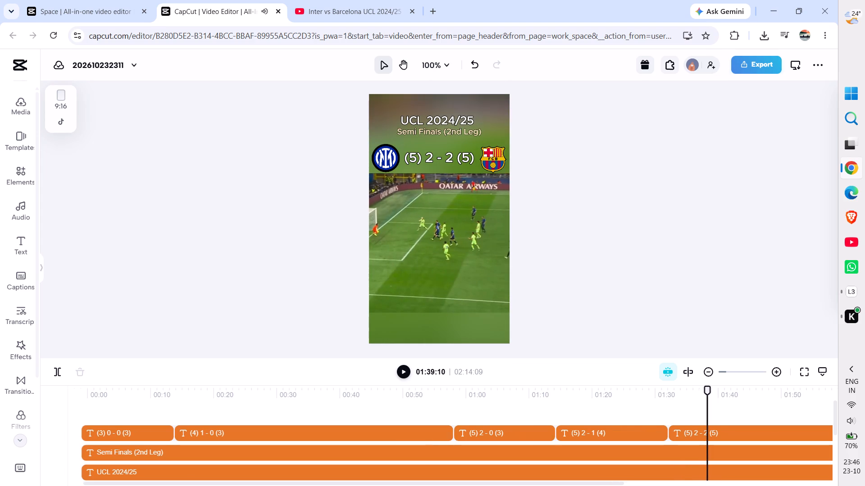
scroll(637, 410, "left", 4)
key("space")
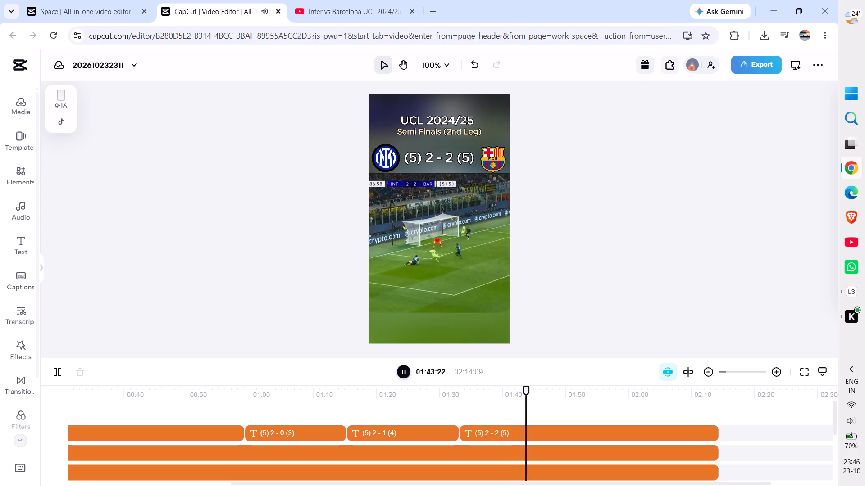
key("space")
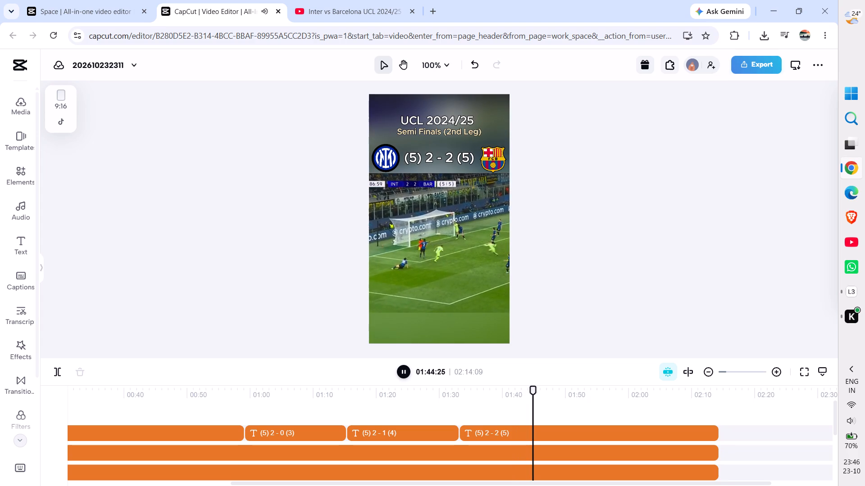
left_click(533, 431)
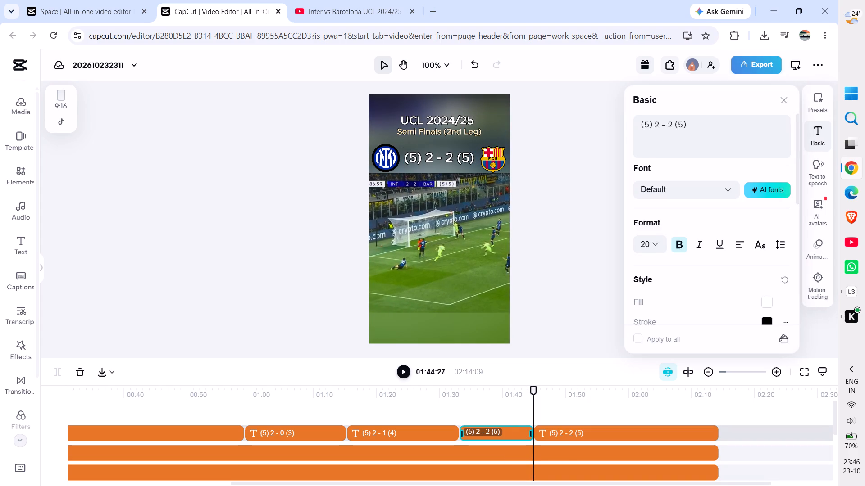
Change the text of the score clip after the 01:44:27 split to "(5) 2 - 3 (6)" and deselect it.
left_click(558, 429)
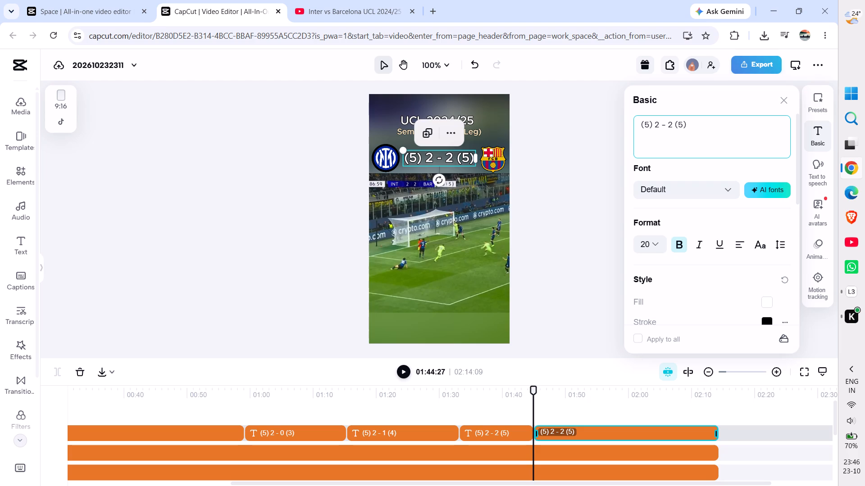
left_click(674, 125)
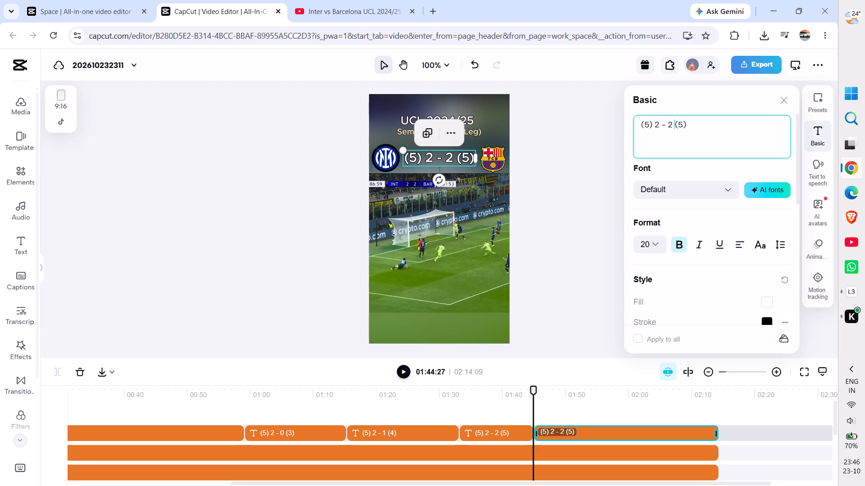
left_click(673, 126)
key("BackSpace")
key("3")
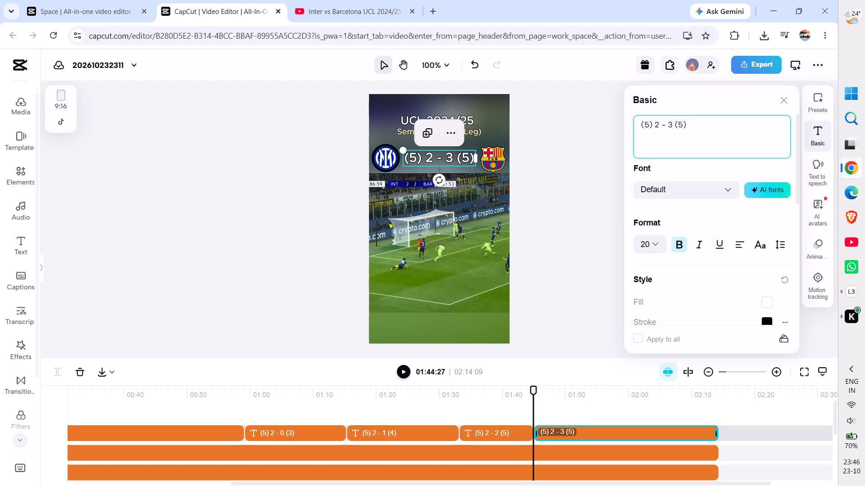
left_click(681, 126)
key("BackSpace")
key("6")
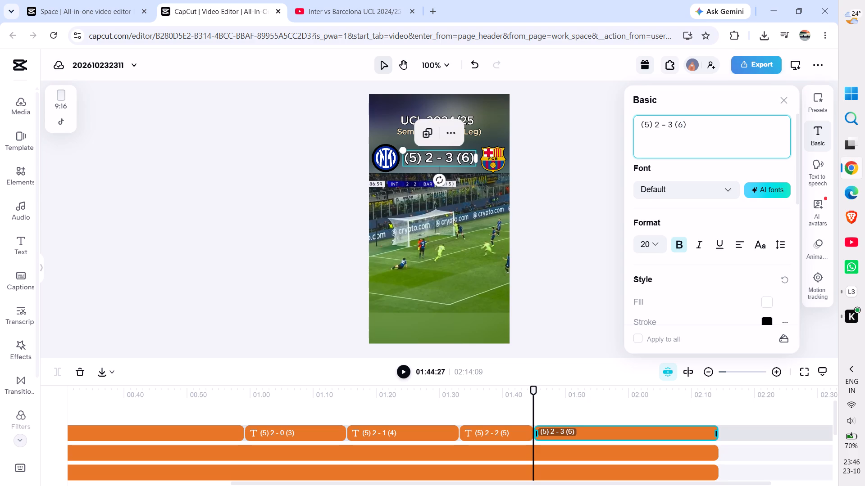
left_click(588, 163)
Play on to Inter's third goal and split the score clip at 01:56:05.
key("space")
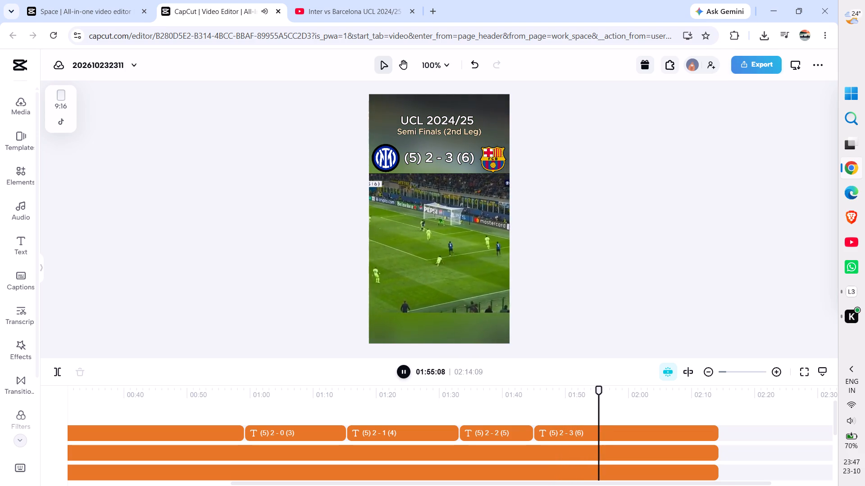
key("space")
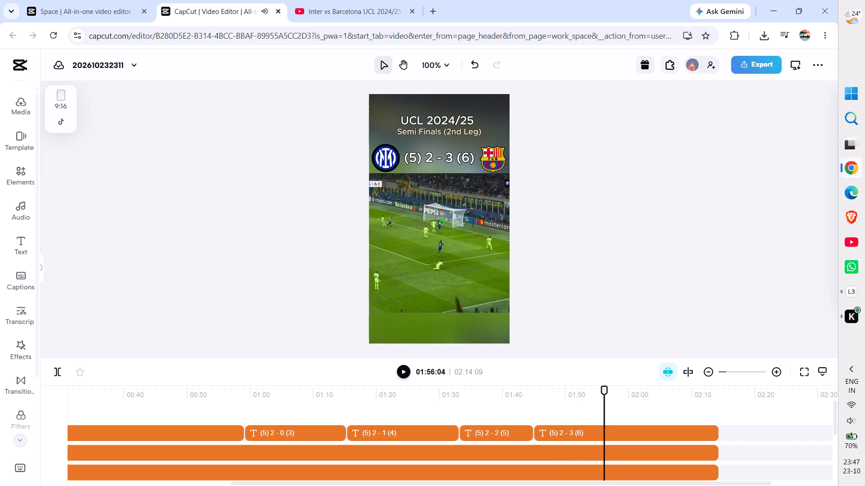
left_click(601, 431)
Change the text of the score clip after the 01:56:05 split to "(6) 3 - 3 (6)" and deselect it.
left_click(621, 434)
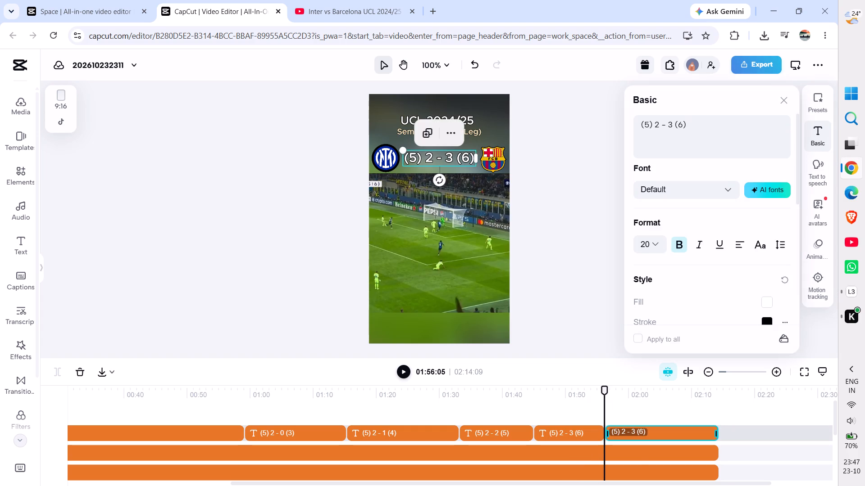
left_click(659, 129)
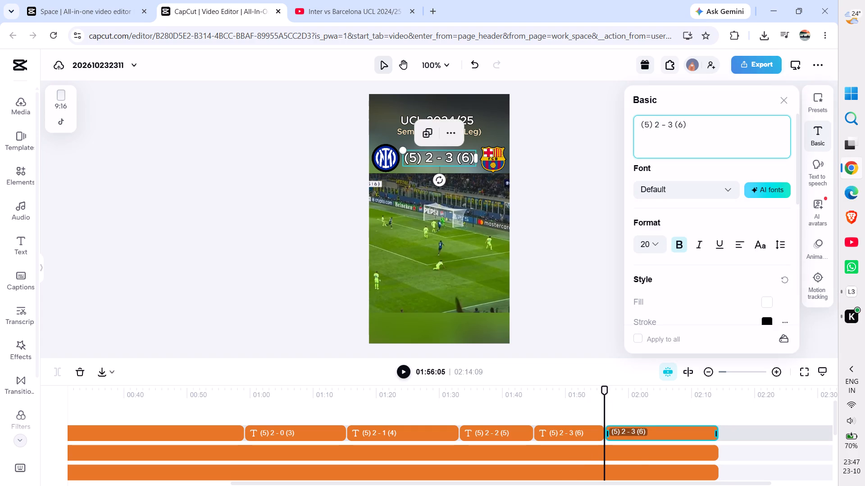
key("BackSpace")
key("3")
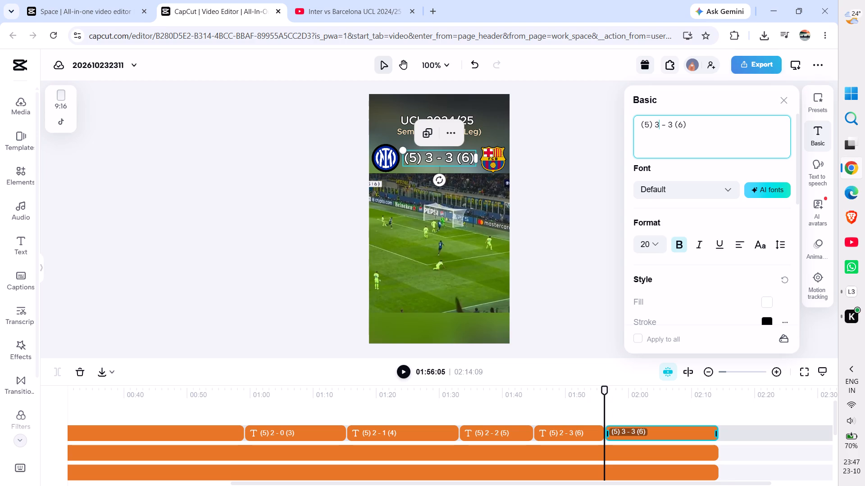
left_click(649, 124)
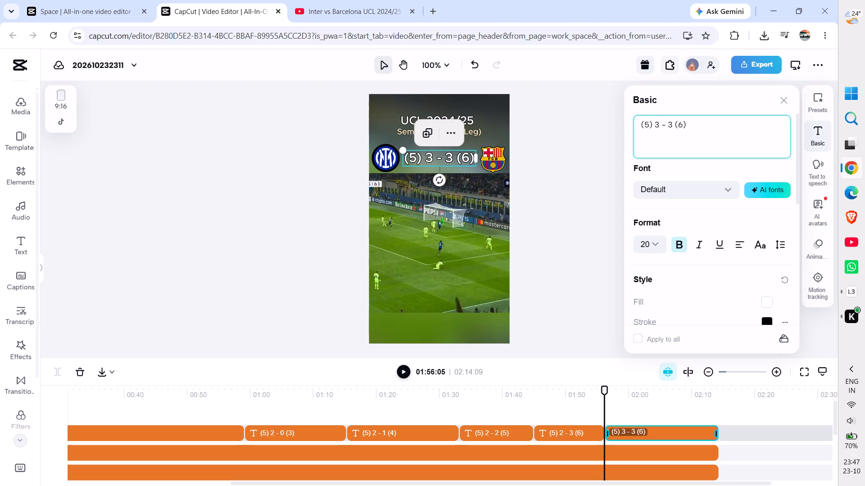
left_click(649, 124)
key("BackSpace")
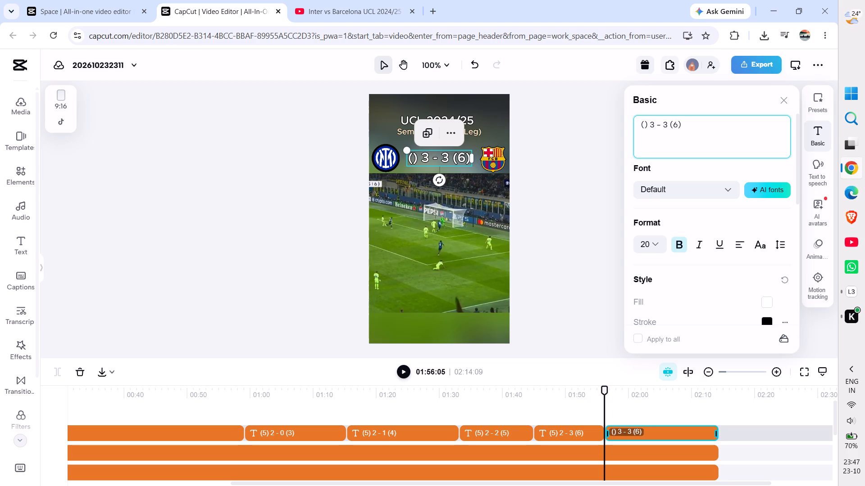
key("6")
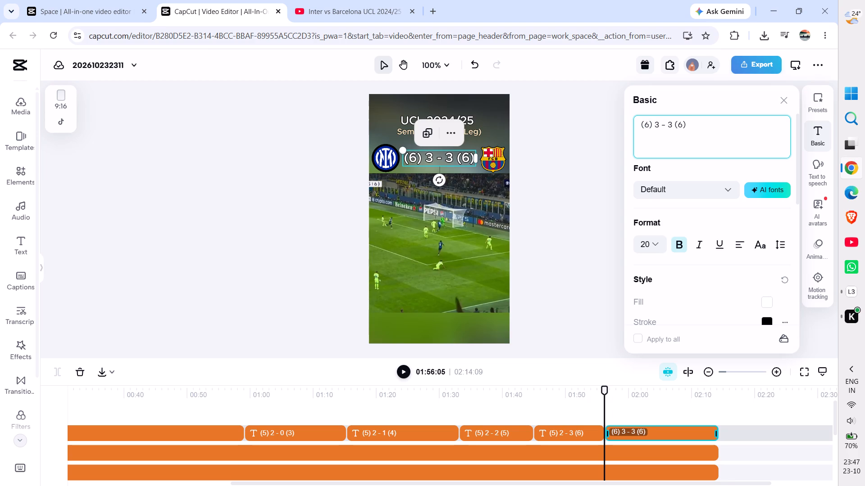
left_click(569, 182)
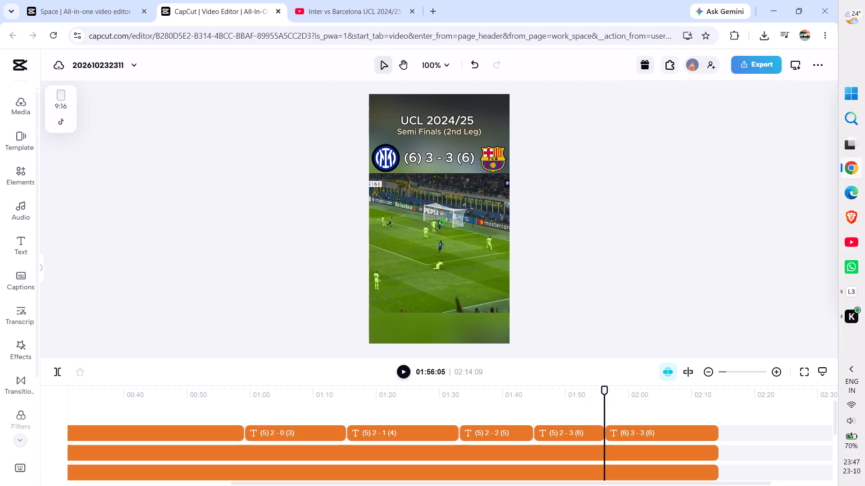
Play on to Inter's fourth goal, move the playhead back to 02:09:03 and split the score clip there.
key("space")
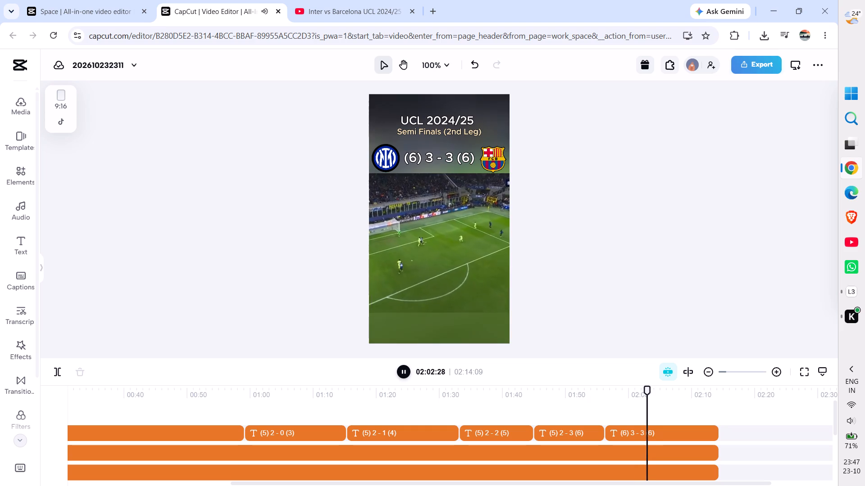
key("space")
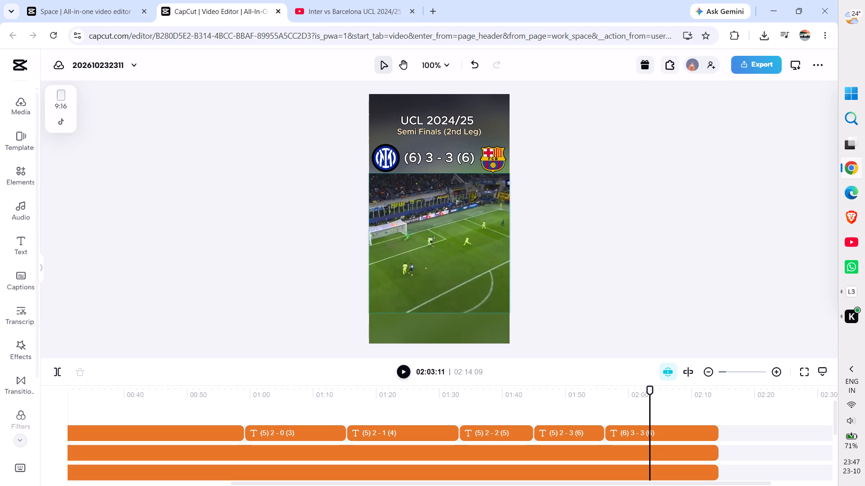
key("space")
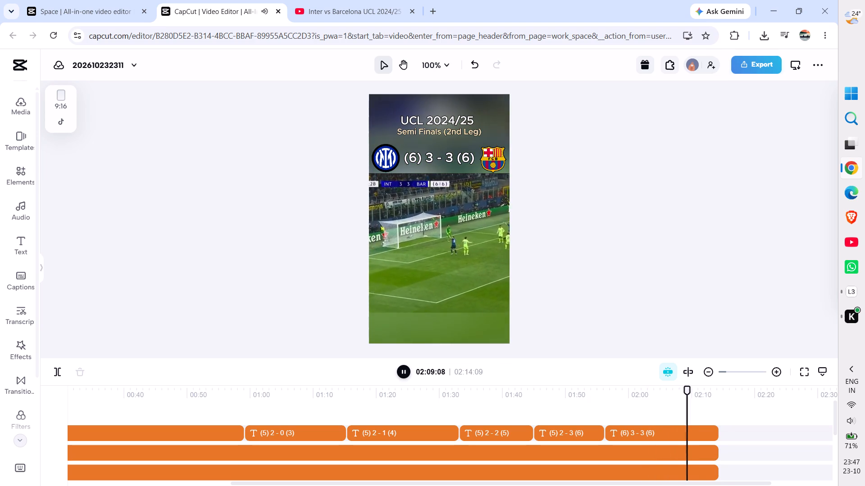
key("space")
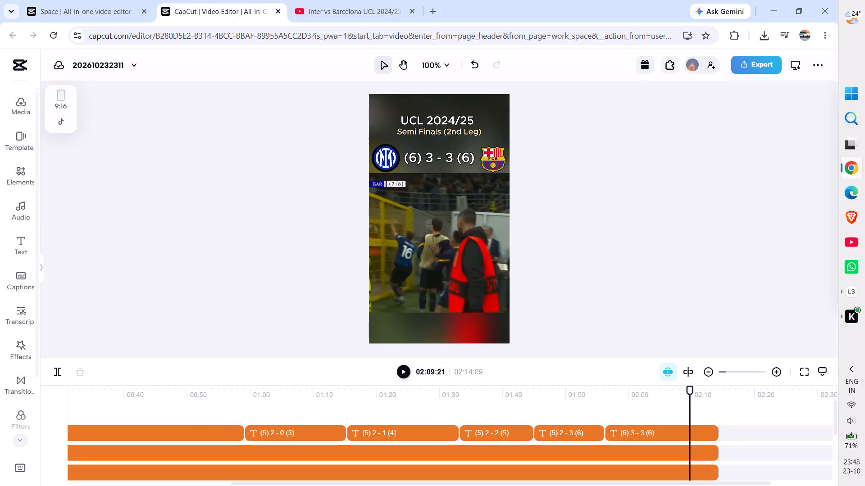
key("ctrl+equal")
key("ctrl+equal")
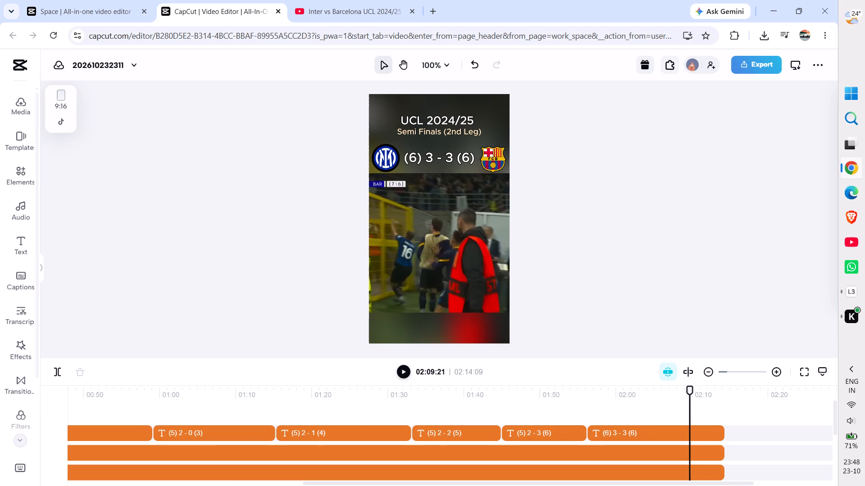
key("ctrl+equal")
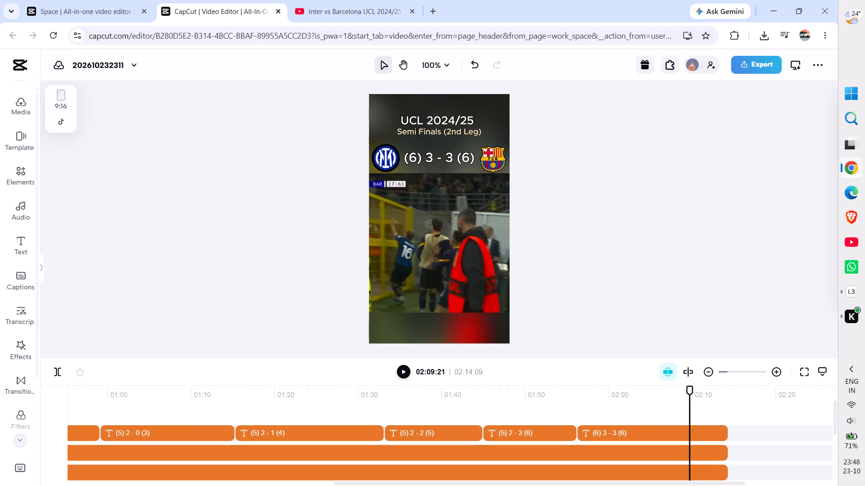
left_click_drag(691, 387, 685, 388)
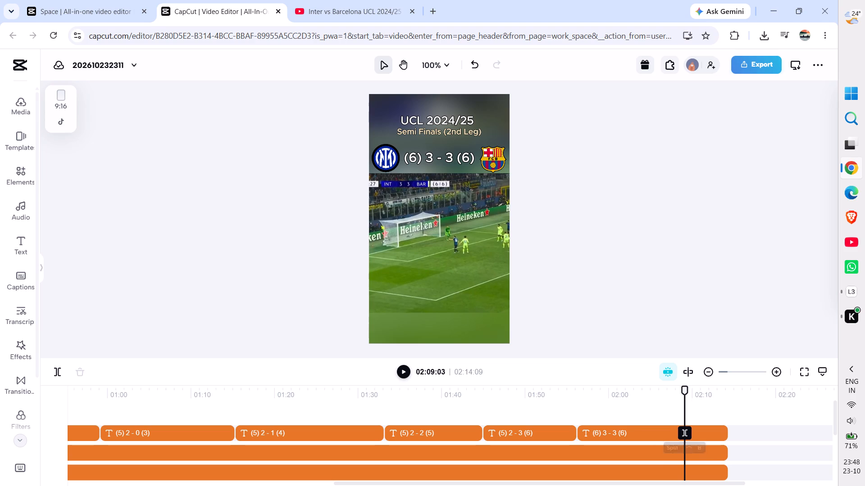
left_click(684, 431)
Change the text of the score clip after the 02:09:03 split to "(7) 4 - 3 (6)" and deselect it.
left_click(703, 433)
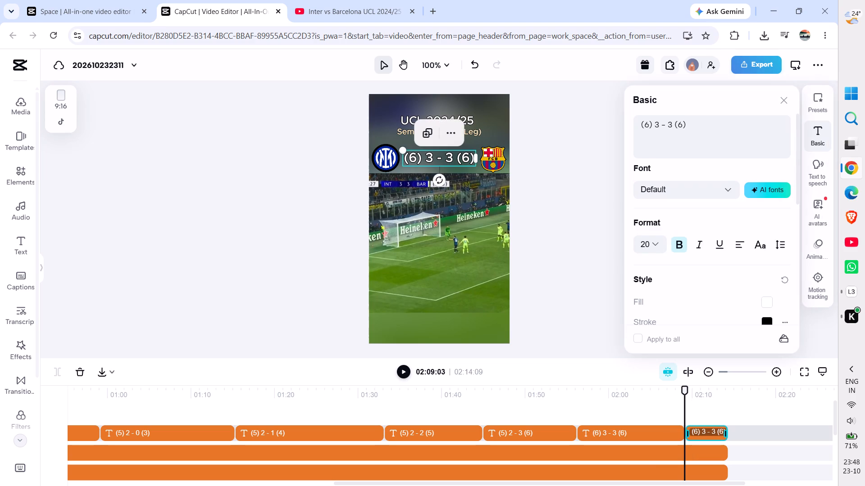
left_click(657, 130)
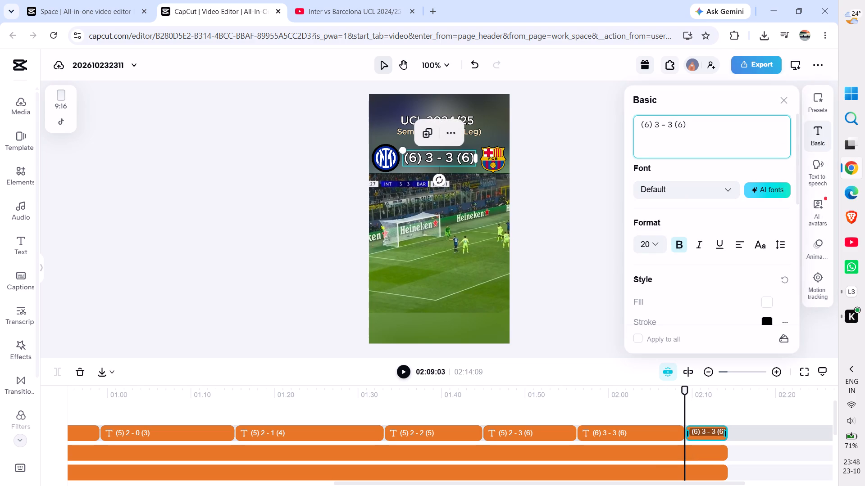
key("BackSpace")
key("4")
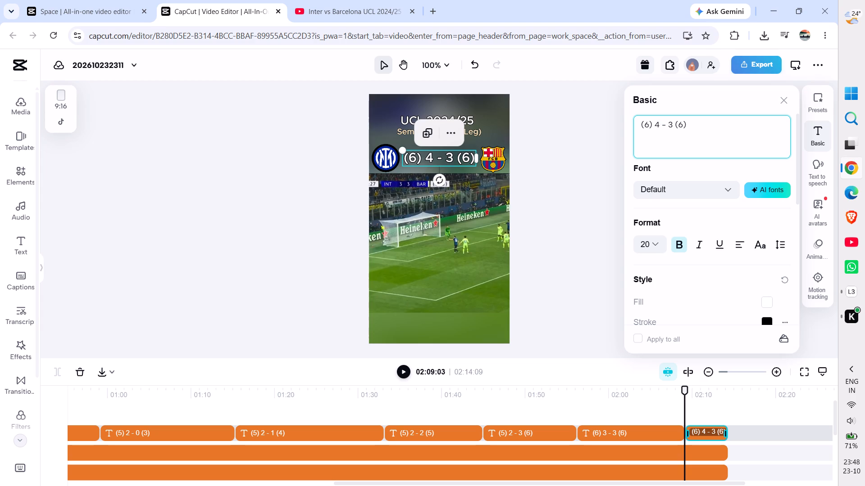
left_click(649, 126)
key("BackSpace")
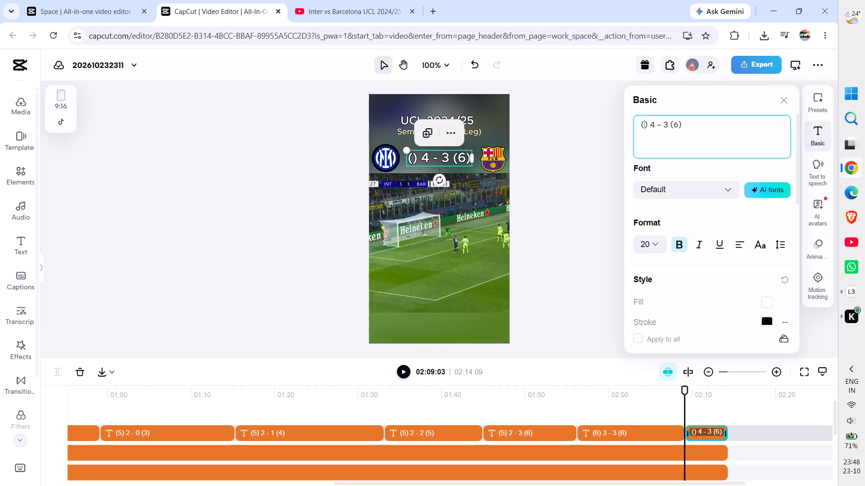
key("7")
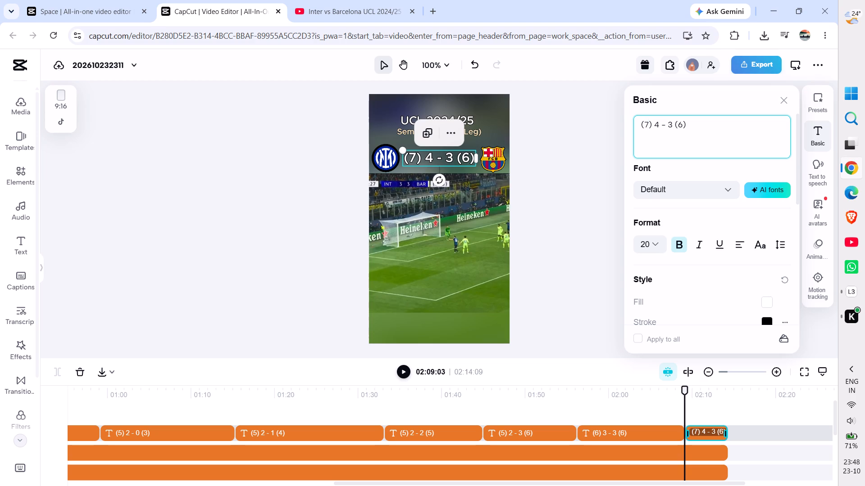
left_click(575, 140)
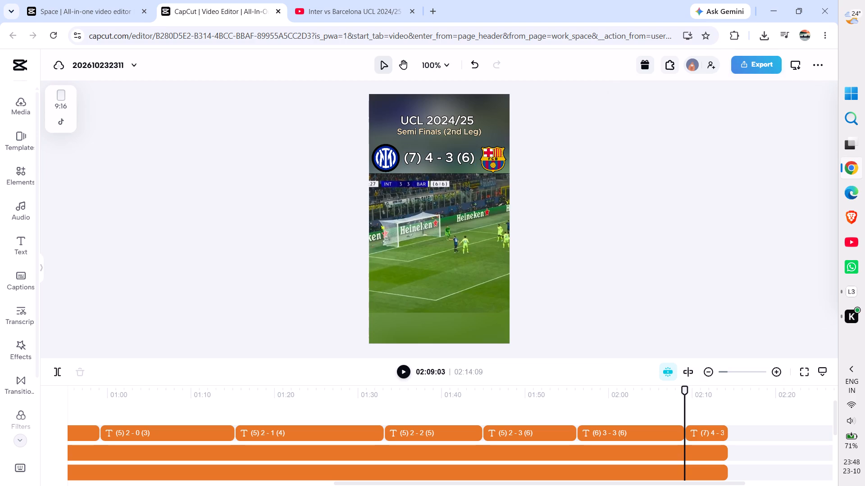
Play the video through to its end, replay the opening seconds from the start and pause.
key("space")
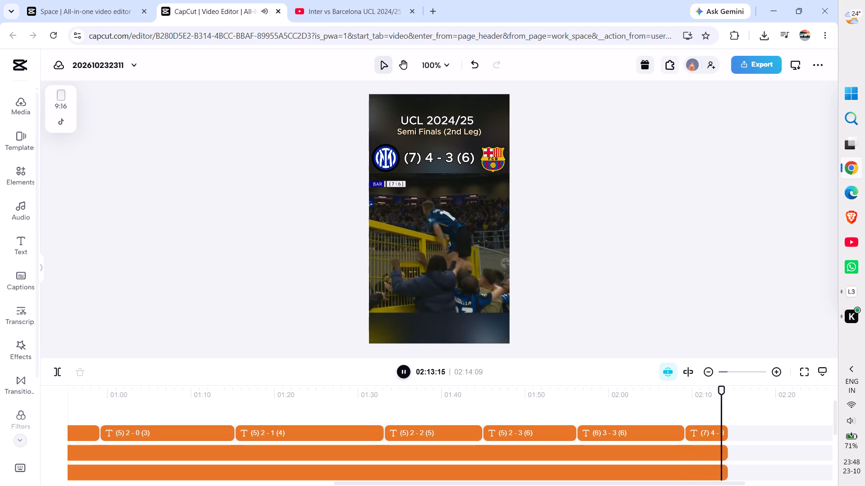
key("space")
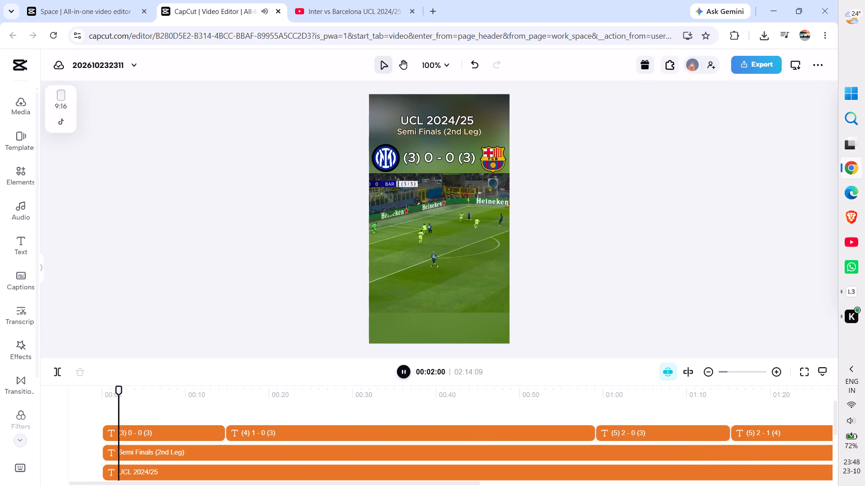
key("space")
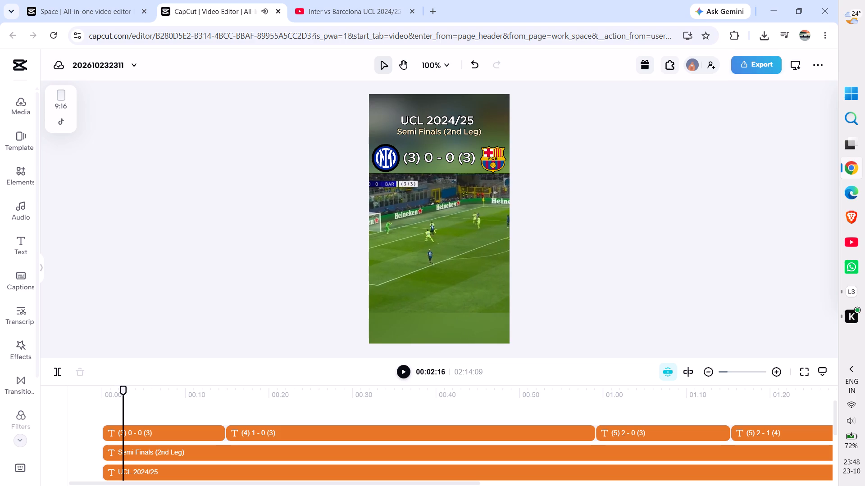
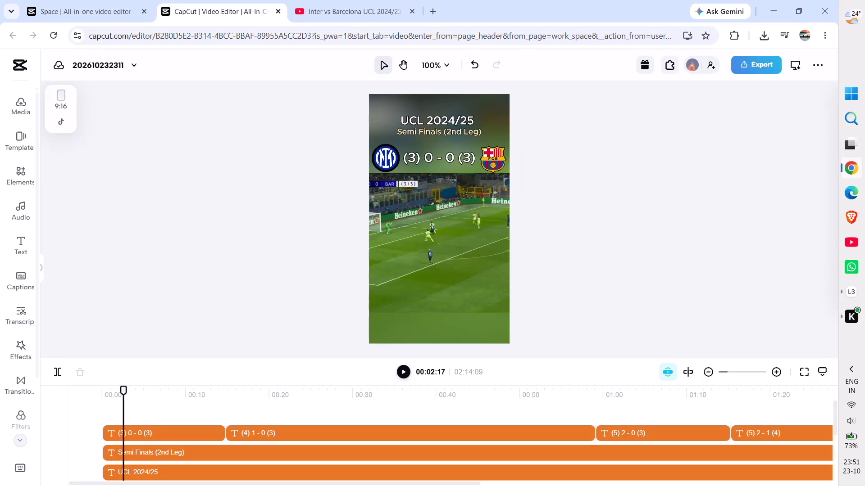
Play on briefly from 00:02:17, pause, and move the playhead to 00:14:23, where the score clip "(4) 1 - 0 (3)" begins.
key("space")
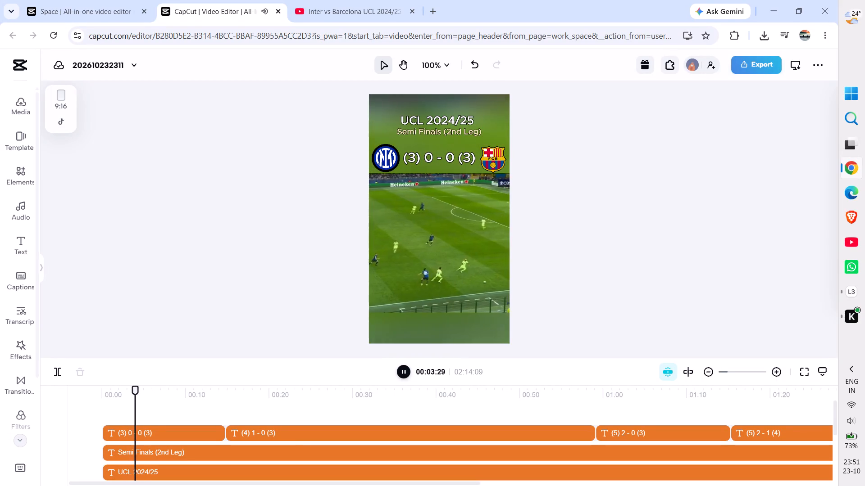
key("space")
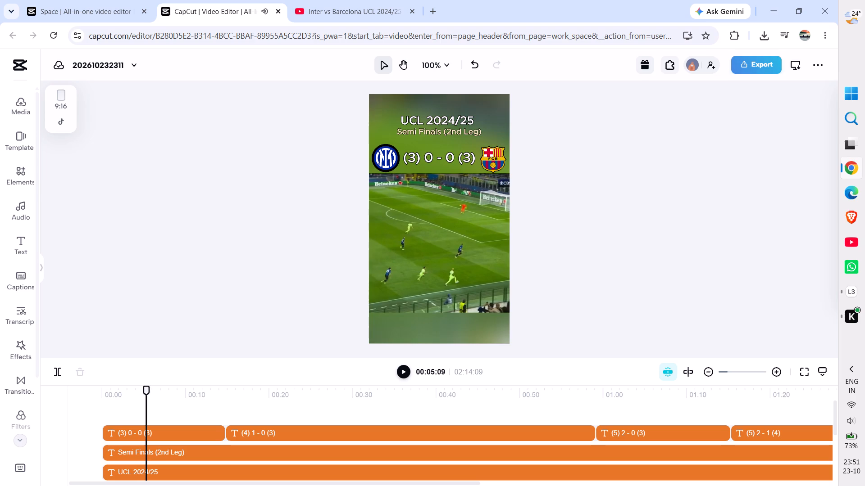
left_click_drag(147, 386, 223, 389)
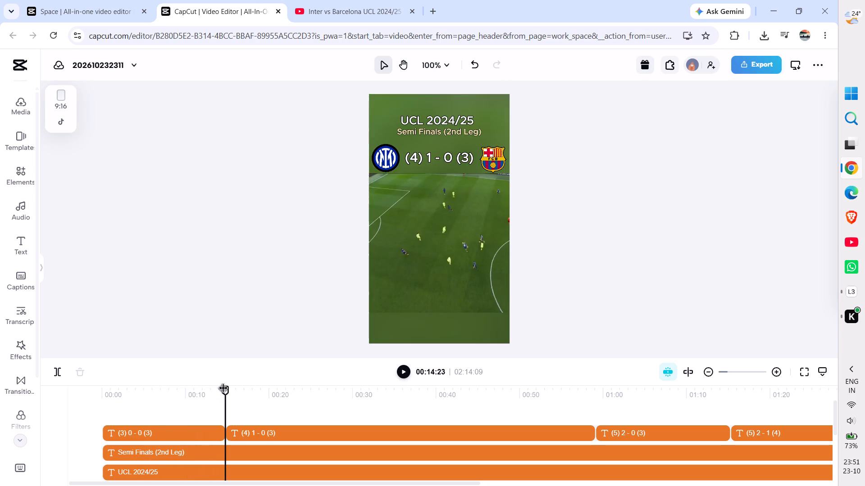
Switch to the YouTube Short and replay it around Inter's first goal at about 0:13 to examine its on-screen text.
left_click(350, 0)
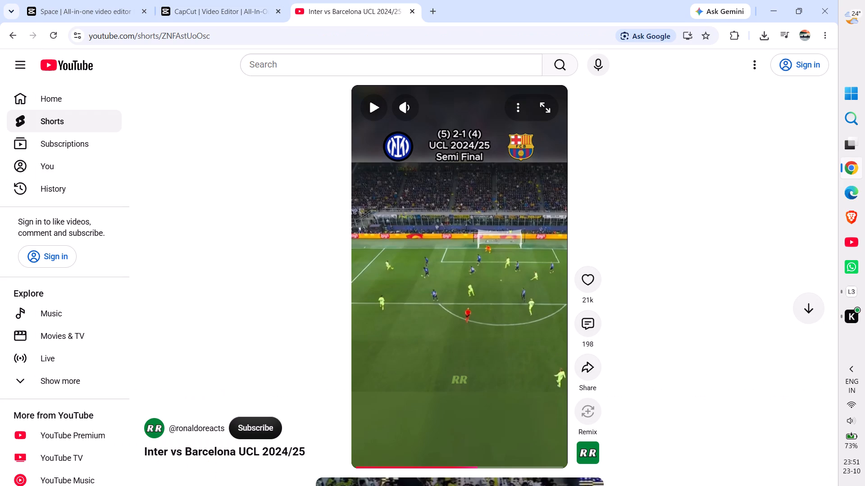
left_click(387, 463)
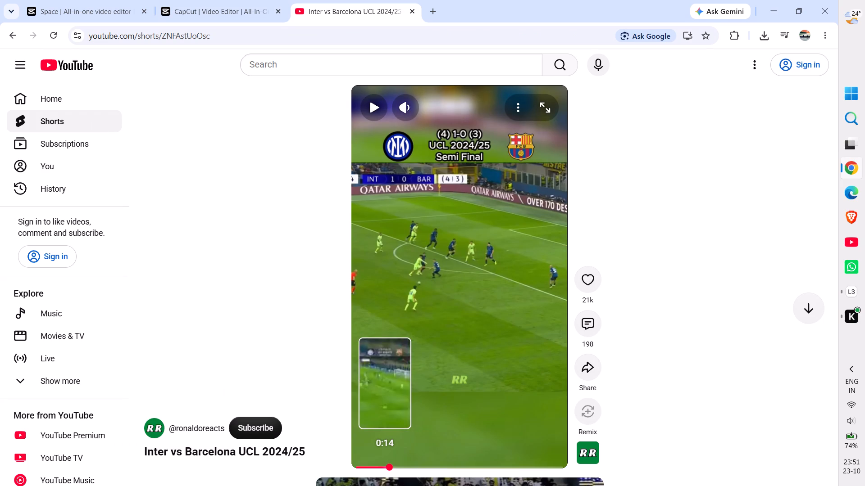
left_click(378, 465)
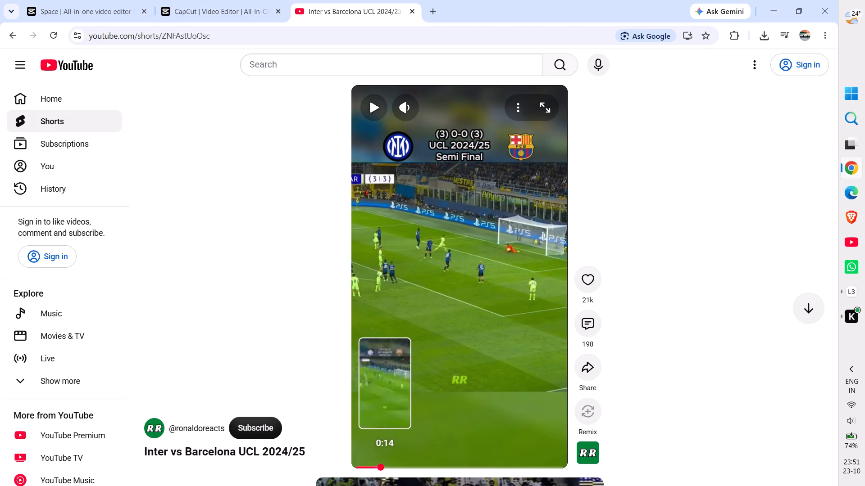
left_click(376, 466)
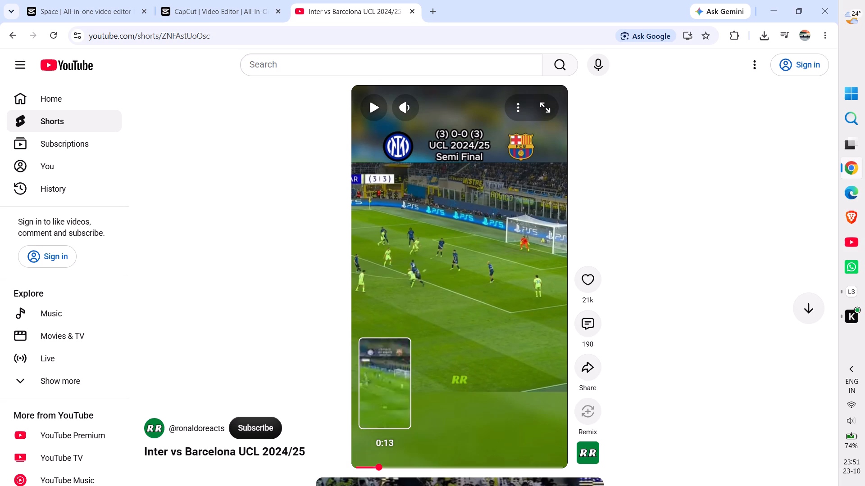
left_click(460, 301)
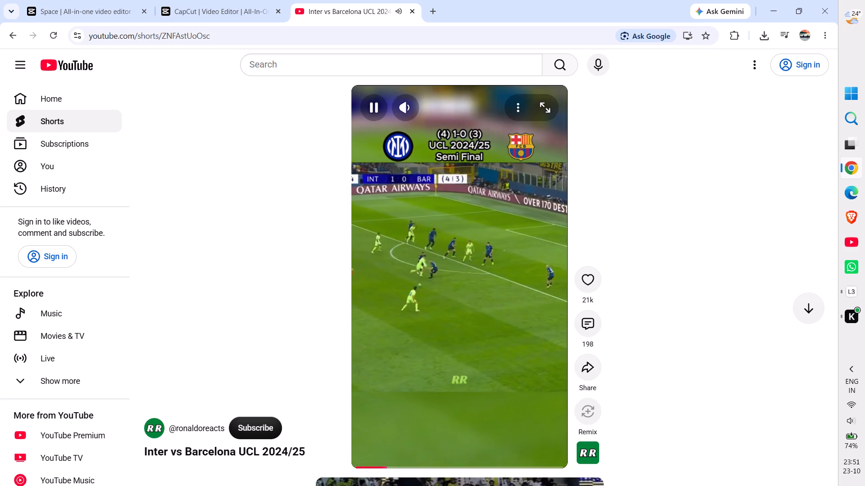
left_click(444, 202)
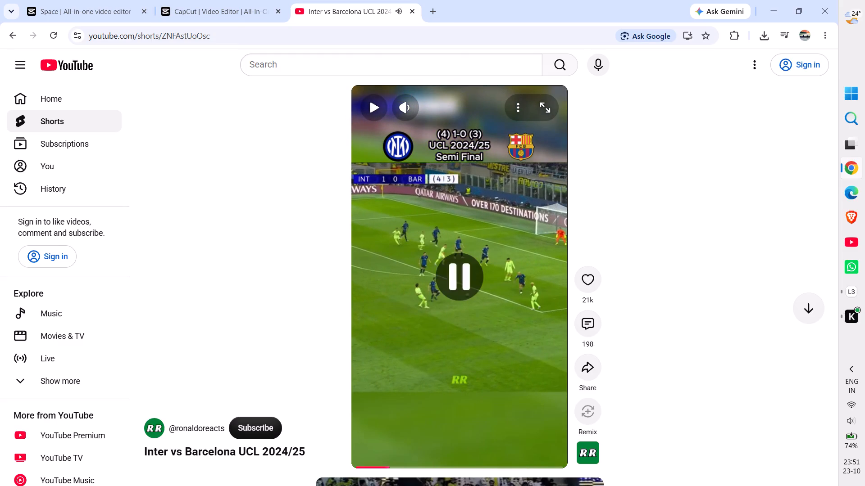
In a new browser tab, search Google for "ucl 20024/25 semi final inter vs barca 2nd leg" and expand the match summary to its goal scorers.
left_click(432, 4)
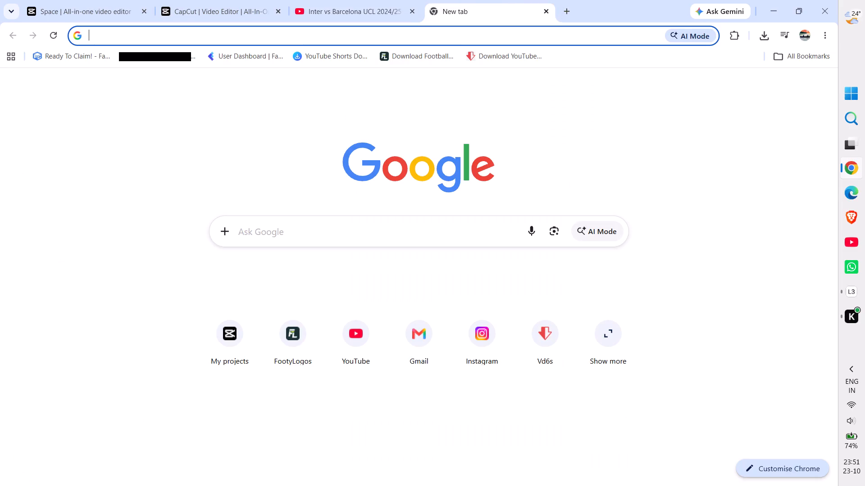
left_click(261, 33)
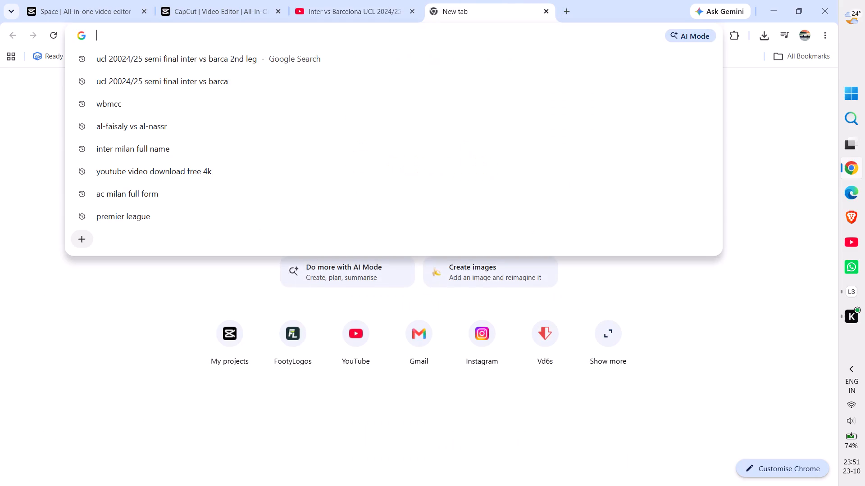
left_click(263, 59)
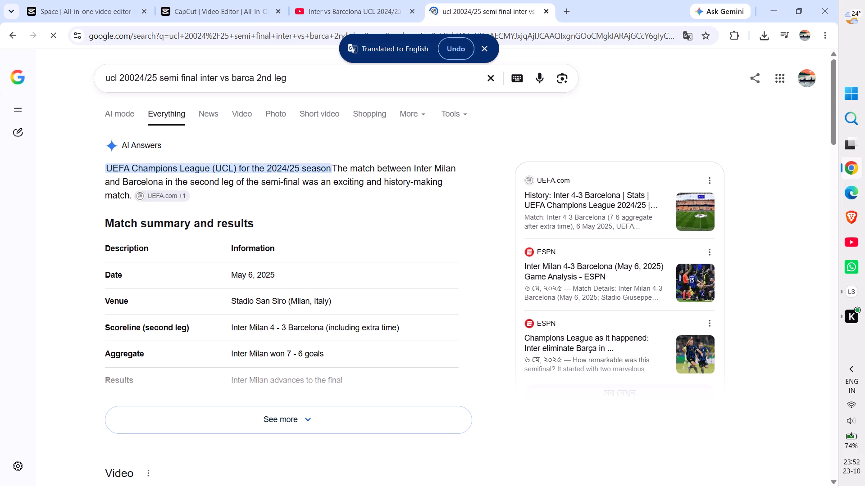
scroll(314, 317, "down", 1)
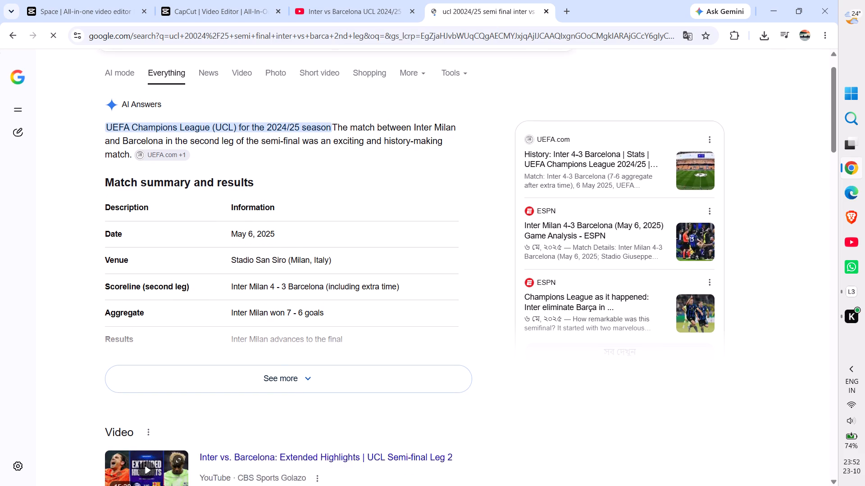
scroll(314, 317, "down", 1)
left_click(278, 336)
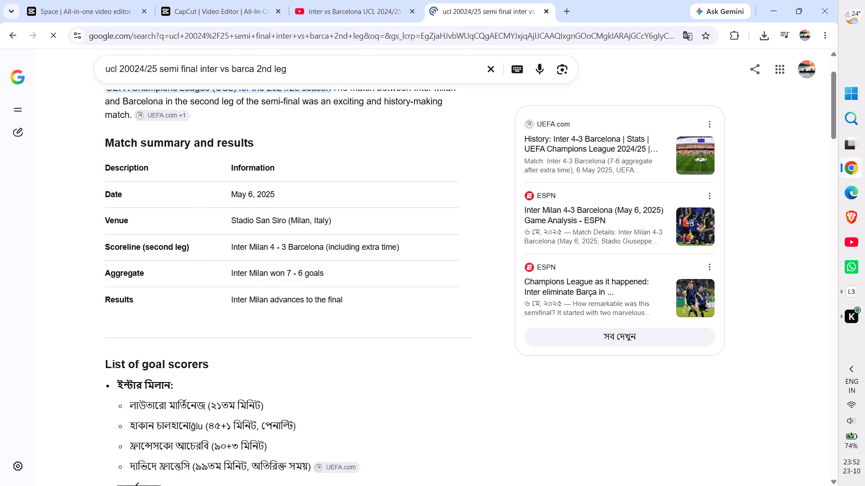
scroll(278, 336, "down", 3)
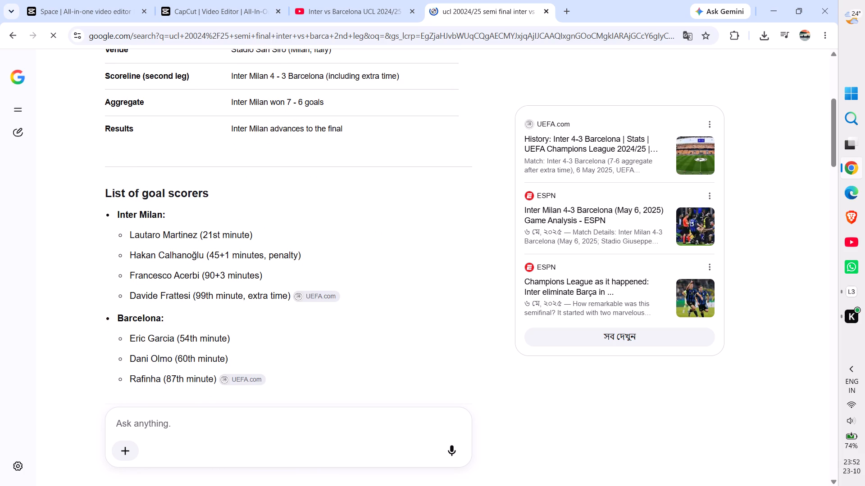
Copy the name "Lautaro Martinez" from the Inter Milan entries in the list of goal scorers.
left_click_drag(127, 234, 211, 232)
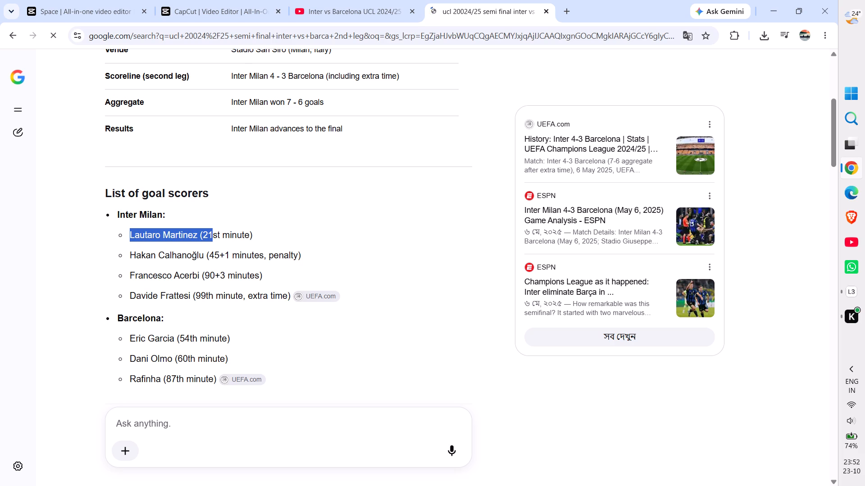
left_click_drag(211, 232, 199, 232)
key("ctrl+c")
left_click(374, 249)
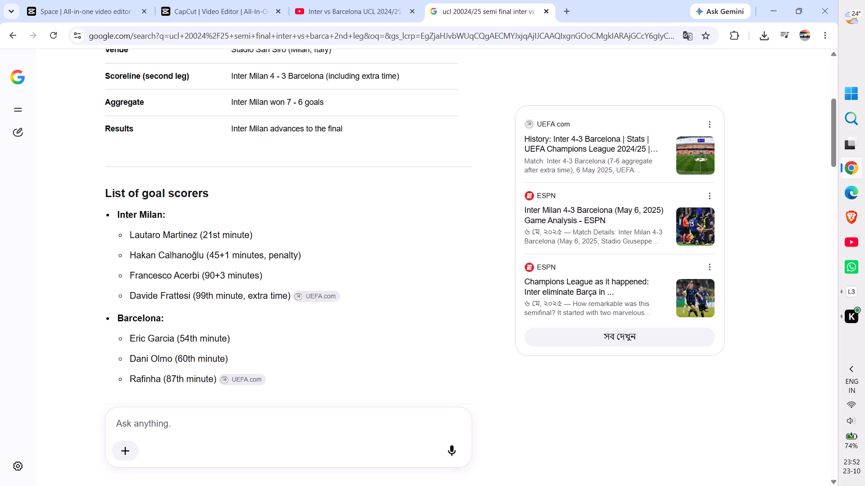
Return to the CapCut project and open the text options.
left_click(235, 0)
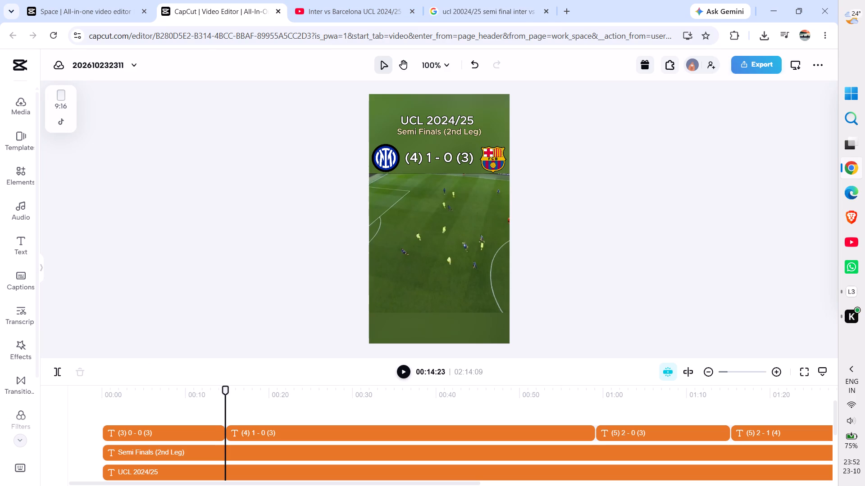
left_click(27, 242)
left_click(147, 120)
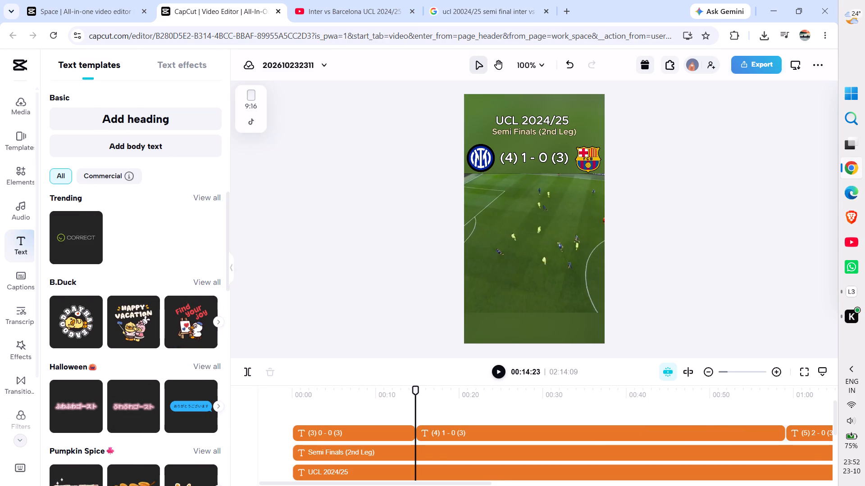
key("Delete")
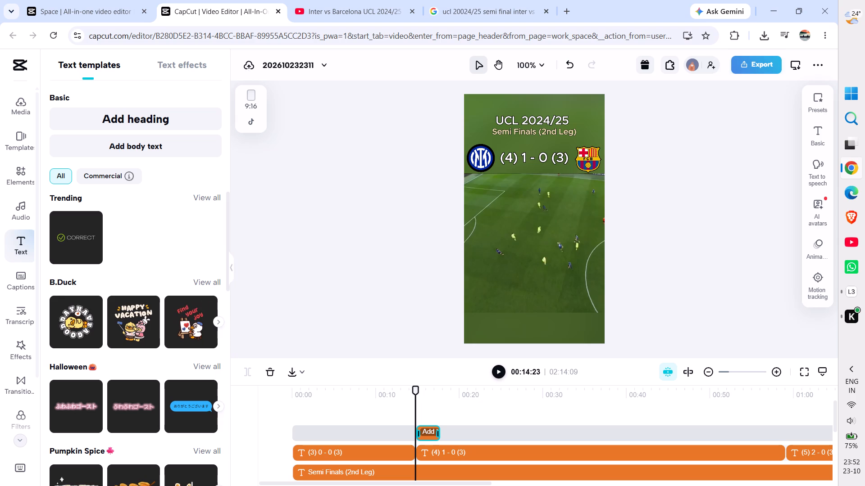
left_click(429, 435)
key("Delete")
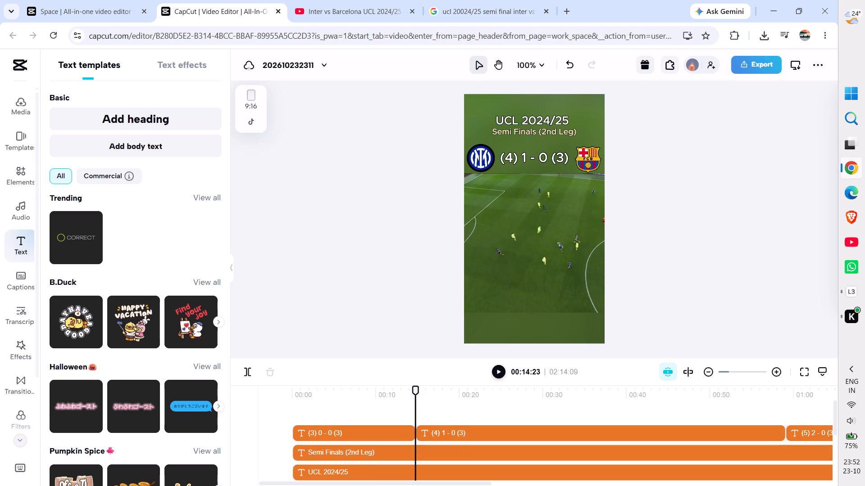
Add a body text clip at 00:14:23 and replace its placeholder with the copied name "Lautaro Martinez".
left_click(173, 141)
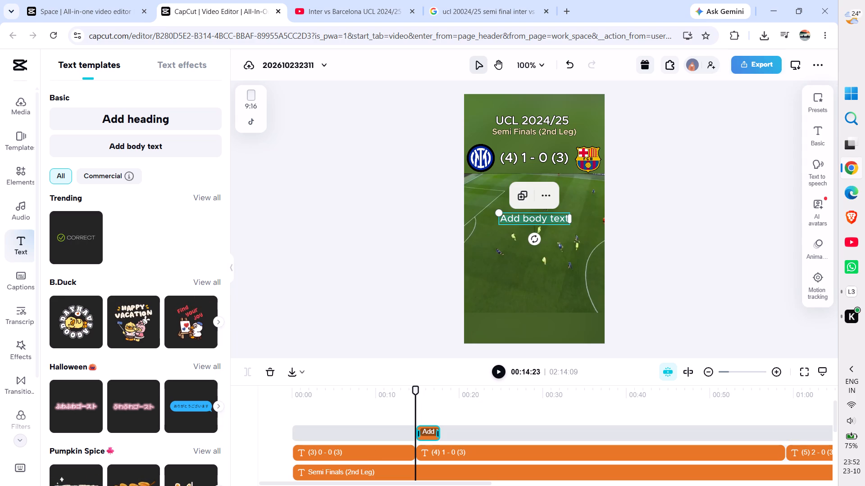
left_click(818, 136)
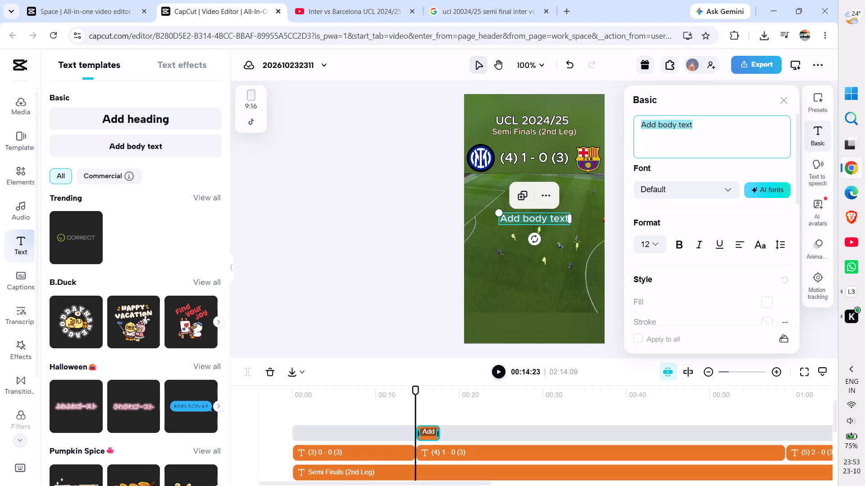
left_click(722, 127)
key("BackSpace")
key("BackSpace")
key("BackSpace")
key("BackSpace")
key("BackSpace")
key("BackSpace")
key("BackSpace")
key("BackSpace")
key("BackSpace")
key("BackSpace")
key("BackSpace")
key("BackSpace")
key("BackSpace")
key("BackSpace")
key("BackSpace")
key("BackSpace")
key("BackSpace")
key("BackSpace")
key("BackSpace")
key("BackSpace")
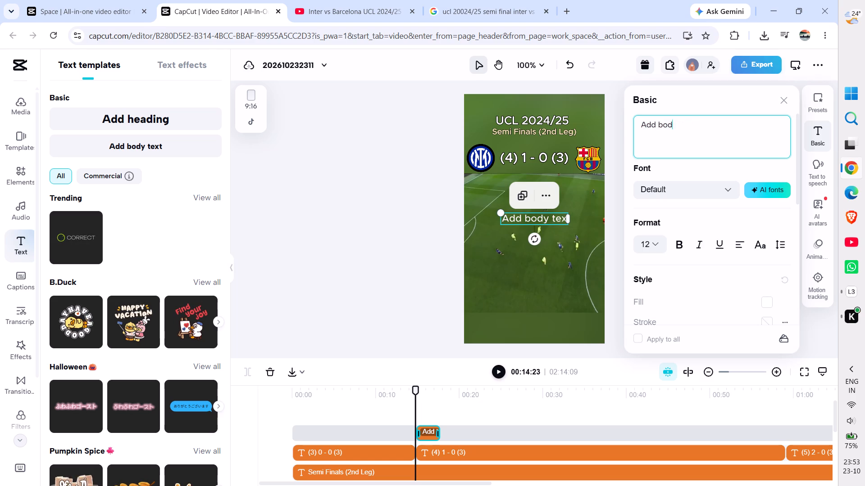
key("ctrl+v")
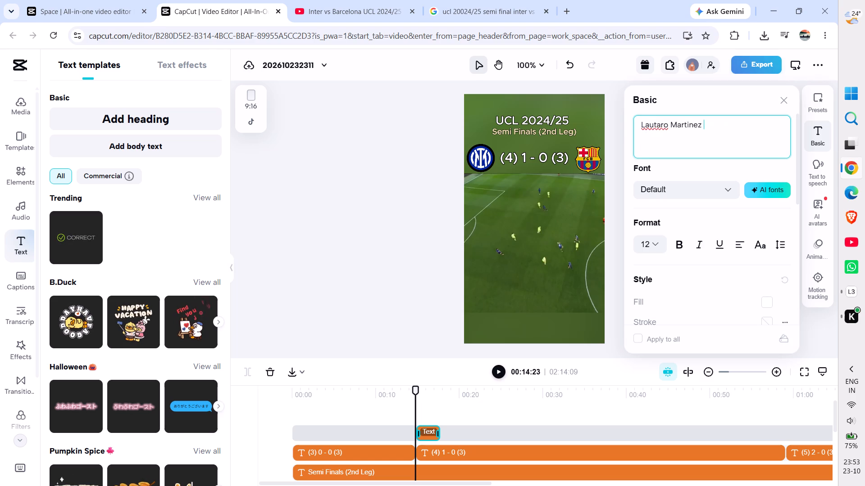
Shorten the scorer's first name so the caption reads "L. Martinez", and collapse the text library.
left_click(669, 129)
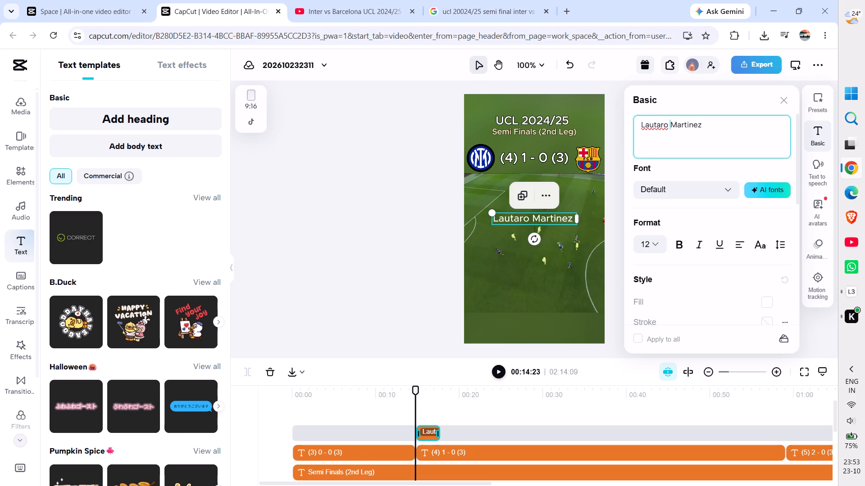
key("BackSpace")
key("BackSpace")
key("BackSpace")
key("BackSpace")
key("BackSpace")
key("BackSpace")
key("BackSpace")
key("BackSpace")
key("BackSpace")
key("BackSpace")
key("BackSpace")
key("BackSpace")
key("BackSpace")
key("BackSpace")
key("BackSpace")
key("BackSpace")
key("BackSpace")
key("BackSpace")
key("BackSpace")
key("BackSpace")
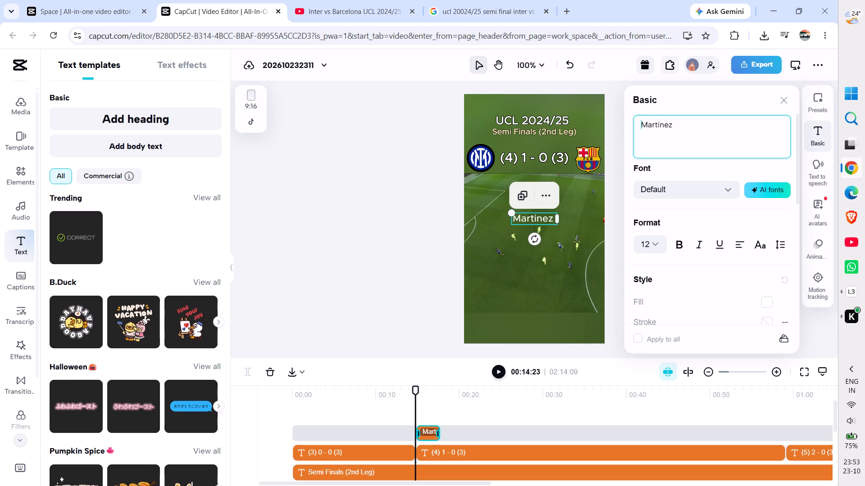
key("l")
key("period")
key("space")
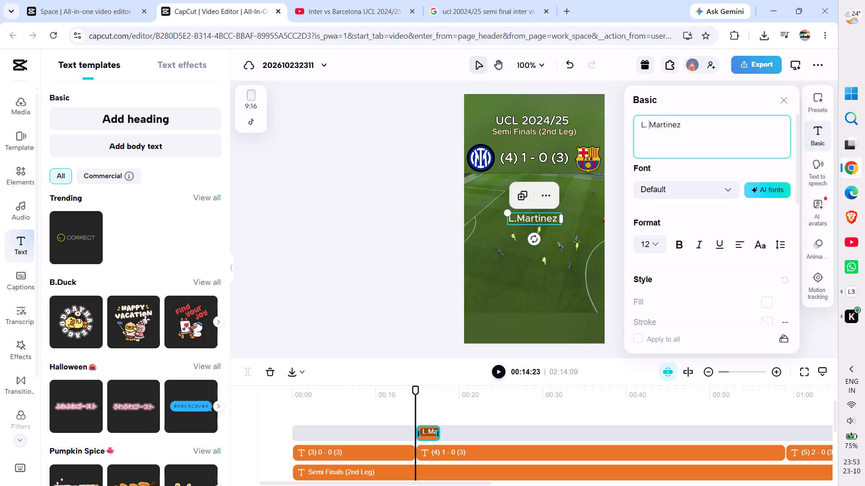
left_click(233, 269)
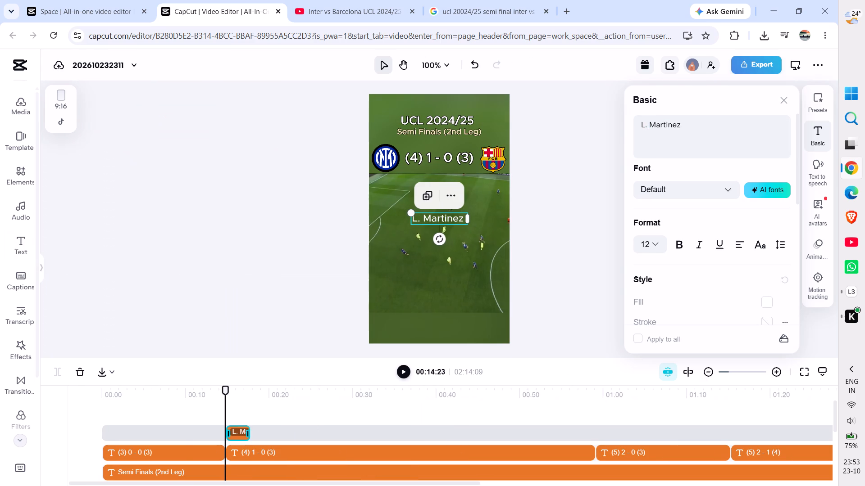
Append the goal minute 21' to the "L. Martinez" caption, checking the minute in the search tab's goal scorer list.
left_click(699, 130)
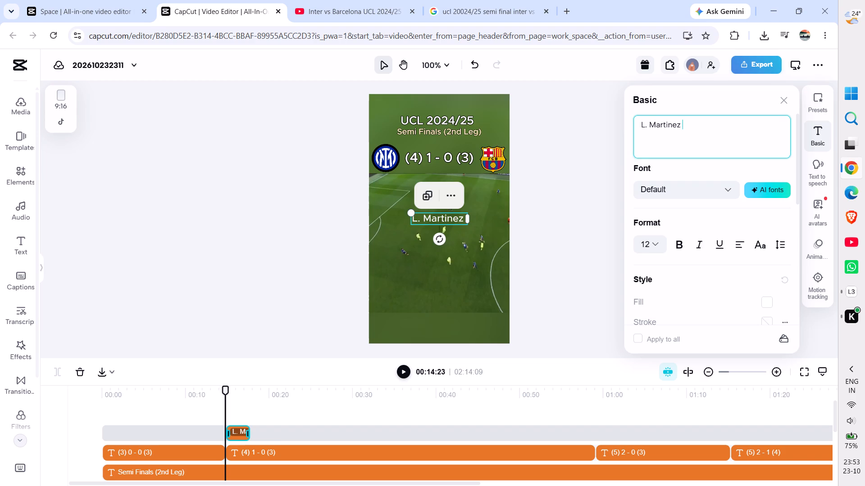
key("space")
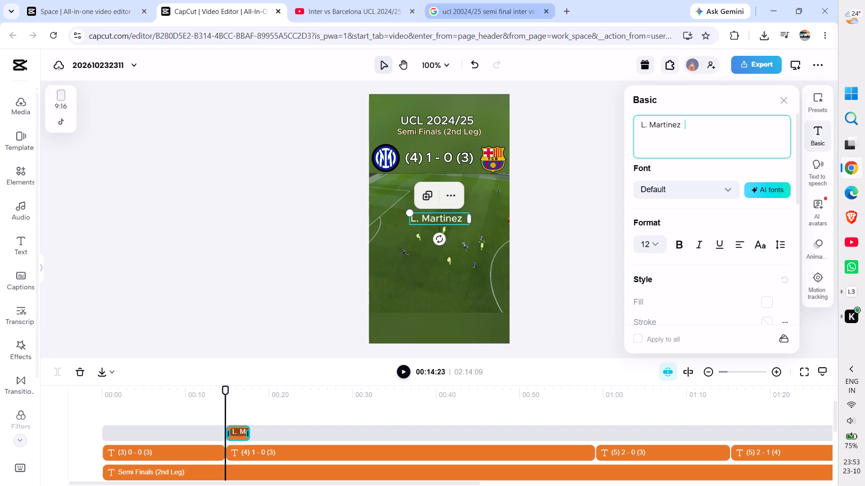
left_click(489, 3)
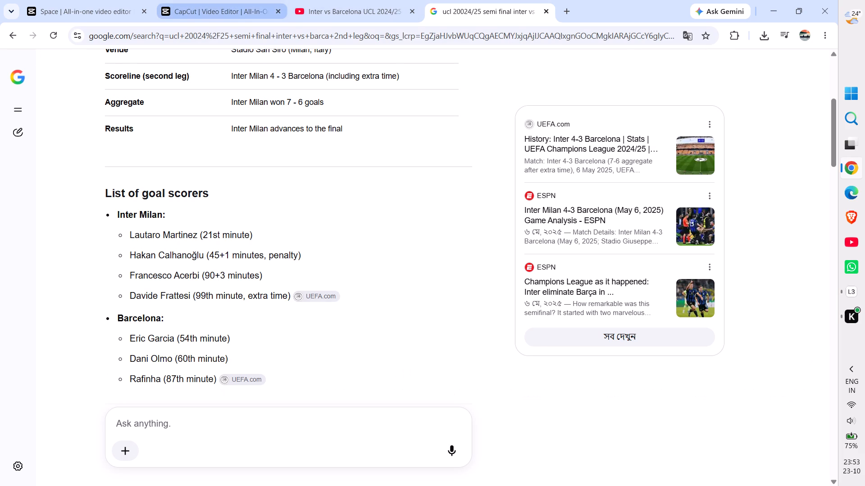
left_click(201, 9)
type("21")
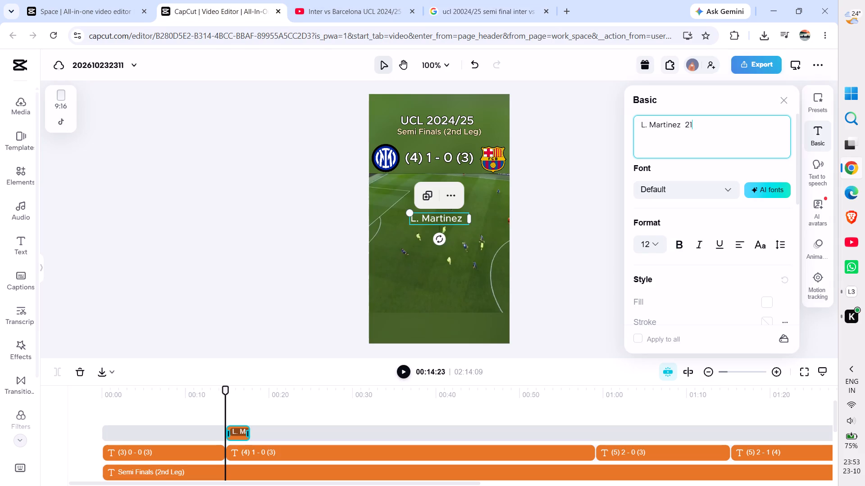
key("apostrophe")
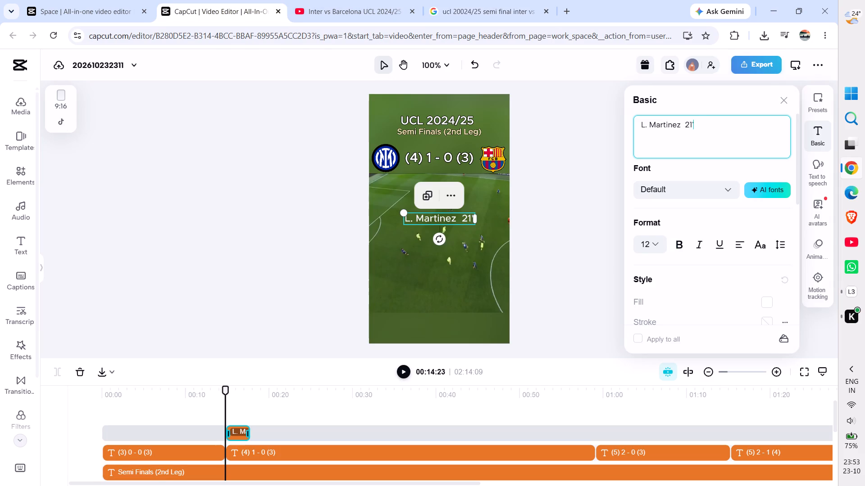
Apply the plain orange text preset with the red shadow to the "L. Martinez 21'" caption.
left_click(827, 103)
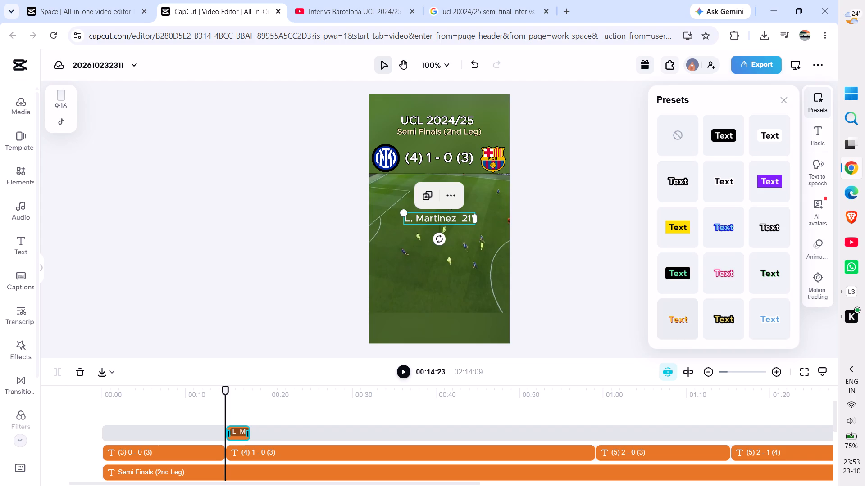
left_click(677, 316)
Set the scale of the "L. Martinez 21'" caption to 70%.
left_click(816, 135)
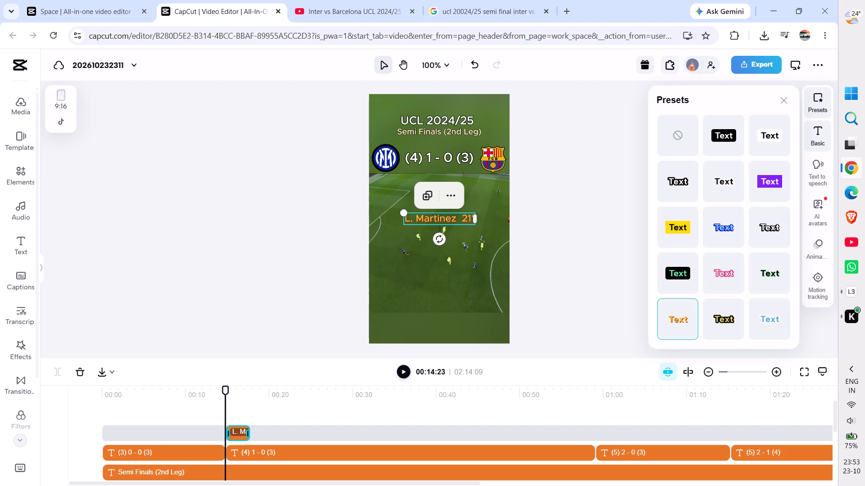
scroll(728, 262, "down", 5)
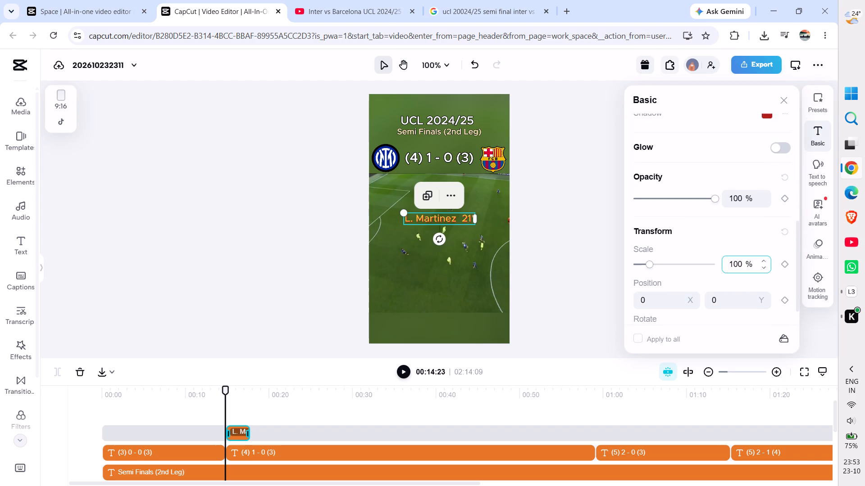
left_click(735, 265)
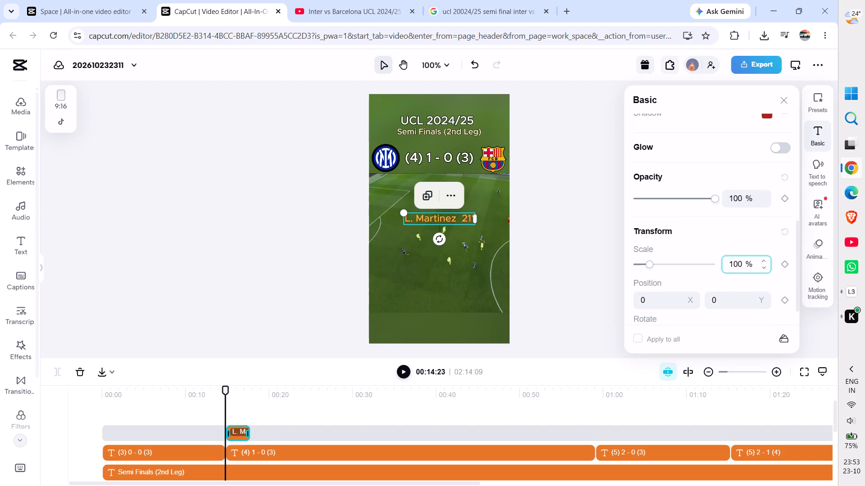
left_click(738, 265)
key("BackSpace")
key("BackSpace")
key("7")
key("Return")
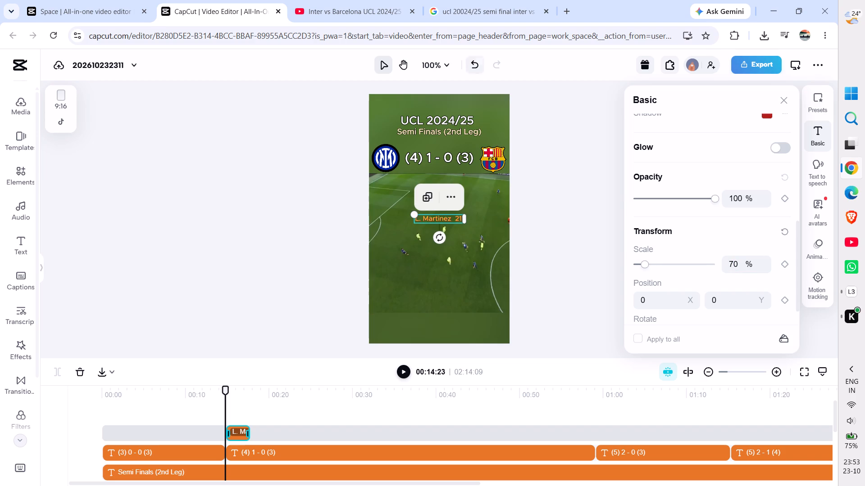
Move the "L. Martinez 21'" caption directly below the Inter logo, near the left edge of the video frame.
left_click(429, 73)
left_click(423, 198)
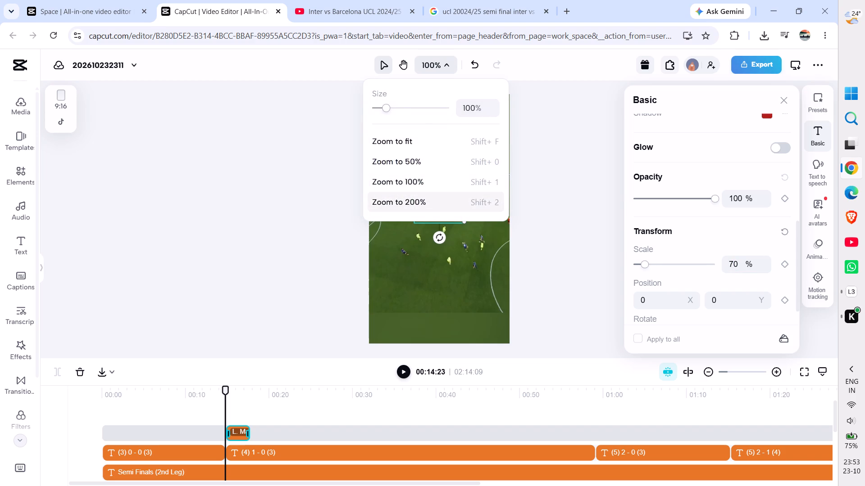
left_click(151, 171)
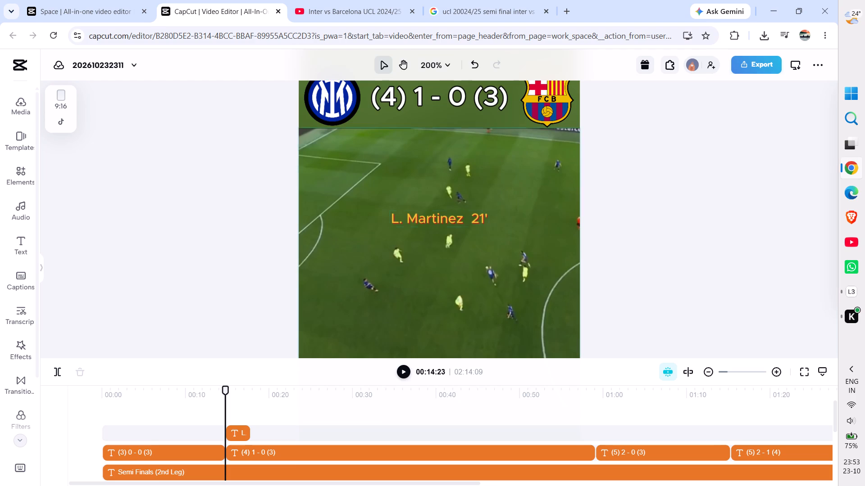
left_click_drag(417, 222, 329, 139)
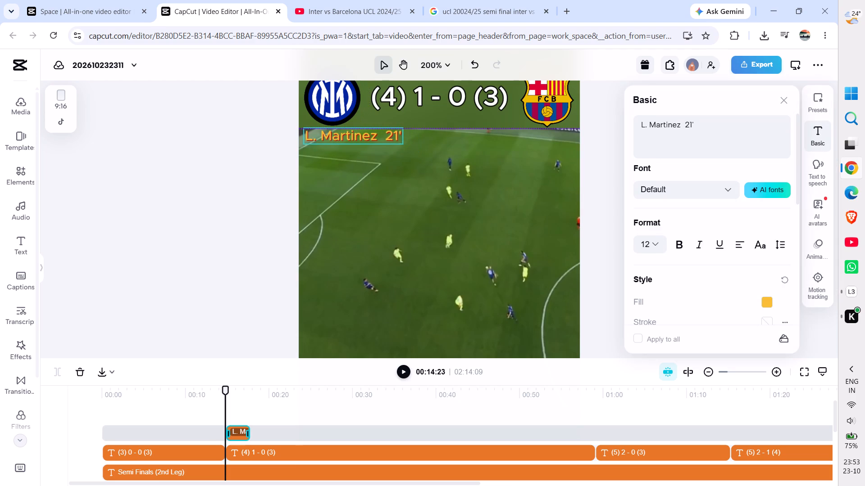
left_click_drag(329, 139, 328, 139)
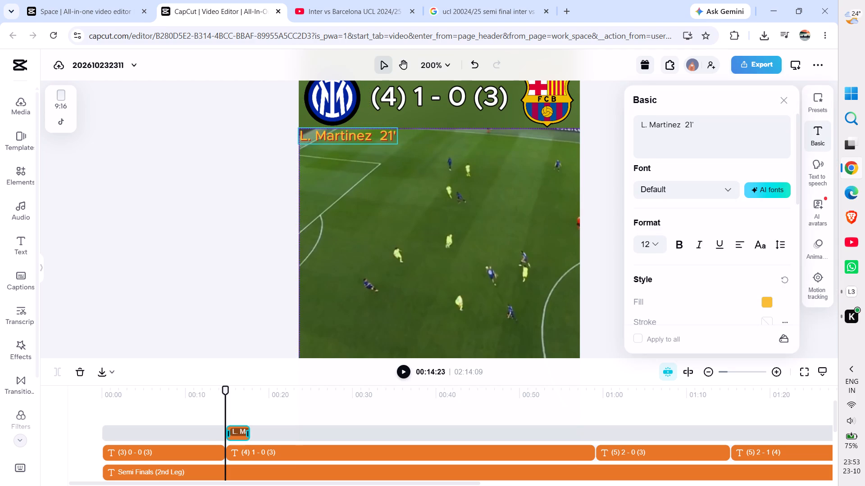
left_click_drag(328, 139, 330, 139)
left_click(202, 164)
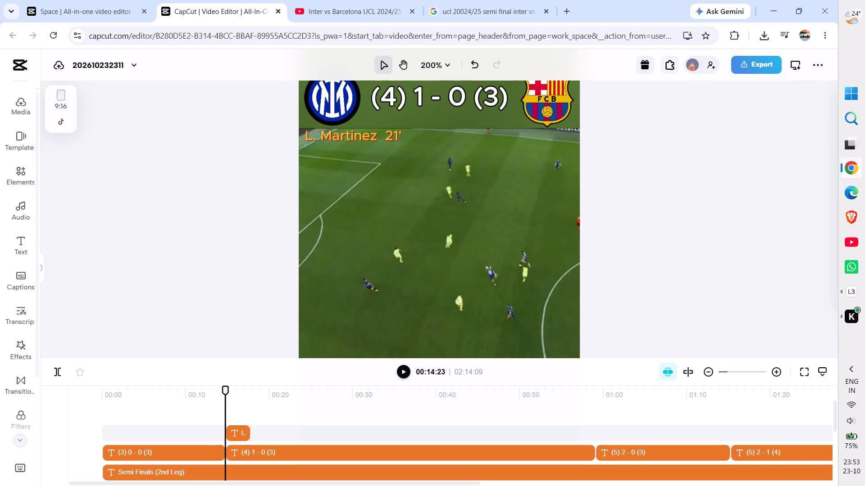
Copy the "L. Martinez 21'" caption clip and set the playhead to 00:59:02, where the "(5) 2 - 0 (3)" score starts.
left_click(239, 431)
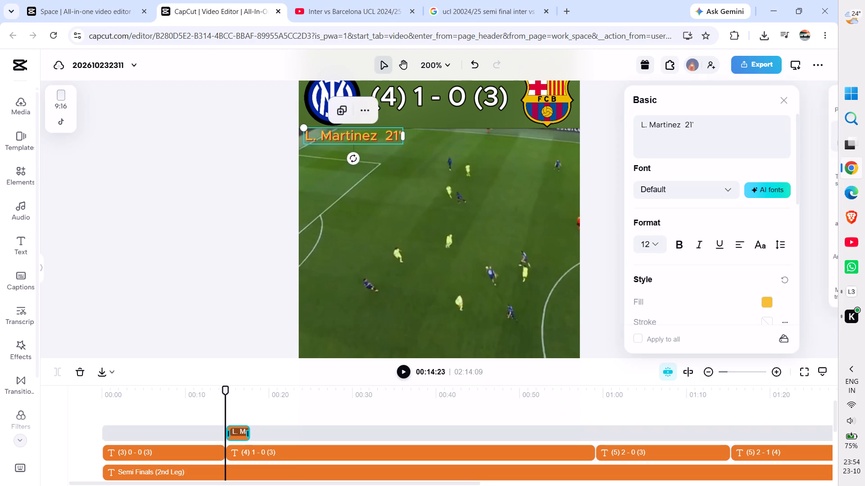
key("ctrl+c")
left_click(236, 219)
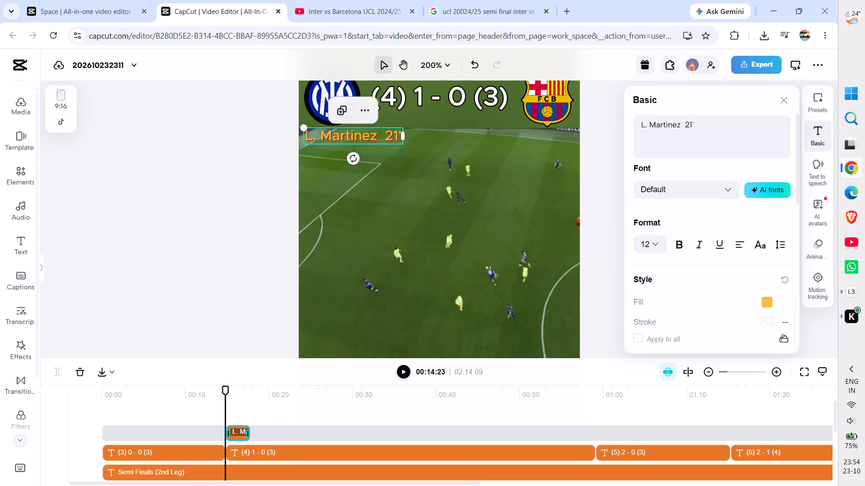
key("space")
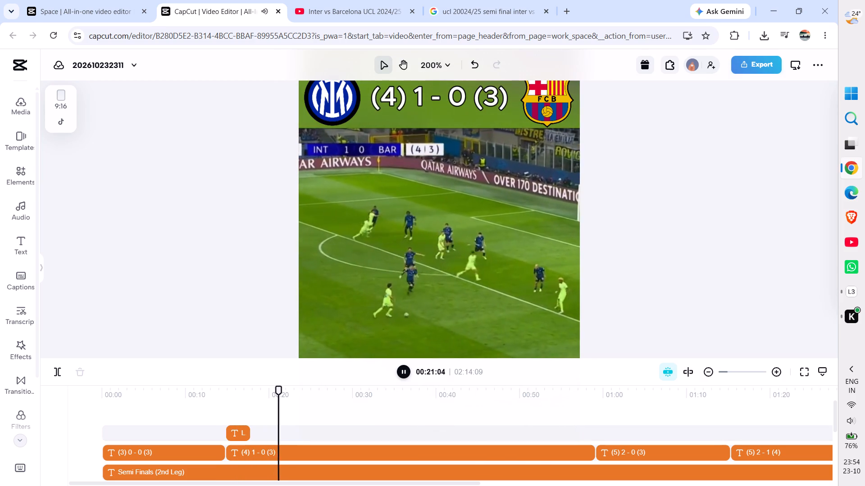
key("space")
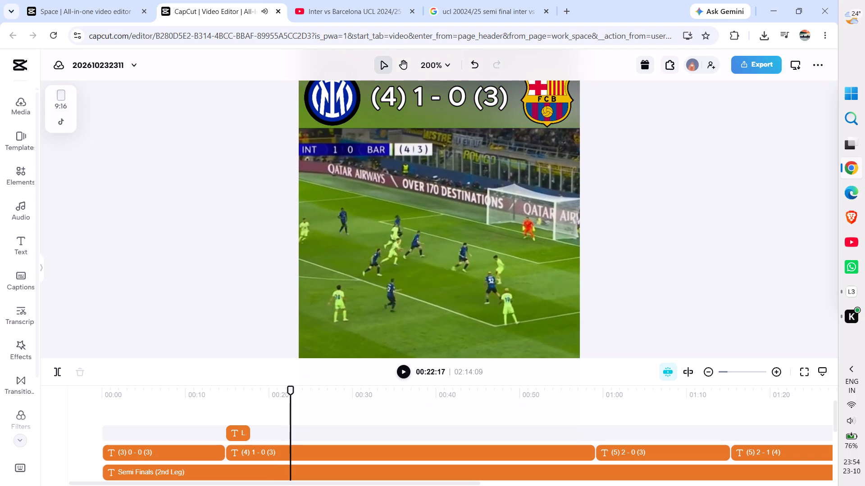
left_click_drag(287, 388, 447, 396)
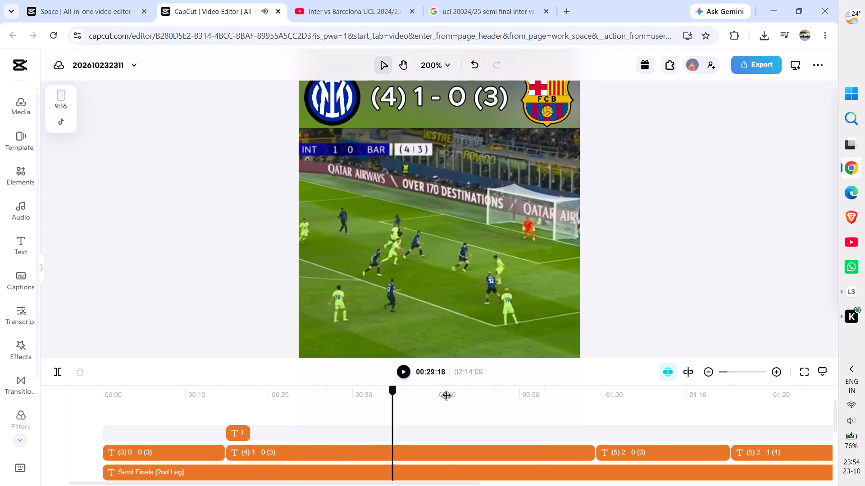
left_click_drag(447, 396, 596, 402)
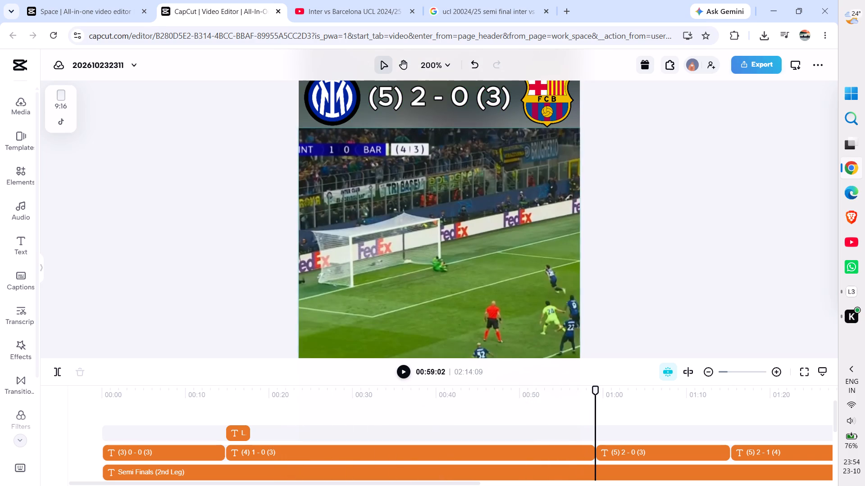
Switch to the search results and copy the name "Hakan Calhanoğlu" from the Inter Milan goal scorers.
left_click(504, 3)
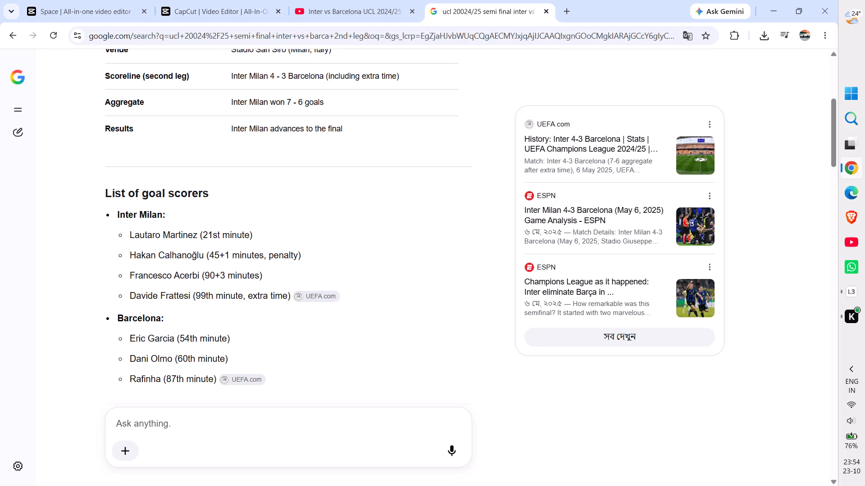
left_click_drag(127, 252, 200, 251)
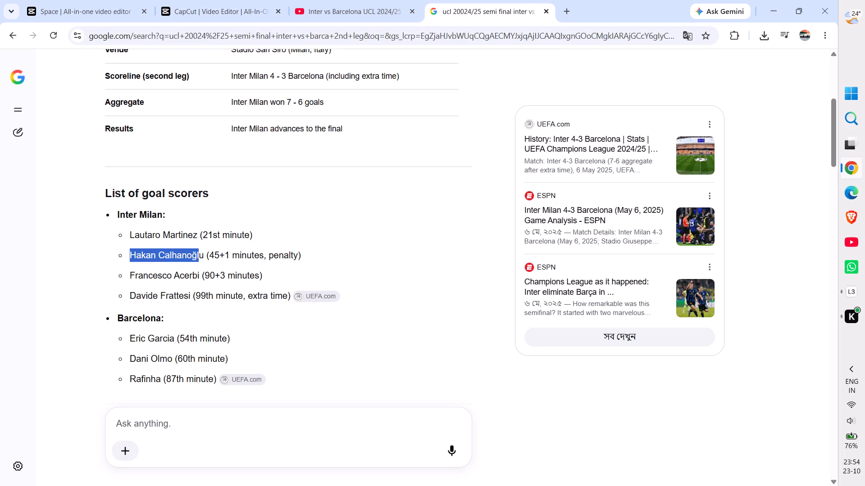
left_click_drag(200, 251, 207, 254)
key("ctrl+c")
left_click(342, 215)
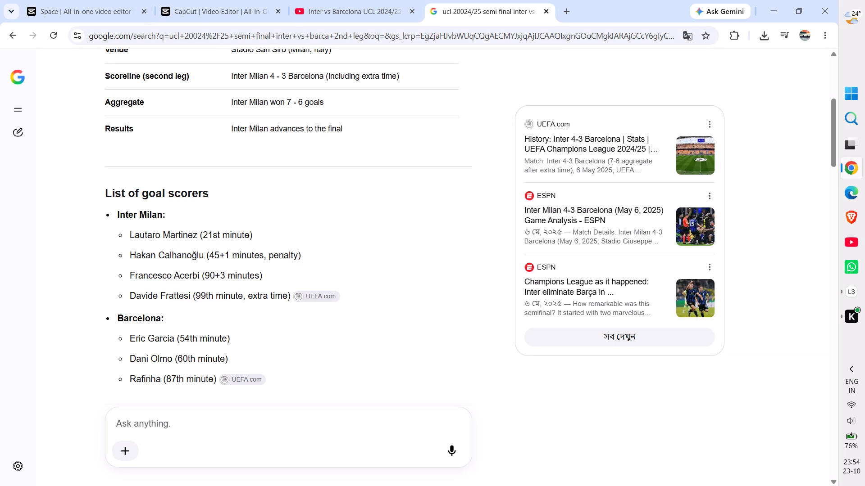
Return to the CapCut project, paste the caption clip at 00:59:02 and replace its text with the copied name "Hakan Calhanoğlu".
left_click(225, 0)
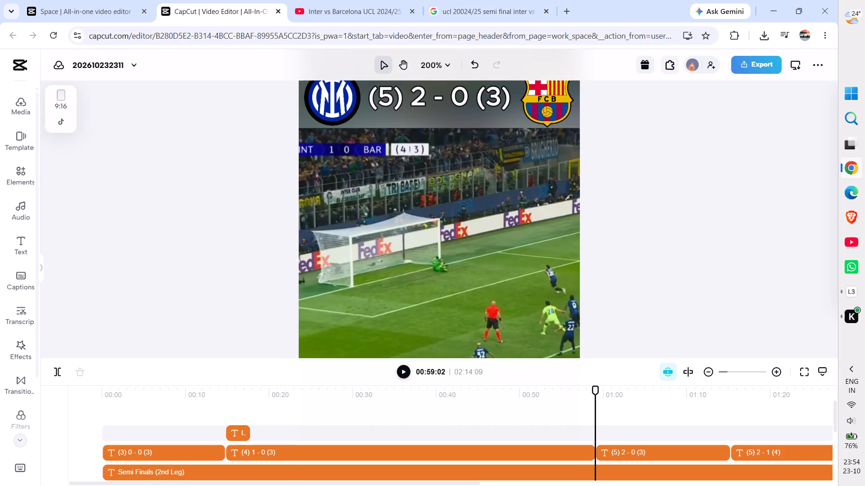
key("ctrl+v")
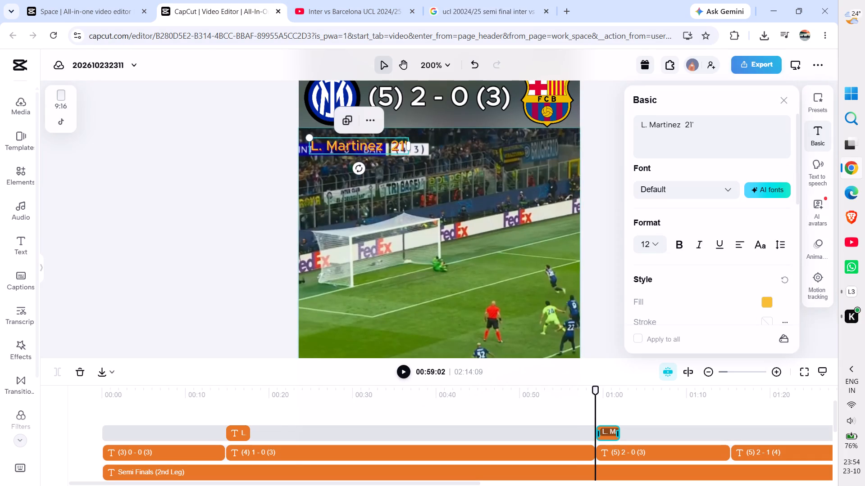
left_click(710, 119)
key("BackSpace")
key("BackSpace")
key("BackSpace")
key("BackSpace")
key("BackSpace")
key("BackSpace")
key("BackSpace")
key("BackSpace")
key("BackSpace")
key("BackSpace")
key("BackSpace")
key("BackSpace")
key("BackSpace")
key("BackSpace")
key("BackSpace")
key("BackSpace")
key("BackSpace")
key("BackSpace")
key("BackSpace")
key("BackSpace")
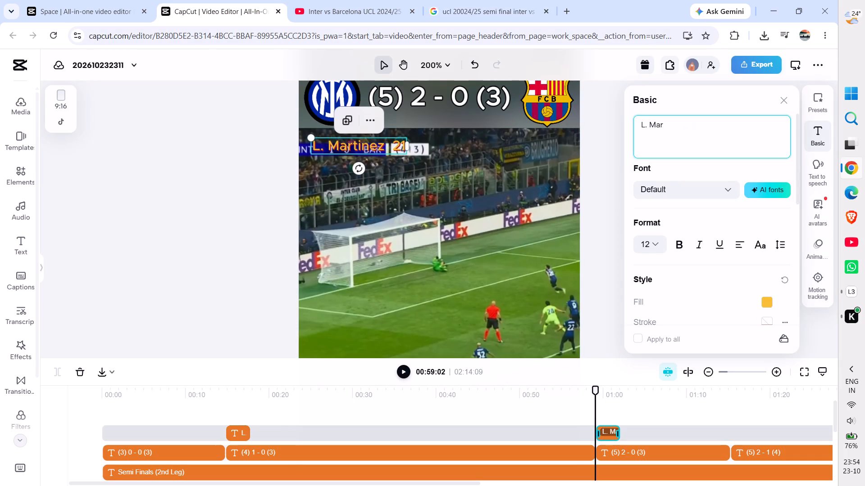
key("ctrl+v")
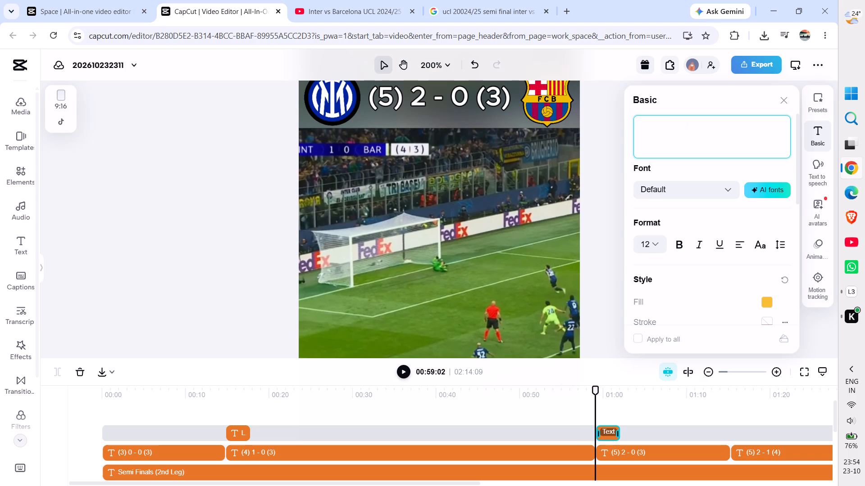
Shorten the scorer's first name so the new caption reads "H. Calhanoğlu".
left_click(661, 131)
key("BackSpace")
key("BackSpace")
key("BackSpace")
key("BackSpace")
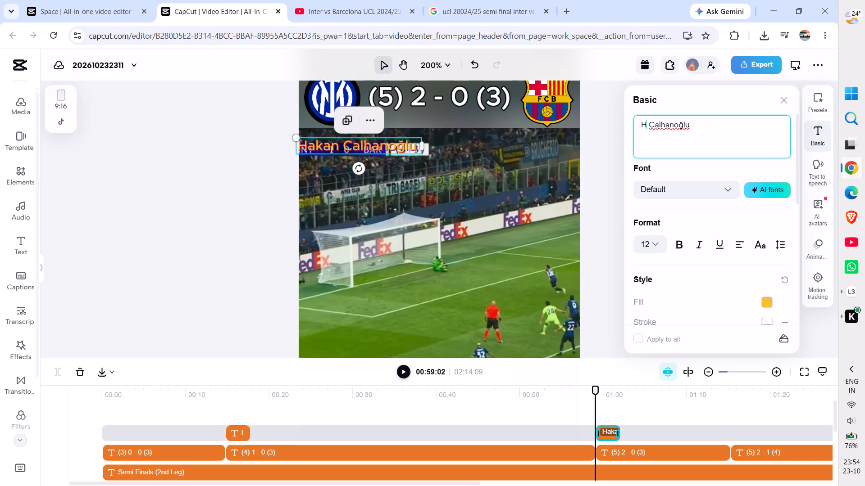
key("period")
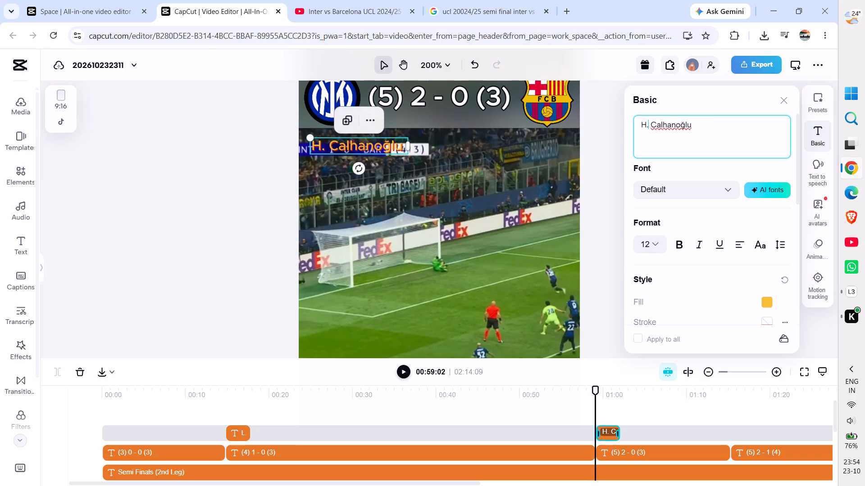
left_click(703, 126)
key("space")
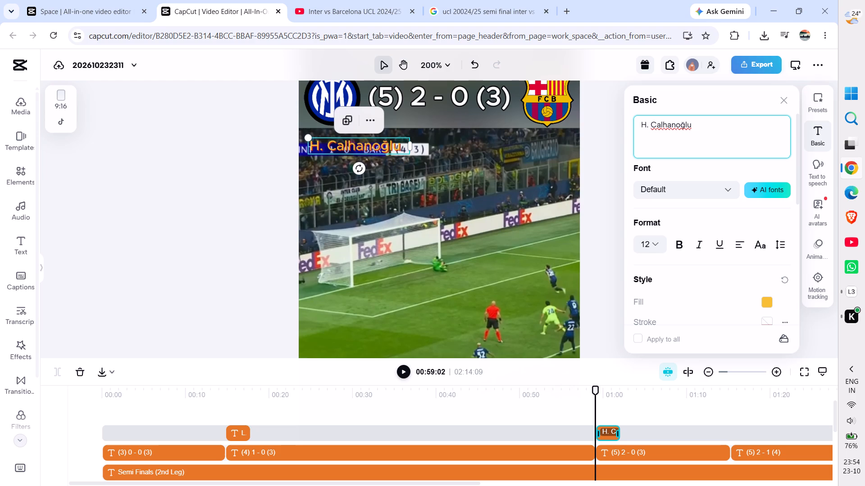
key("BackSpace")
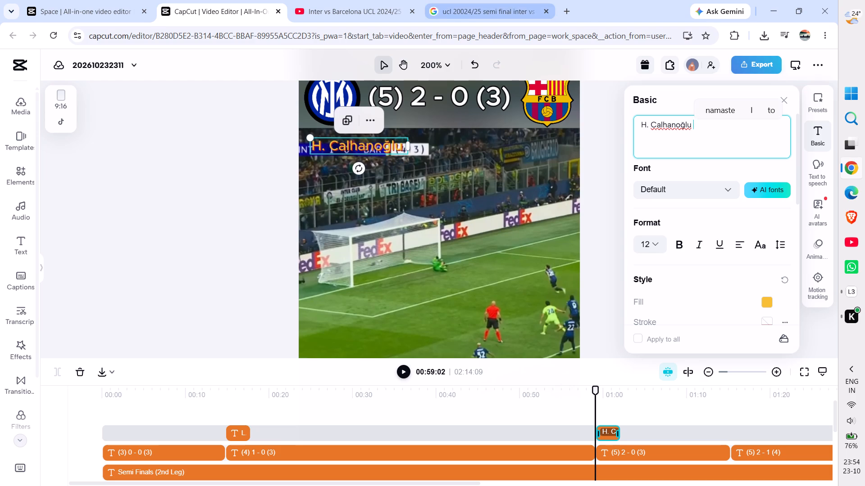
Check the Calhanoğlu goal minute in the search results and extend his caption in CapCut to "H. Calhanoğlu 45+1'".
left_click(440, 0)
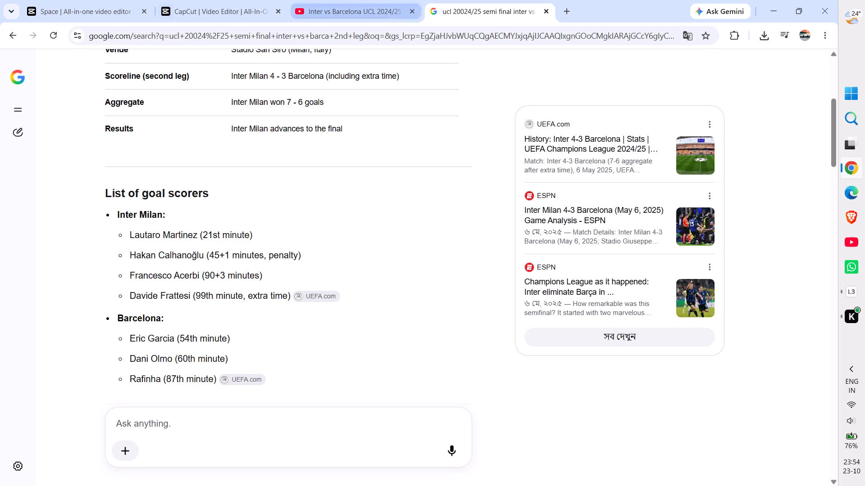
left_click(226, 0)
type("45")
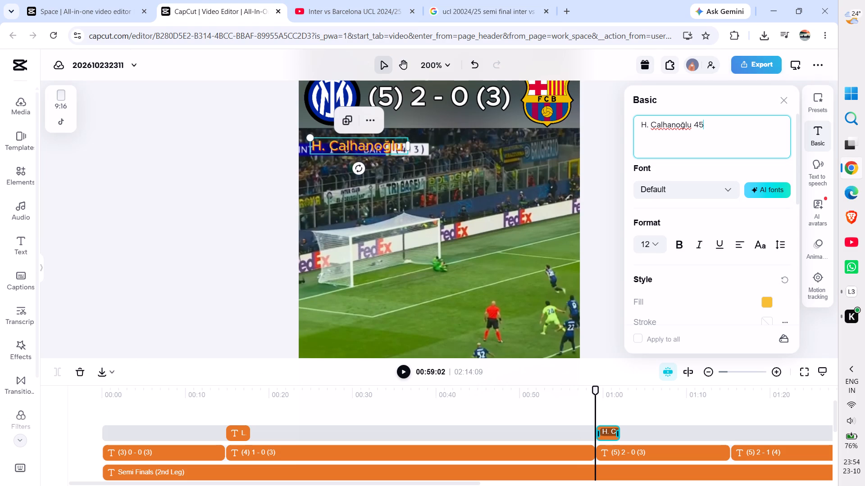
key("shift+plus")
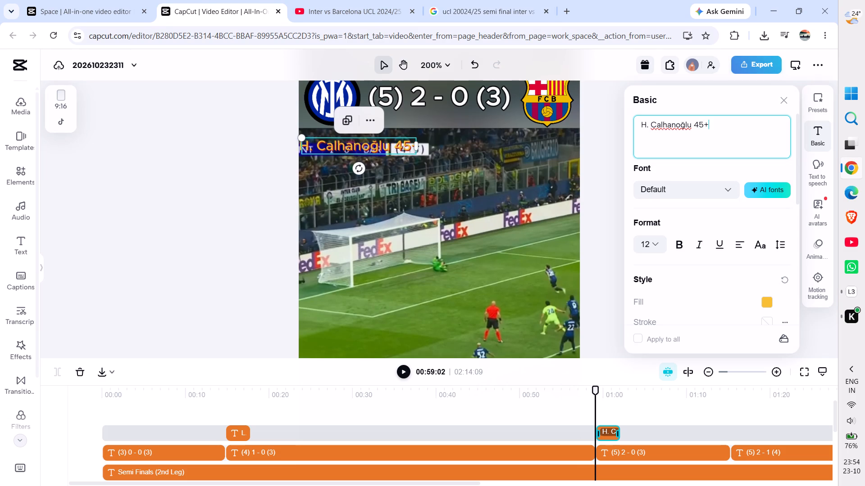
key("1")
key("apostrophe")
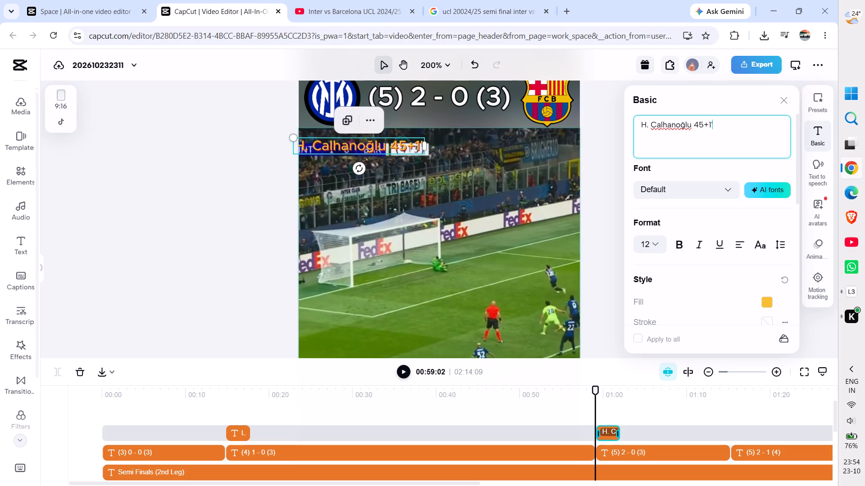
Move the Calhanoğlu caption up to just beneath the score header on Inter's side, above the broadcast scoreboard.
left_click_drag(375, 141, 385, 136)
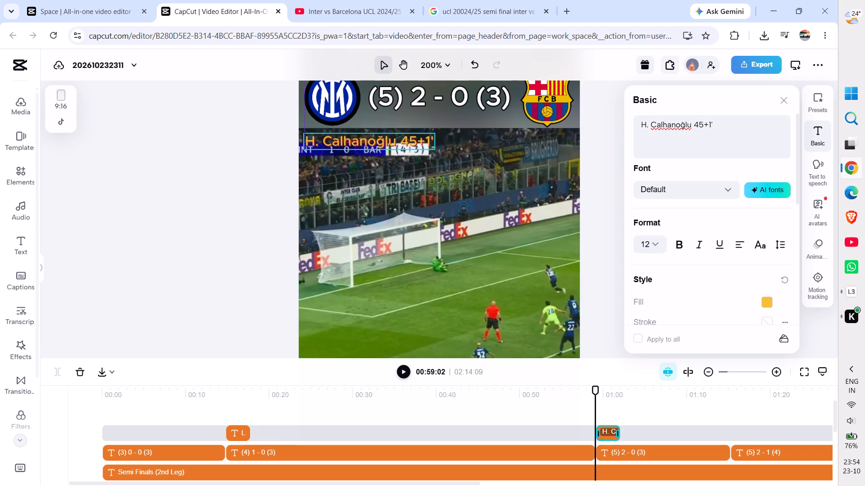
left_click_drag(385, 136, 383, 134)
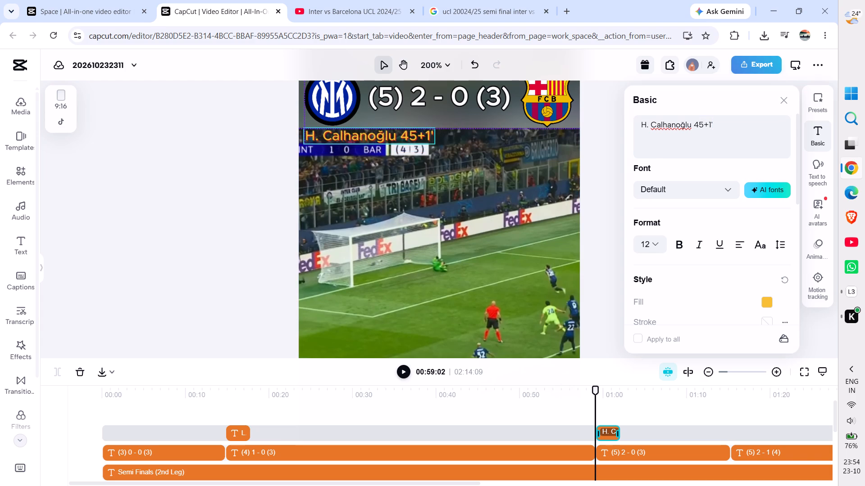
Append the penalty mark so the caption reads "H. Calhanoğlu 45+1' (P)", and shift it slightly so it fits within the video frame.
left_click(728, 129)
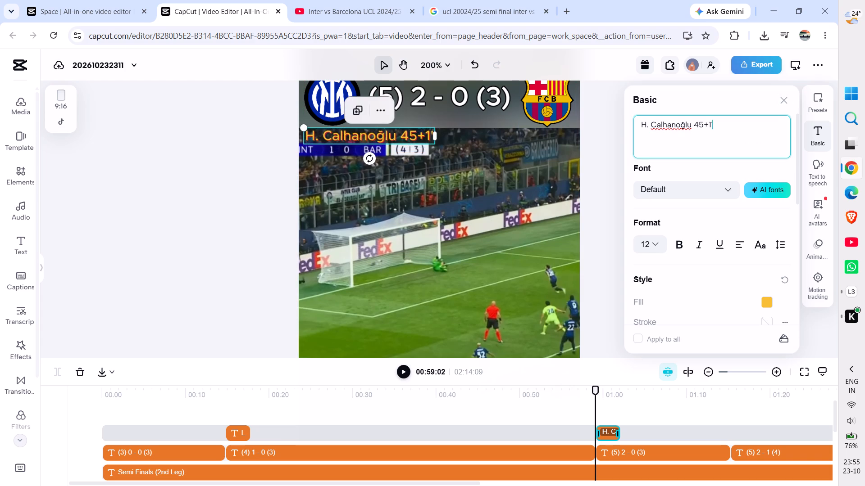
key("space")
key("shift+parenleft")
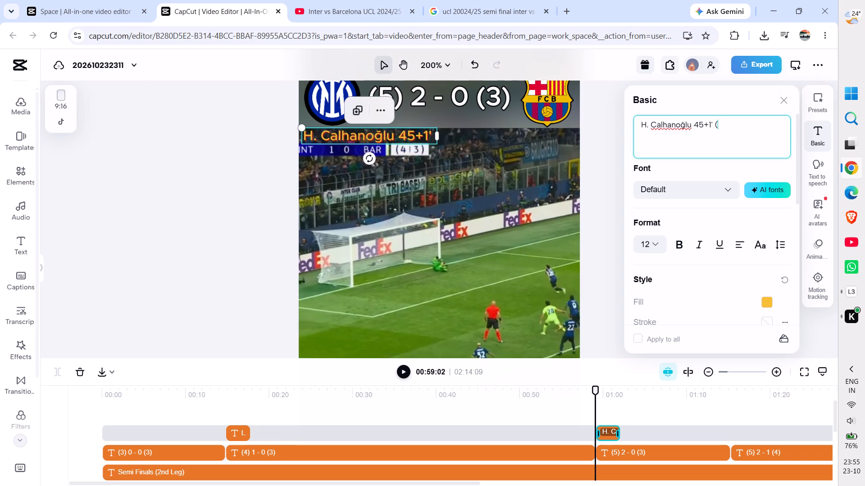
key("p")
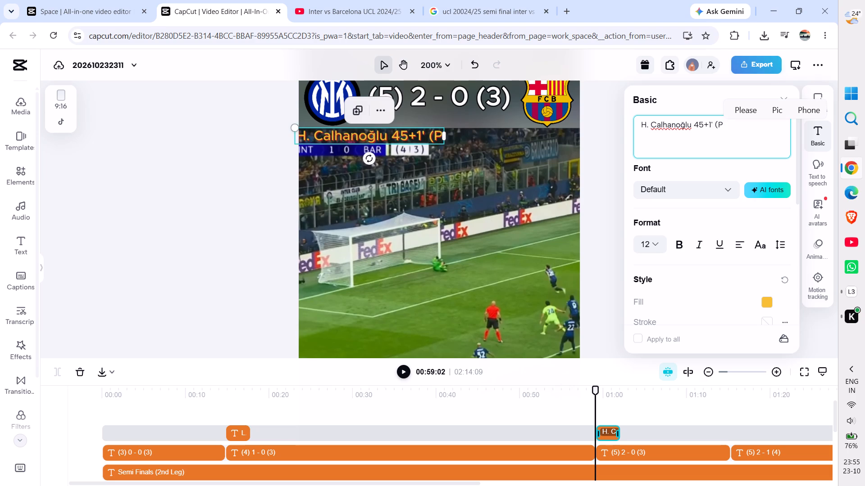
key("shift+parenright")
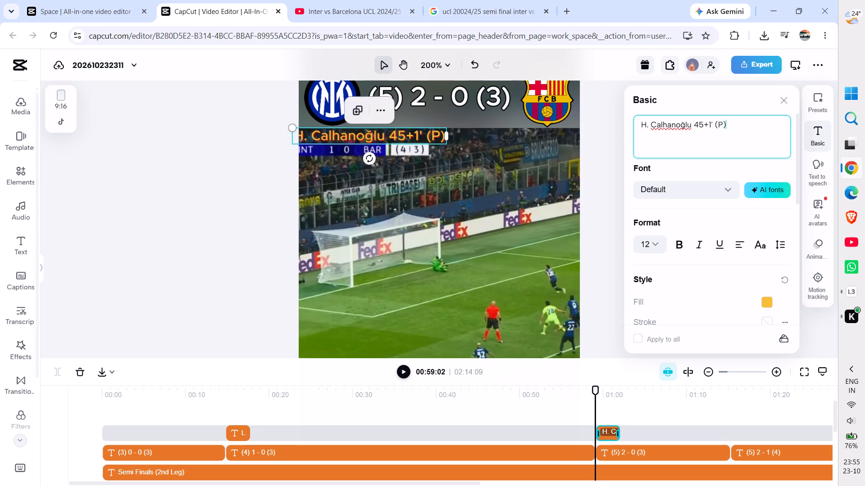
left_click_drag(349, 134, 355, 134)
left_click(227, 206)
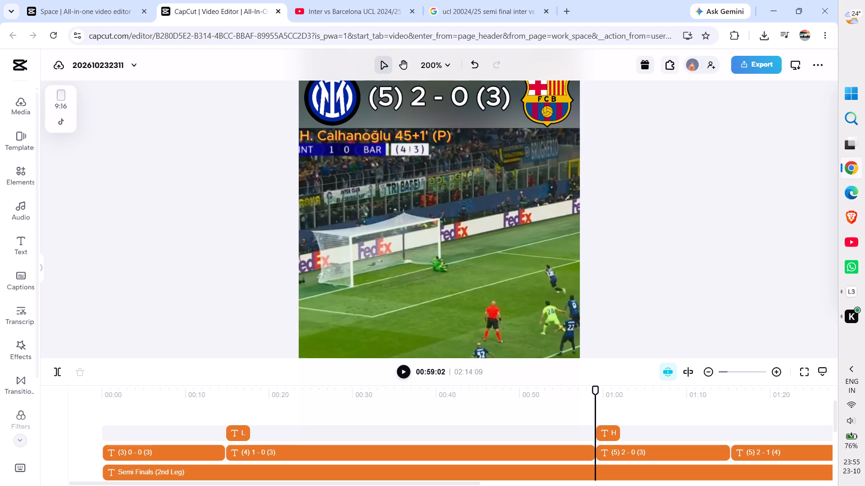
Play through to the next goal and set the playhead to 01:15:07, at the start of the "(5) 2 - 1 (4)" score.
key("space")
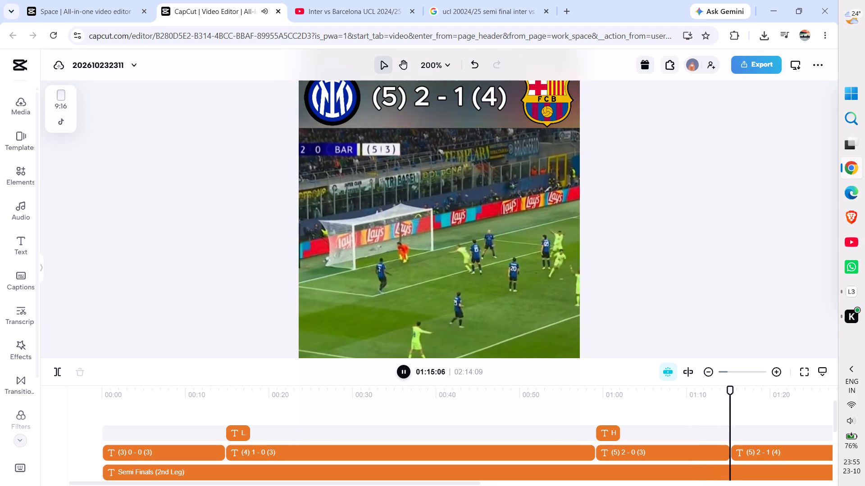
key("space")
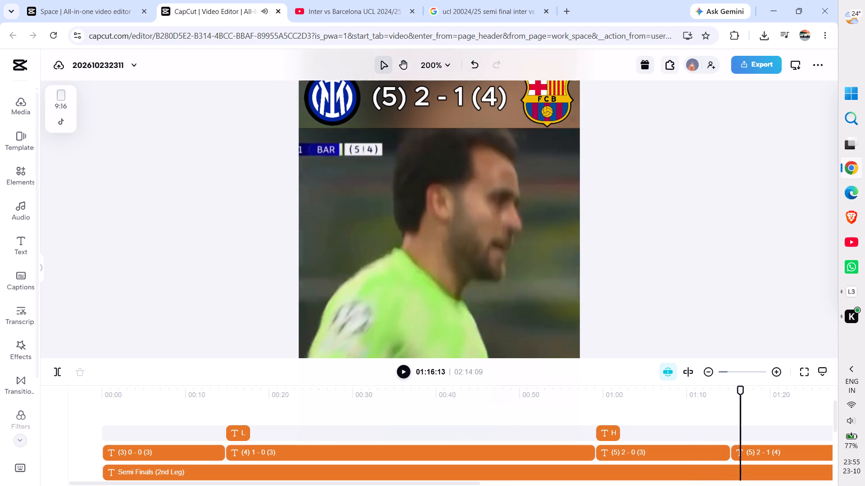
scroll(687, 441, "left", 4)
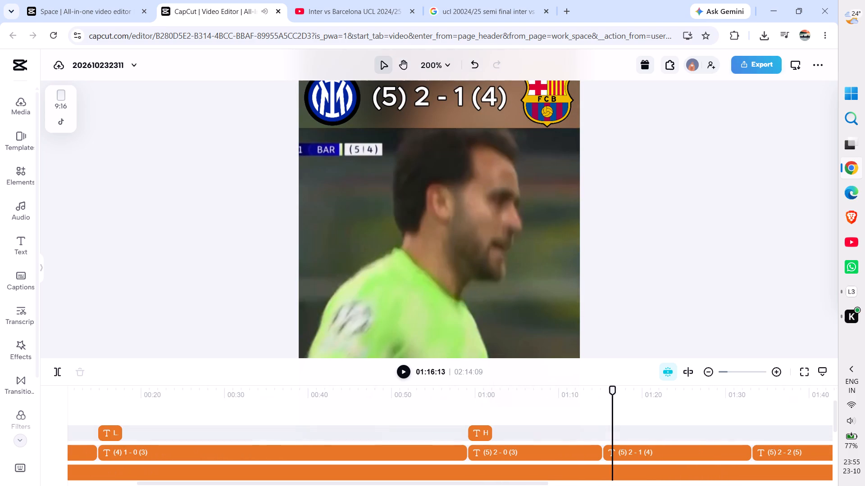
left_click_drag(615, 388, 600, 389)
Switch to the search results and copy the name "Eric Garcia" from the Barcelona goal scorers.
left_click(490, 0)
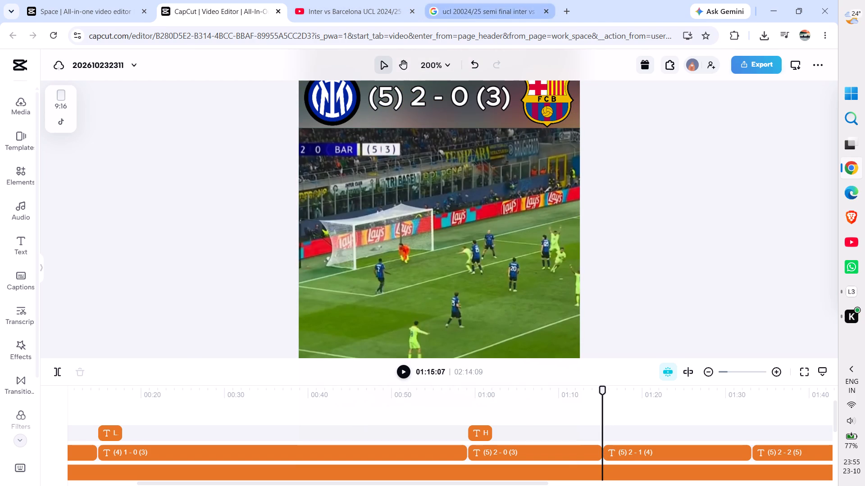
left_click(410, 285)
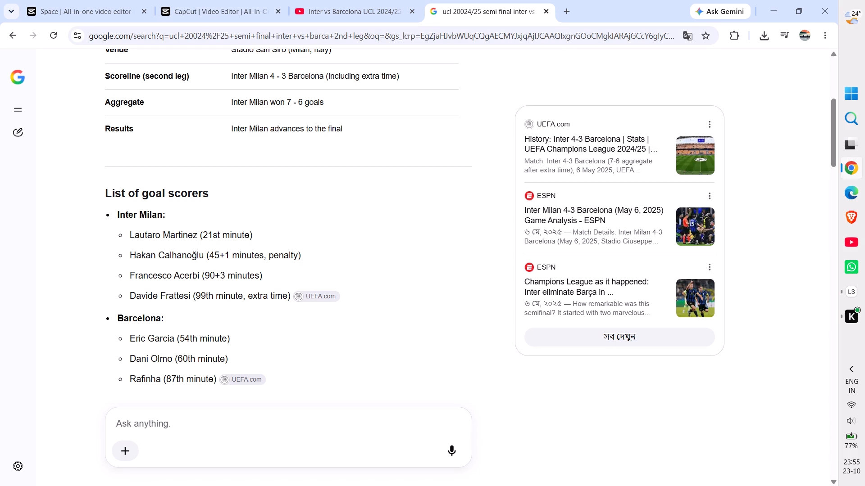
left_click_drag(128, 339, 170, 339)
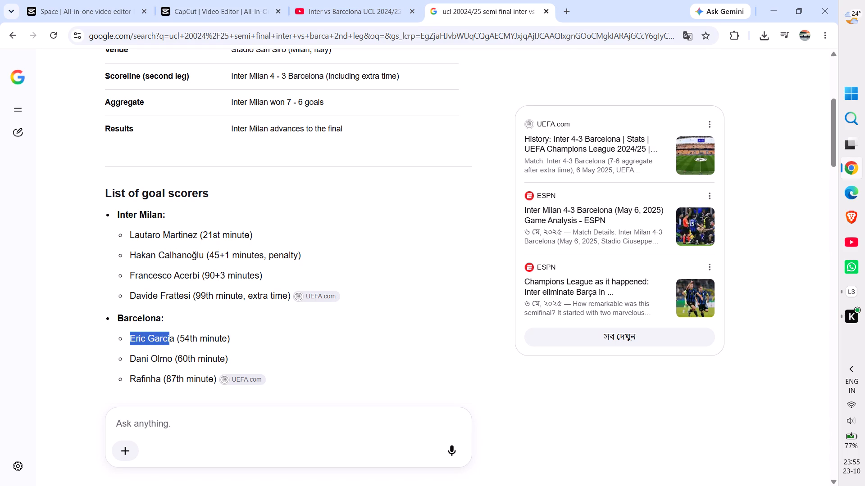
left_click_drag(170, 339, 176, 340)
key("ctrl+c")
left_click(343, 342)
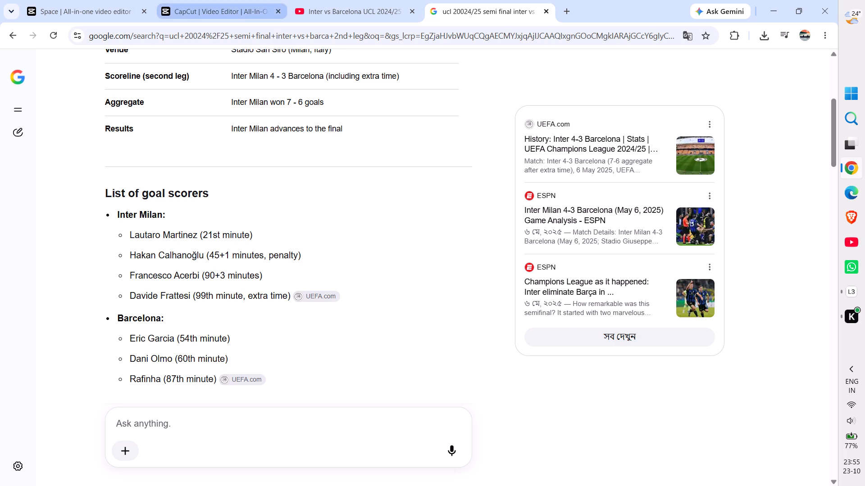
left_click(204, 0)
key("ctrl+v")
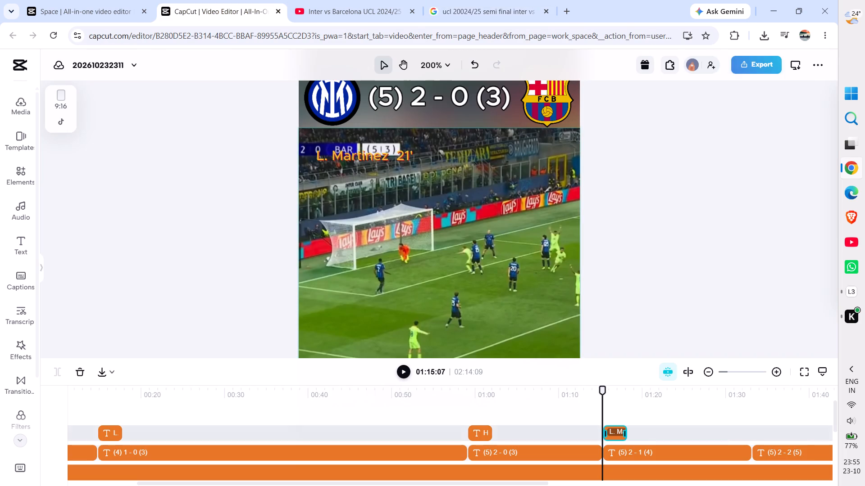
left_click(696, 132)
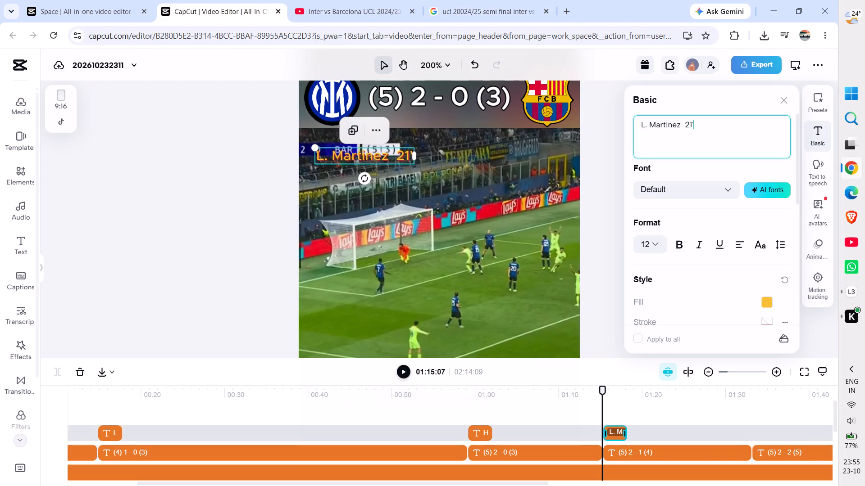
key("BackSpace")
key("BackSpace")
key("BackSpace")
key("BackSpace")
key("BackSpace")
key("BackSpace")
key("BackSpace")
key("BackSpace")
key("BackSpace")
key("BackSpace")
key("BackSpace")
key("BackSpace")
key("BackSpace")
key("BackSpace")
key("BackSpace")
key("BackSpace")
key("BackSpace")
key("BackSpace")
key("BackSpace")
key("BackSpace")
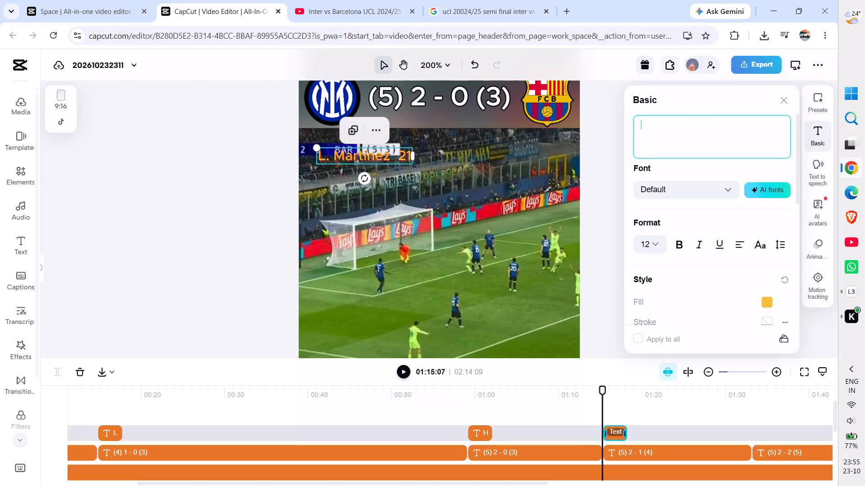
key("ctrl+v")
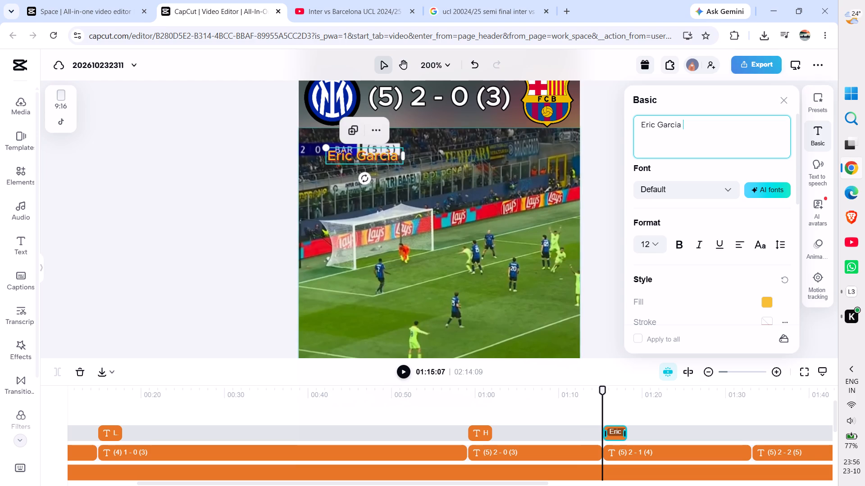
Move the "Eric Garcia" caption to Barcelona's side of the video, just beneath the score header.
left_click_drag(372, 148, 363, 150)
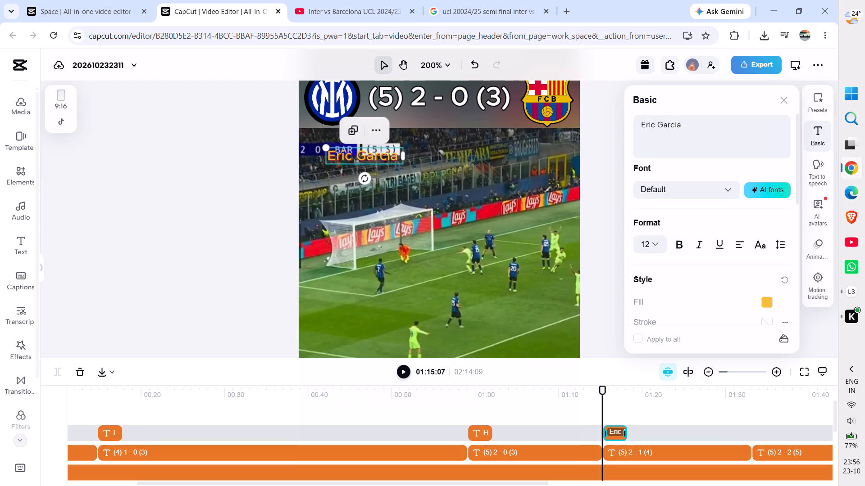
left_click_drag(363, 150, 504, 131)
Add the goal minute so the caption reads "Eric Garcia 54'", and check it against the search results.
left_click(695, 133)
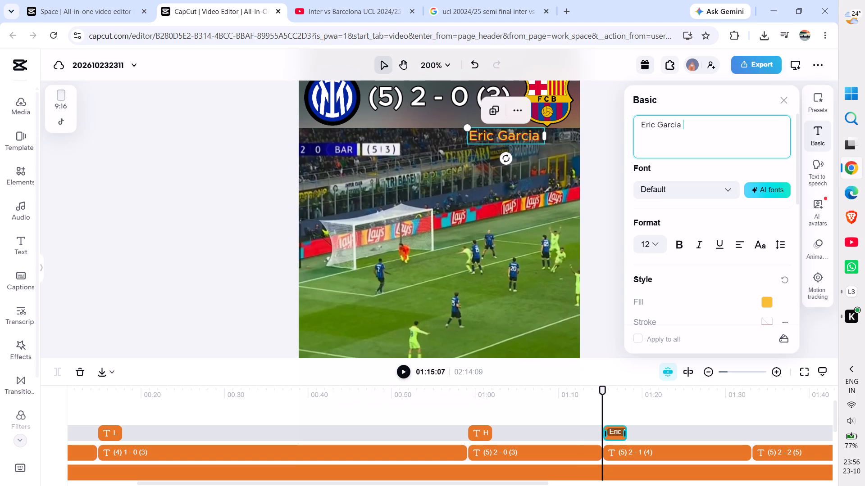
type("54")
key("apostrophe")
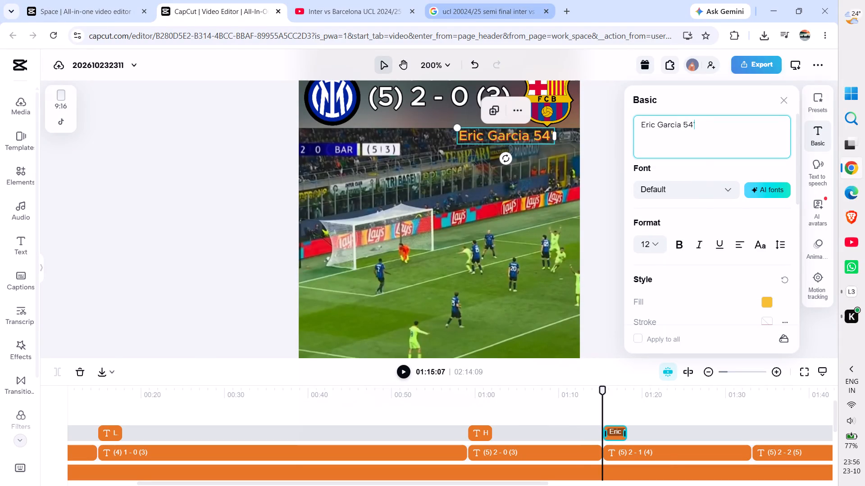
left_click(497, 0)
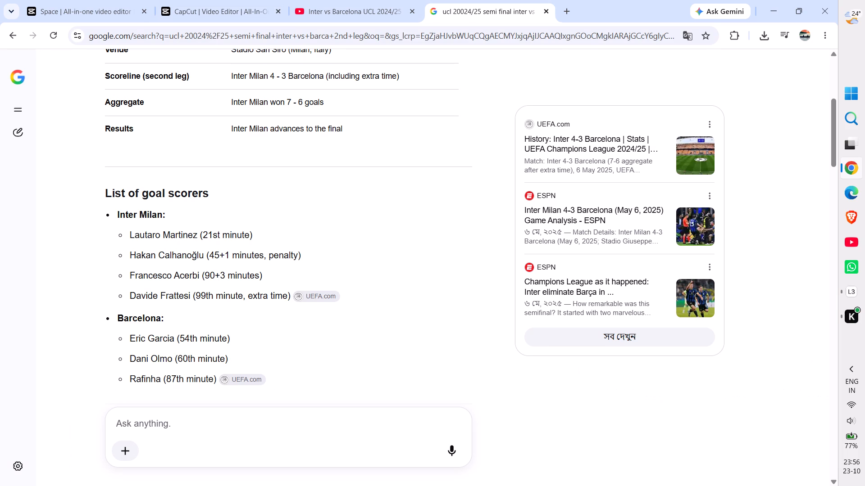
left_click(243, 5)
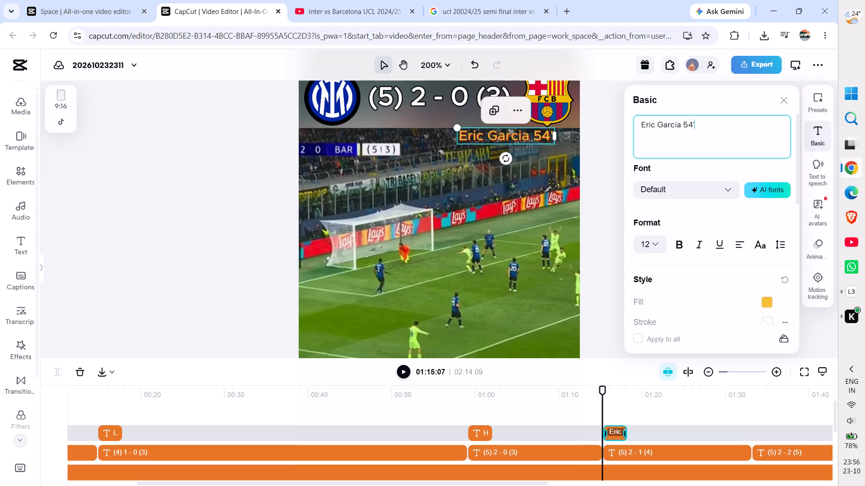
Shift the "Eric Garcia 54'" caption outward so it sits just inside the video's edge, beneath the Barcelona crest.
left_click_drag(485, 139, 508, 140)
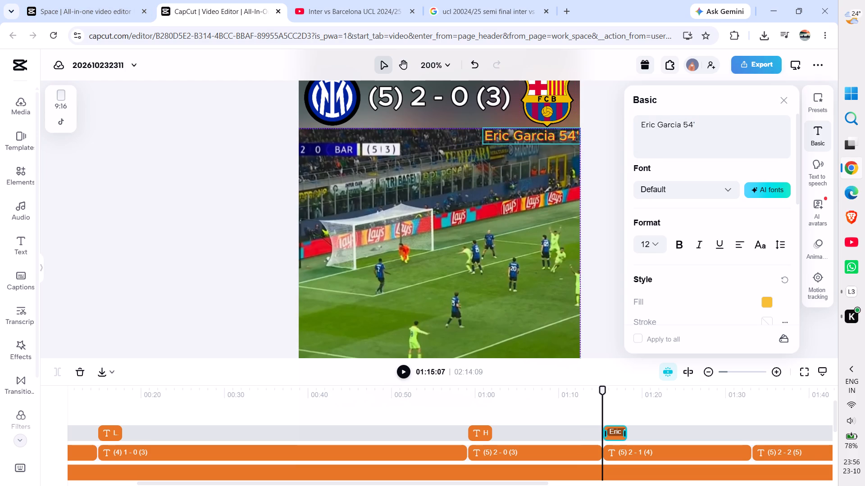
left_click_drag(508, 140, 506, 140)
left_click(224, 207)
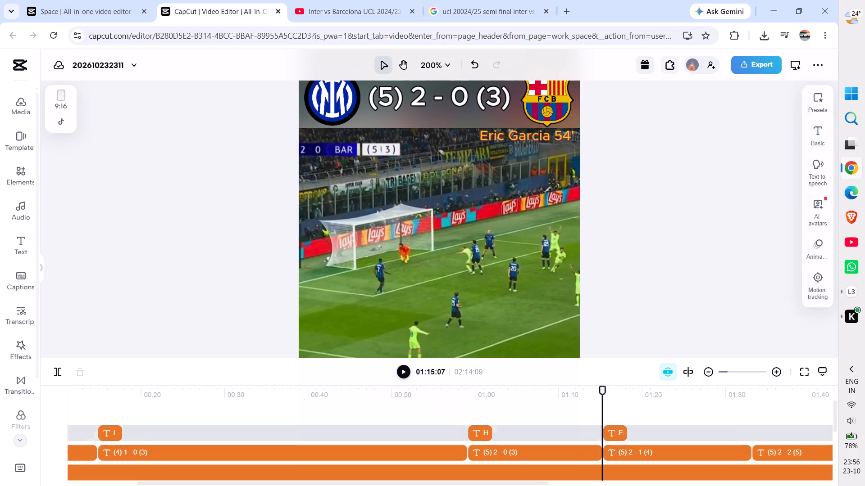
Play past the Garcia caption and set the playhead to 01:33:03, where the "(5) 2 - 2 (5)" score starts.
key("space")
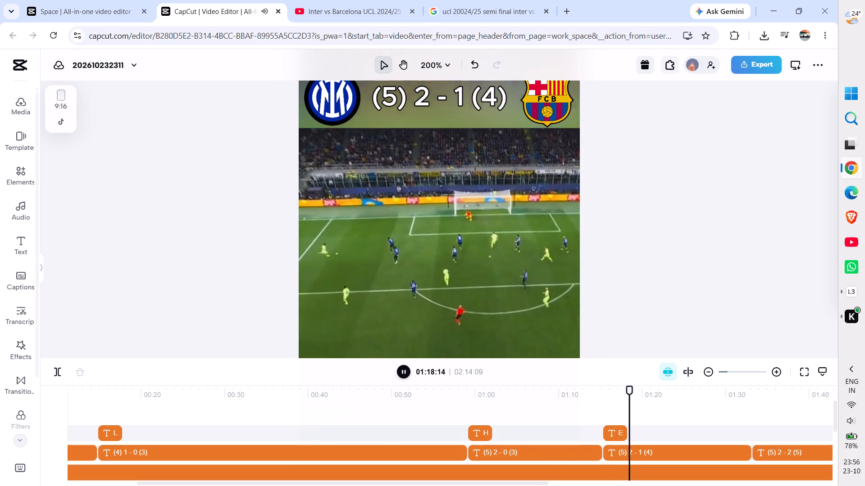
key("space")
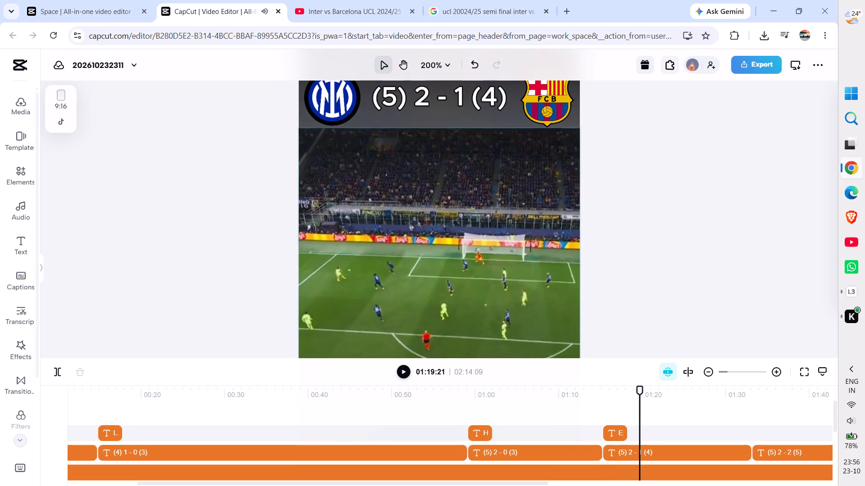
scroll(699, 423, "left", 3)
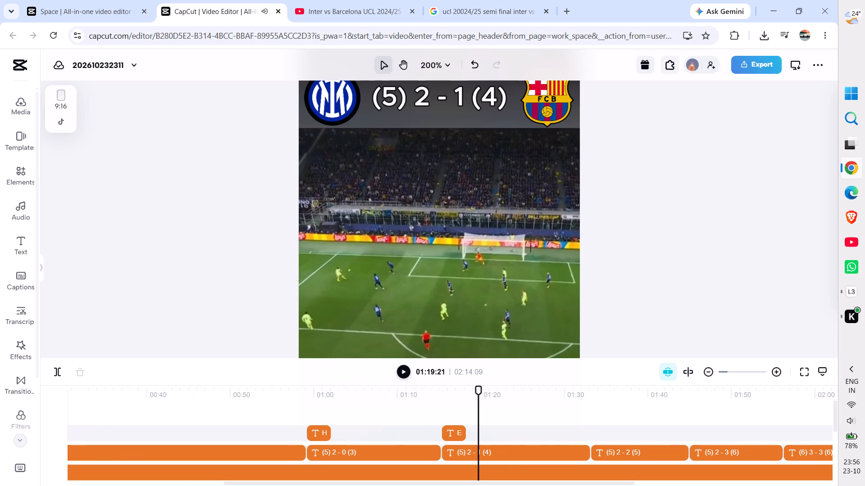
left_click_drag(481, 390, 589, 396)
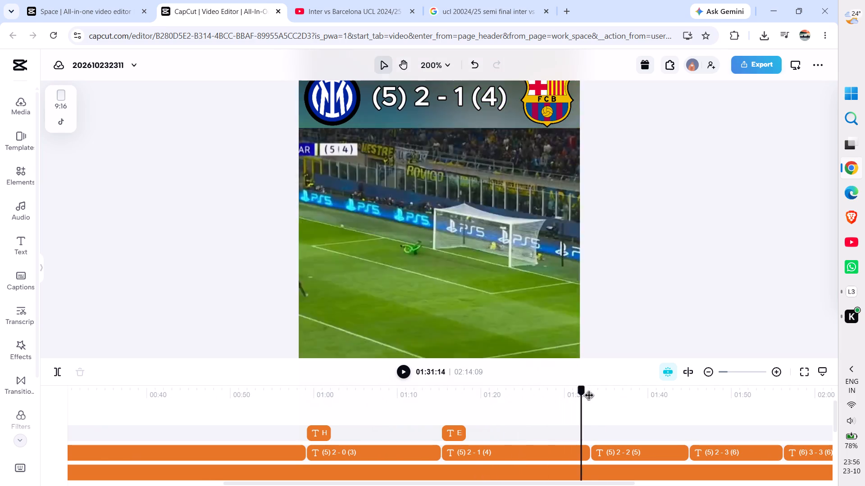
left_click_drag(589, 396, 592, 397)
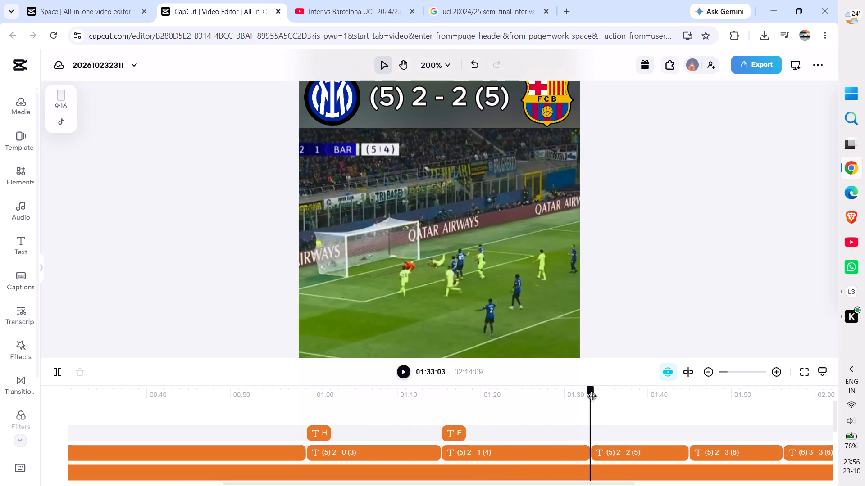
Copy the name "Dani Olmo" from the Barcelona goal scorers in the match search results.
left_click(485, 0)
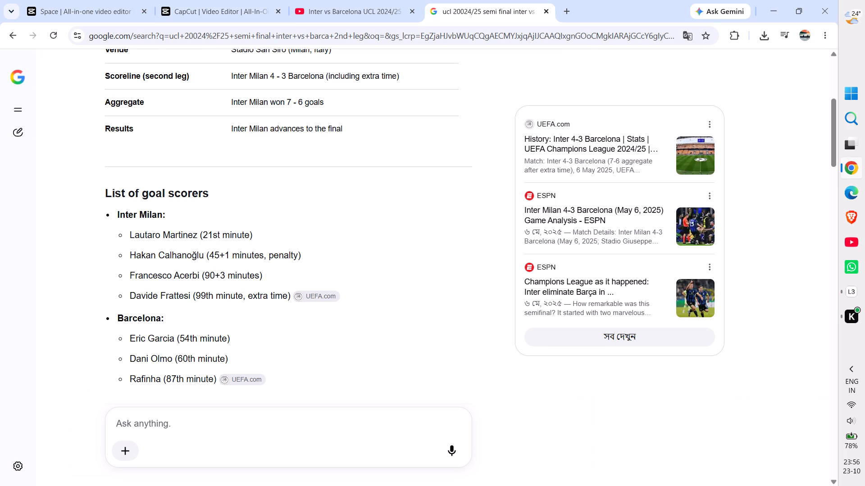
left_click(391, 259)
left_click_drag(127, 361, 169, 363)
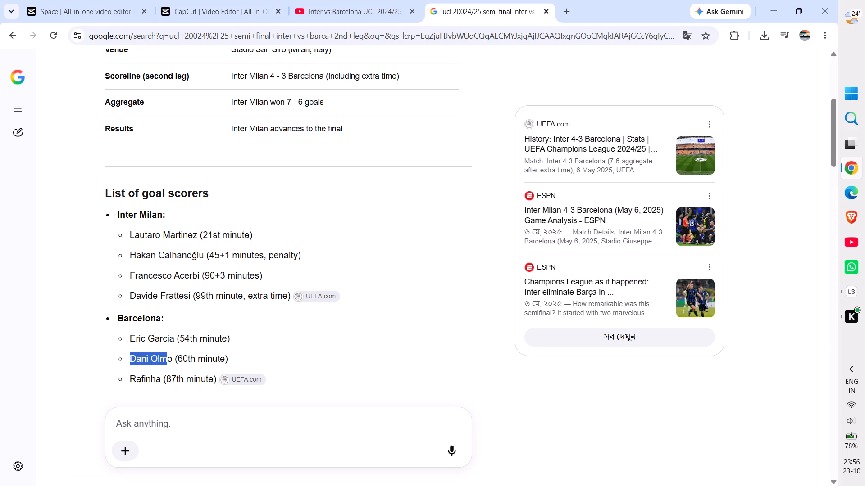
left_click_drag(169, 363, 171, 364)
key("ctrl+c")
left_click(320, 358)
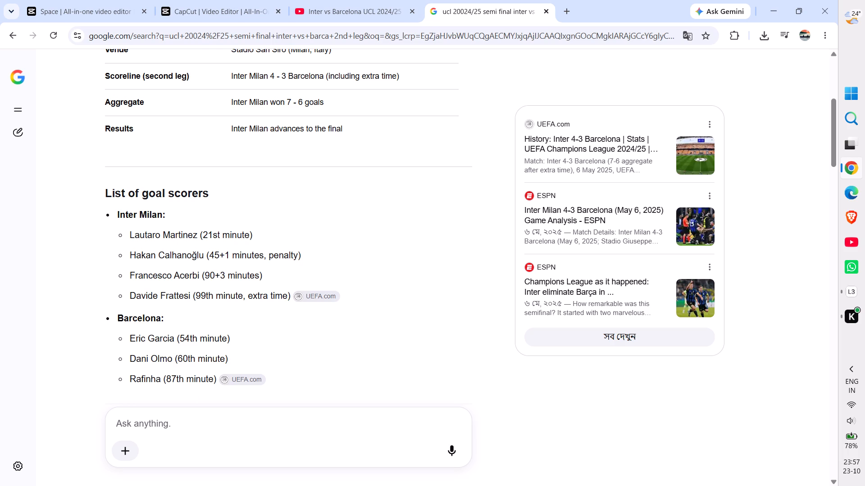
Back in CapCut, paste a copy of the "L. Martinez 21'" caption at 01:33:03 and replace its text with "Dani Olmo".
left_click(211, 0)
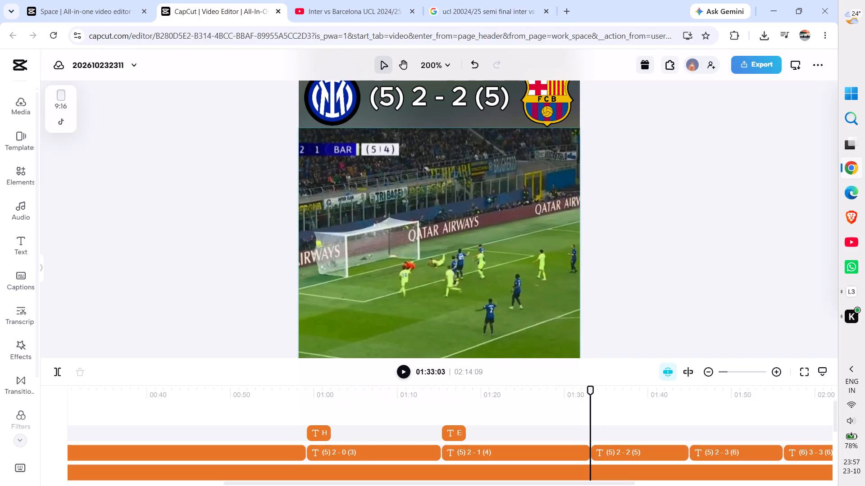
key("ctrl+v")
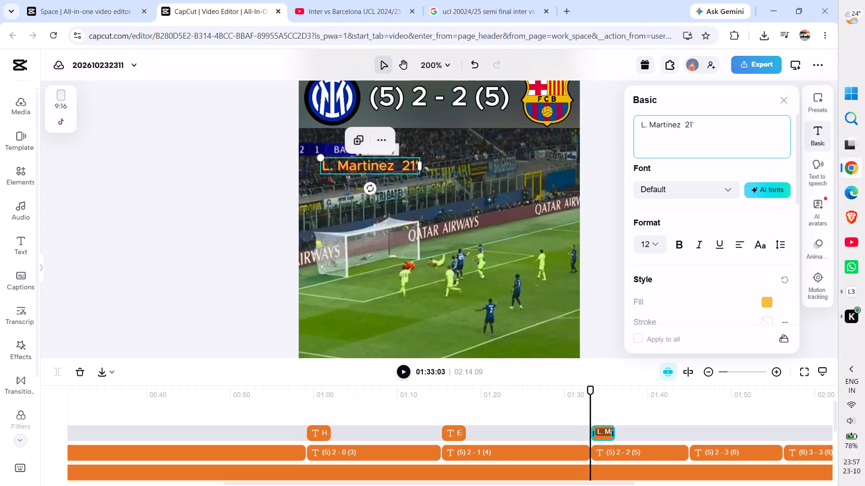
left_click(705, 128)
key("BackSpace")
key("BackSpace")
key("BackSpace")
key("BackSpace")
key("BackSpace")
key("BackSpace")
key("BackSpace")
key("BackSpace")
key("BackSpace")
key("BackSpace")
key("BackSpace")
key("BackSpace")
key("BackSpace")
key("BackSpace")
key("BackSpace")
key("BackSpace")
key("BackSpace")
key("BackSpace")
key("BackSpace")
key("BackSpace")
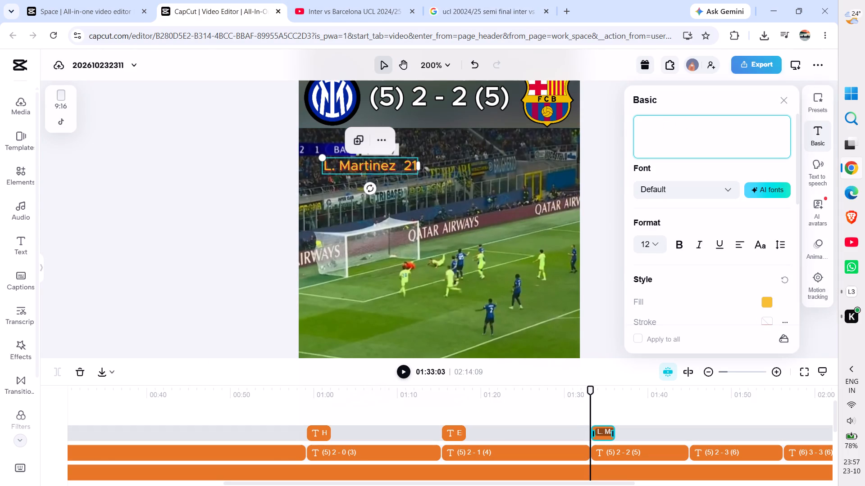
key("ctrl+v")
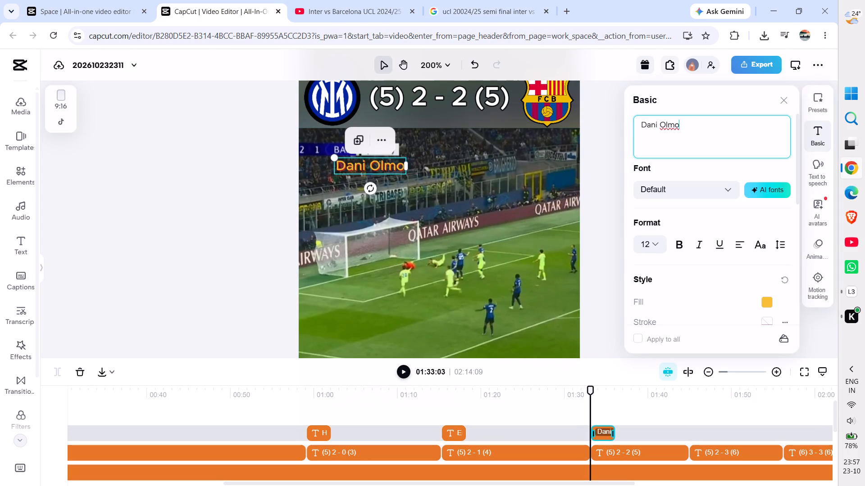
Shorten the first name to an initial and add the goal minute so the caption reads "D. Olmo 60'".
left_click(657, 129)
key("BackSpace")
key("BackSpace")
key("BackSpace")
key("period")
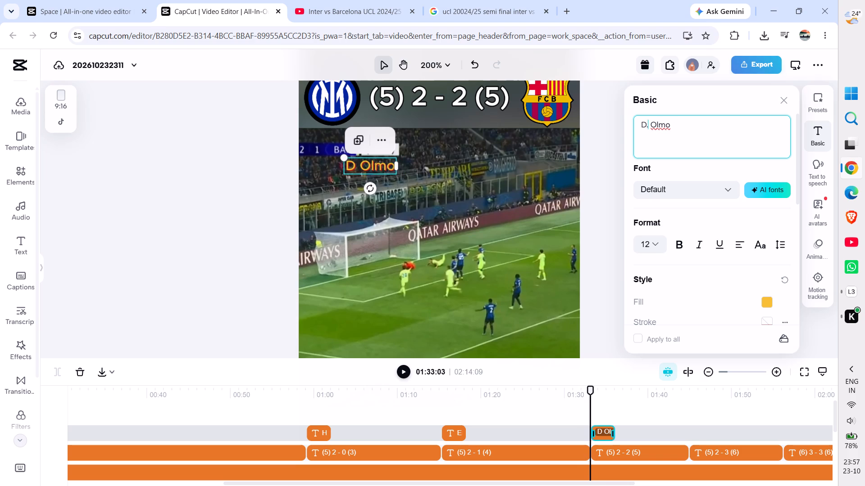
left_click(685, 130)
key("space")
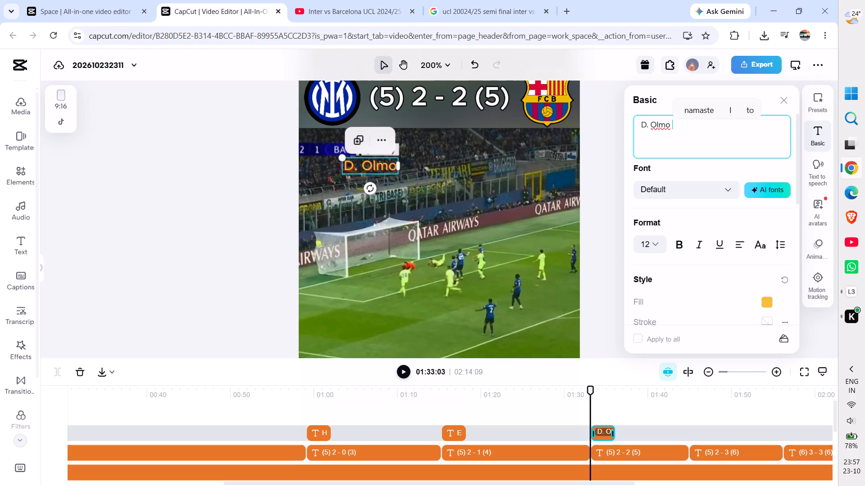
type("60'")
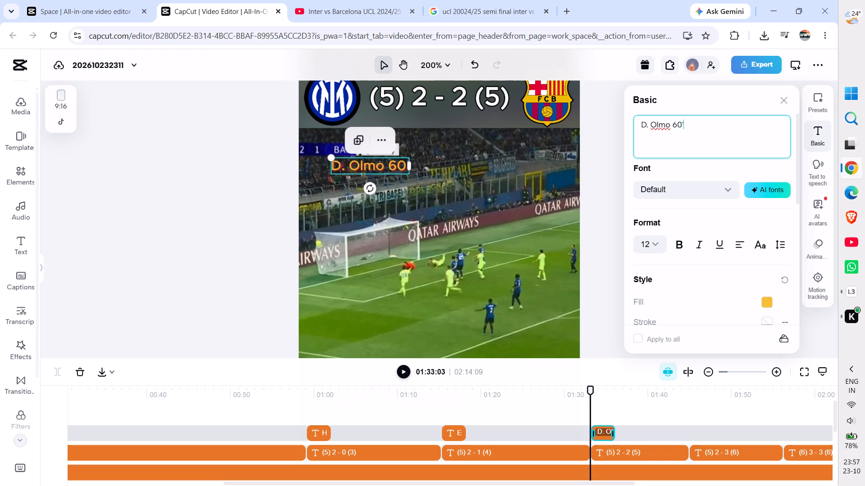
Move the "D. Olmo 60'" caption to just inside the video's edge, beneath the Barcelona crest.
left_click_drag(353, 166, 404, 164)
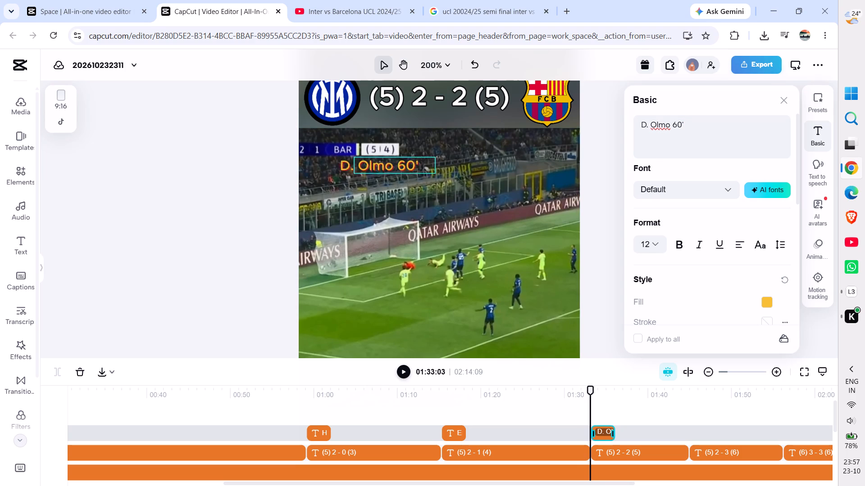
left_click_drag(404, 164, 513, 139)
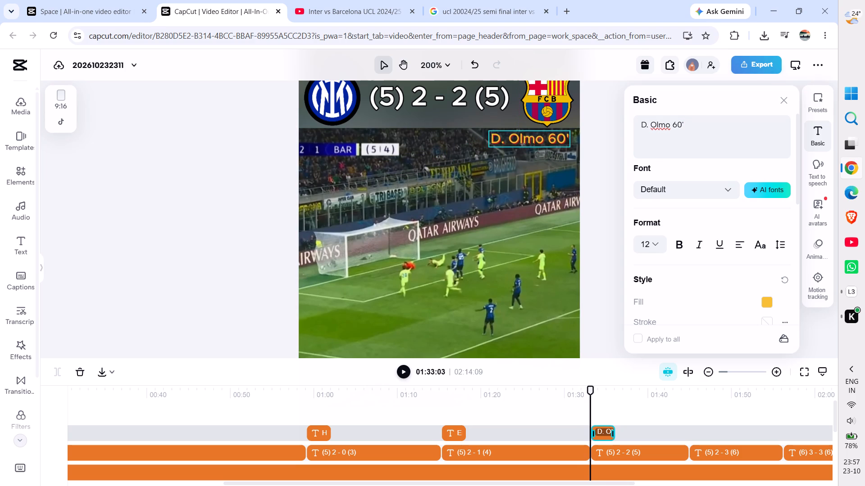
left_click_drag(513, 139, 518, 136)
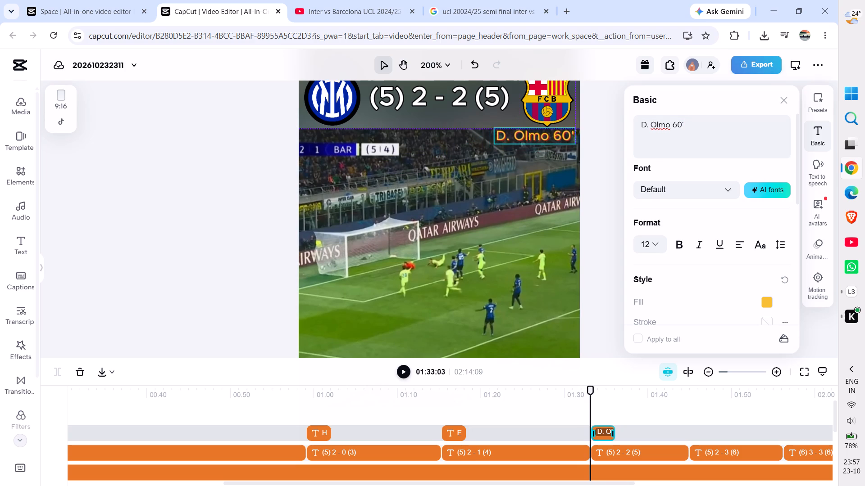
left_click_drag(518, 136, 518, 135)
left_click(220, 177)
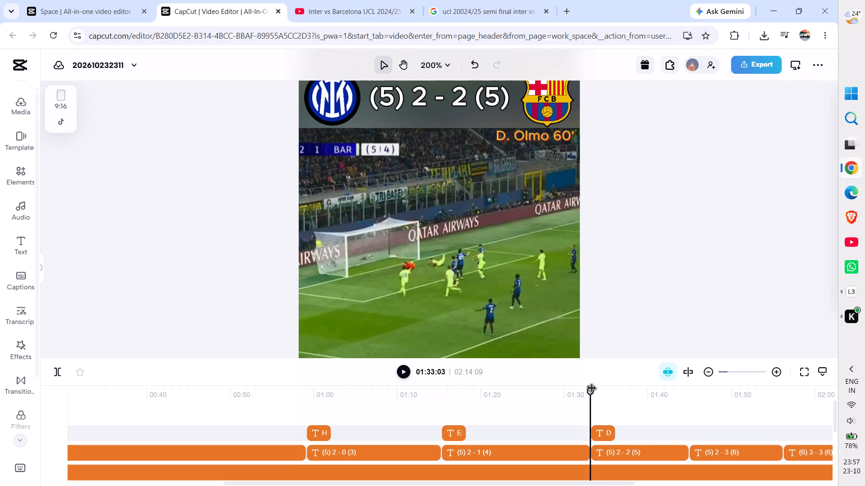
Set the playhead to 01:44:27, where the "(5) 2 - 3 (6)" score starts.
left_click_drag(592, 389, 690, 406)
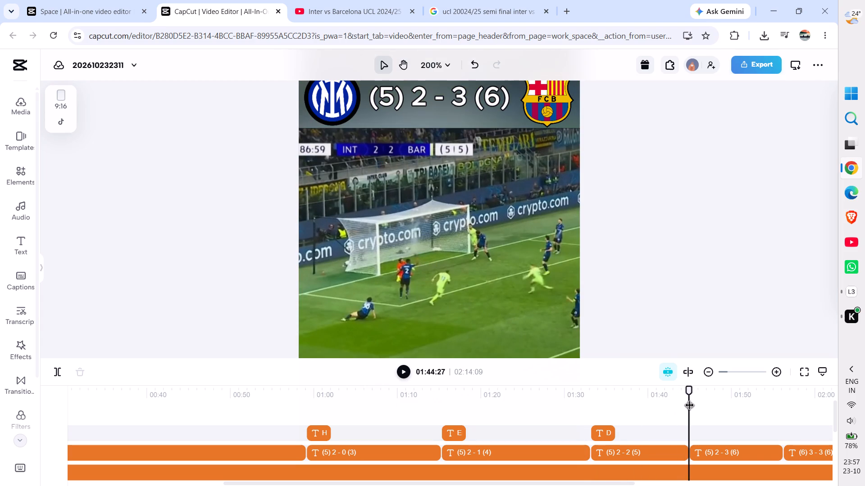
Search Google for the player Raphinha, replacing the match query.
left_click(491, 11)
left_click(350, 328)
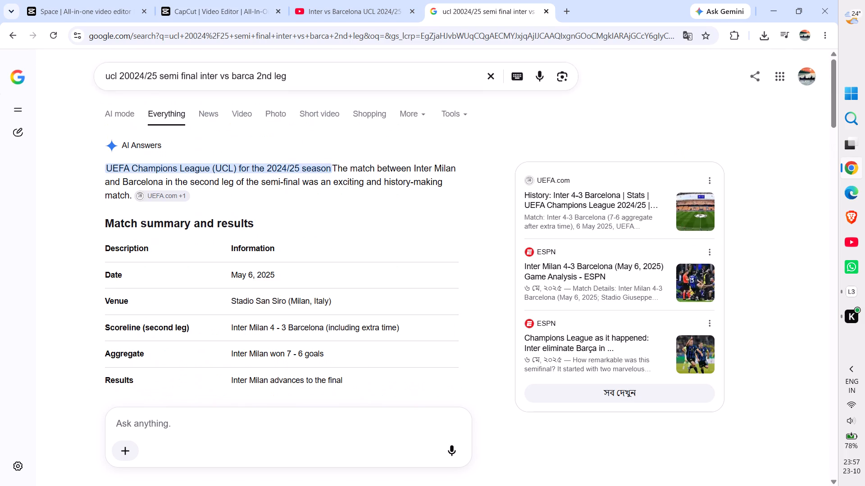
left_click(489, 76)
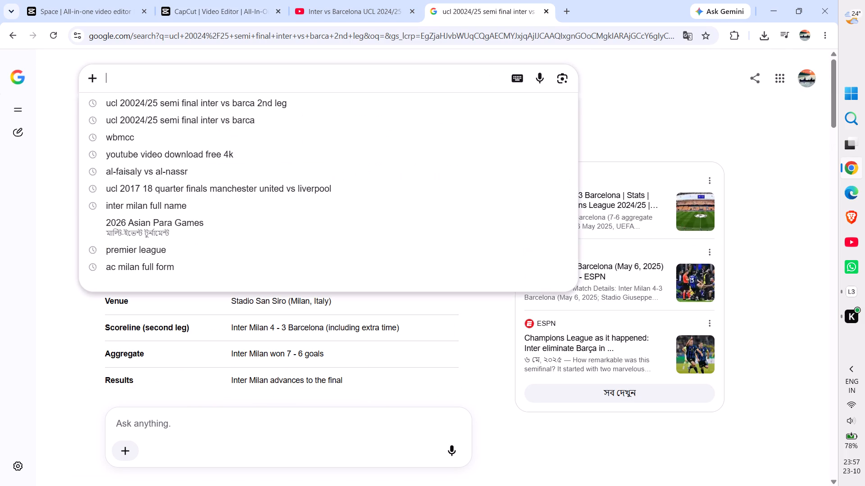
type("raphin")
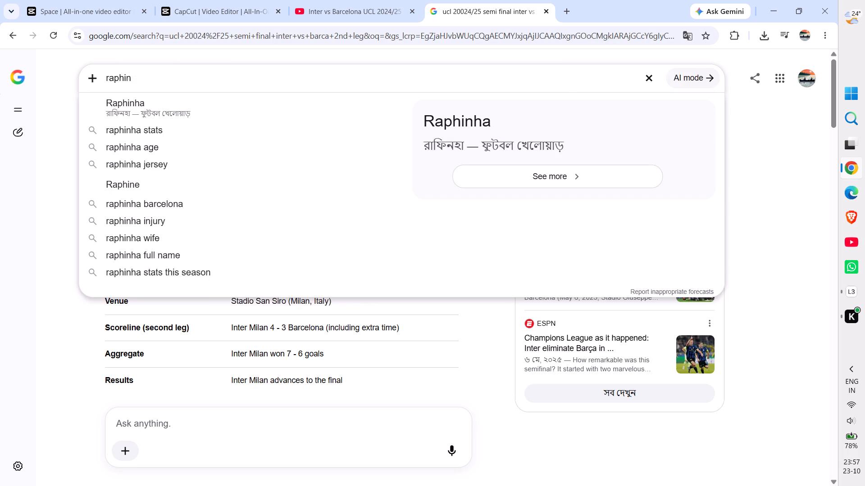
left_click(155, 114)
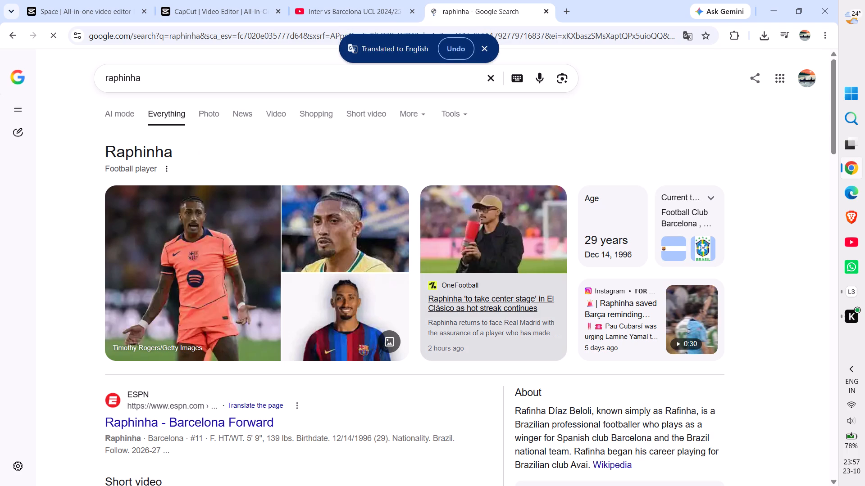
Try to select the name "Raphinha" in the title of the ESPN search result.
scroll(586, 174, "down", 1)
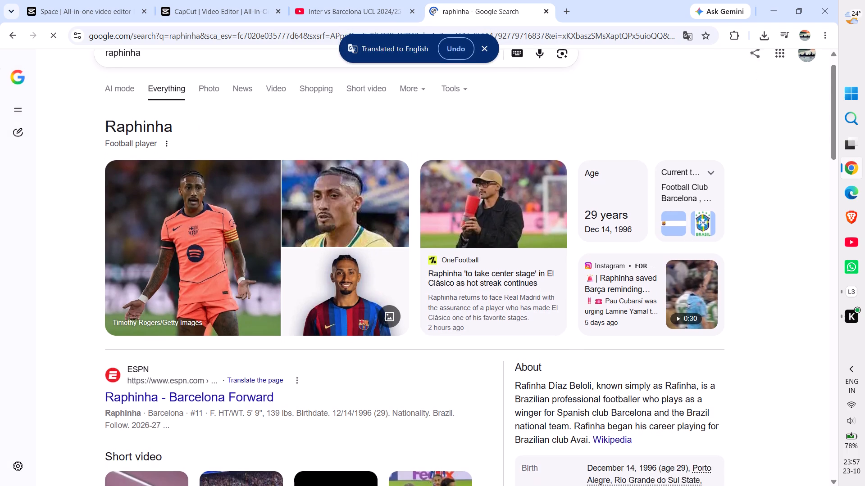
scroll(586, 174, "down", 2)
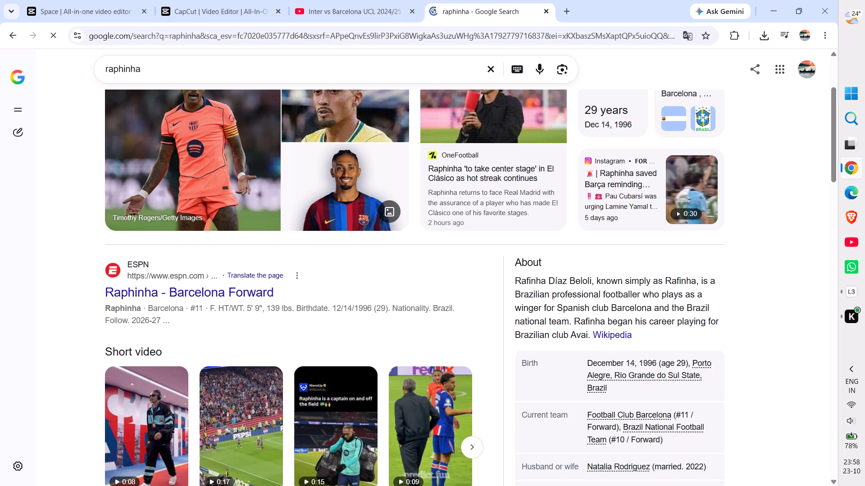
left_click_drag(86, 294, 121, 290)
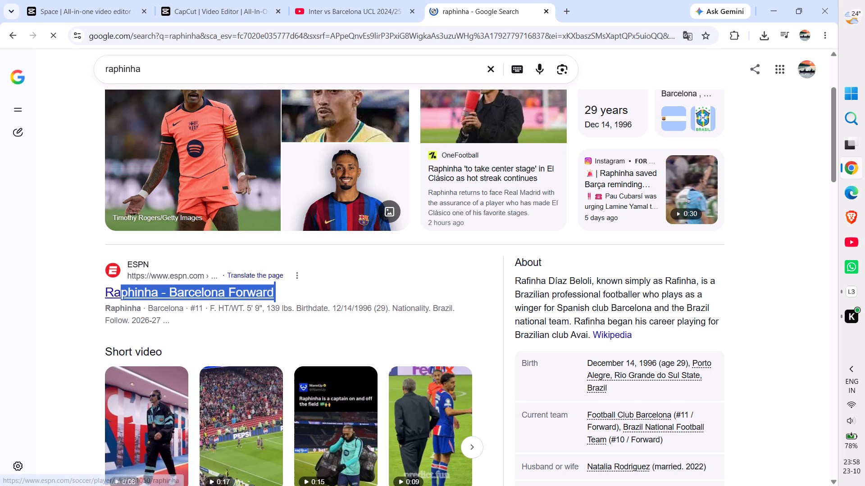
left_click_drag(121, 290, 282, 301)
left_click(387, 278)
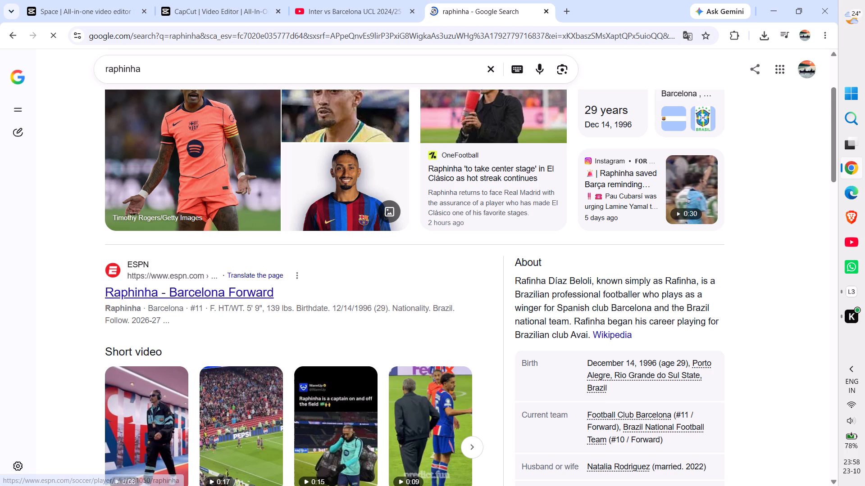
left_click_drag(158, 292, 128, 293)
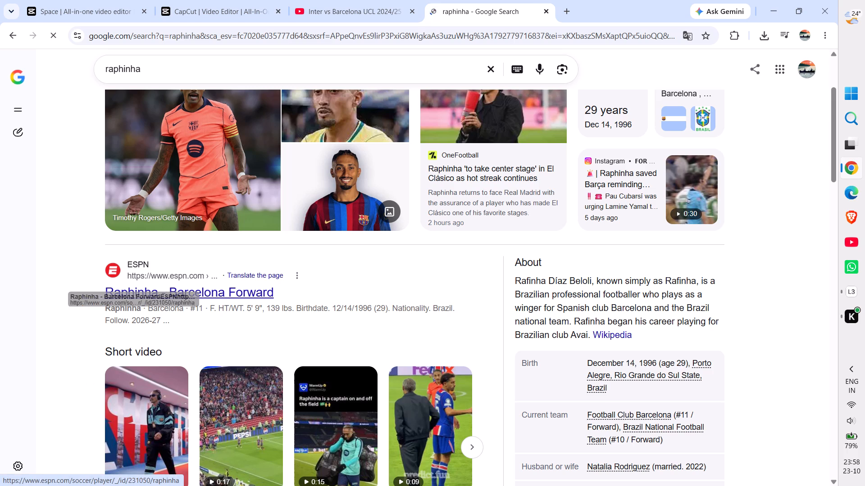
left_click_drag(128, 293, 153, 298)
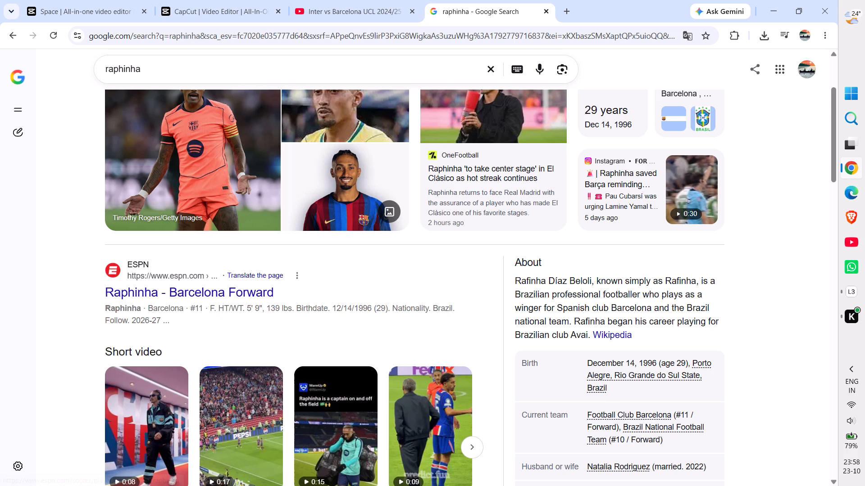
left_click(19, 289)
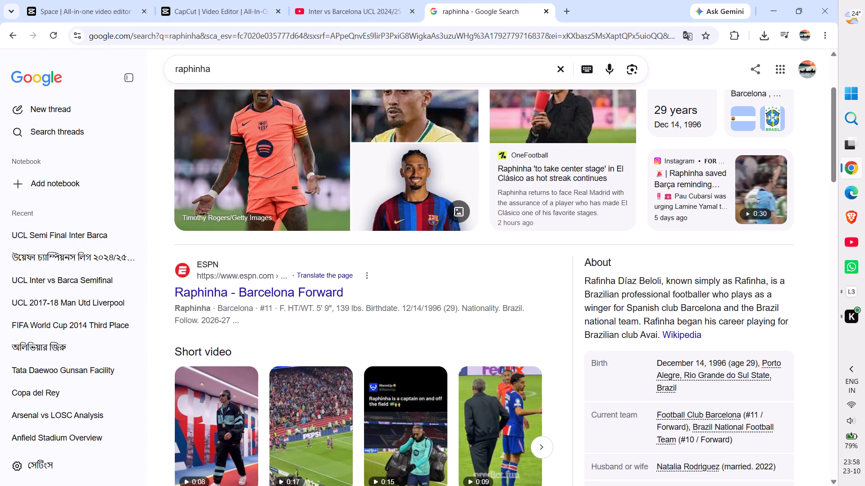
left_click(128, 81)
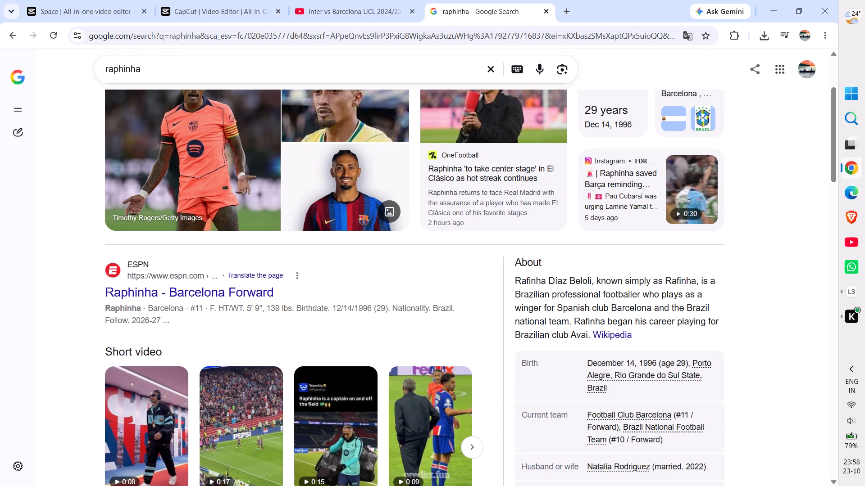
Copy the title "Raphinha - Barcelona Forward" from the ESPN search result.
scroll(65, 294, "up", 1)
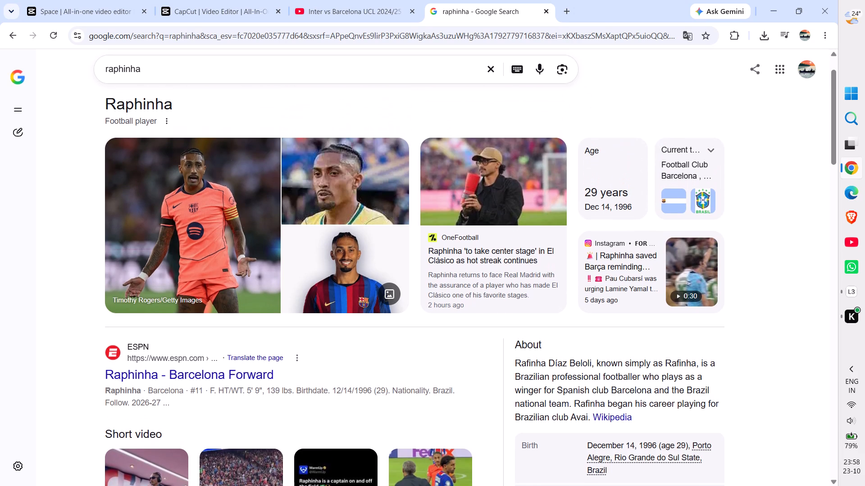
scroll(65, 294, "up", 1)
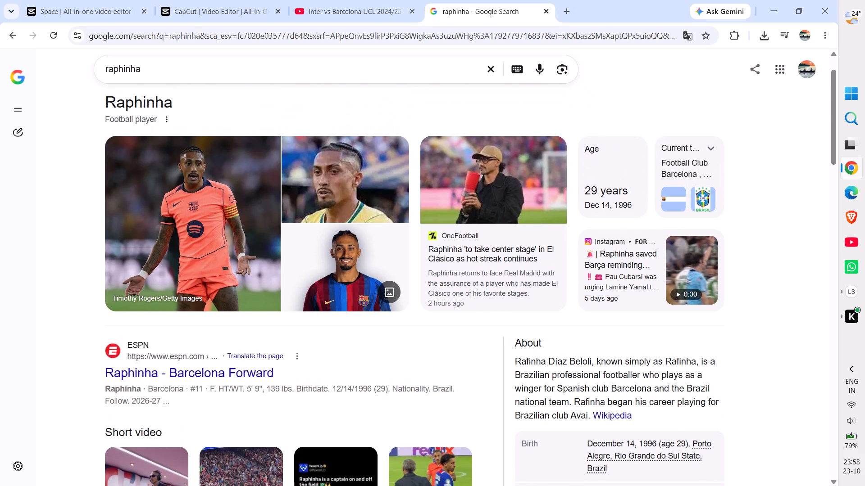
scroll(65, 294, "up", 3)
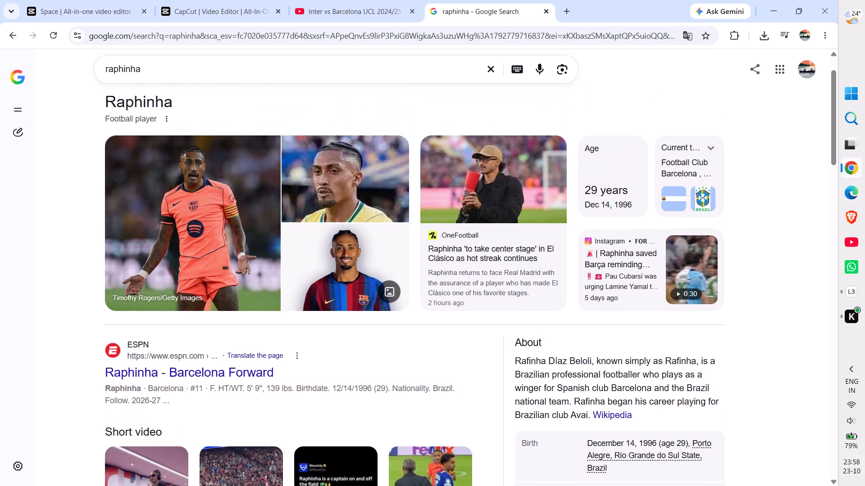
scroll(65, 294, "up", 2)
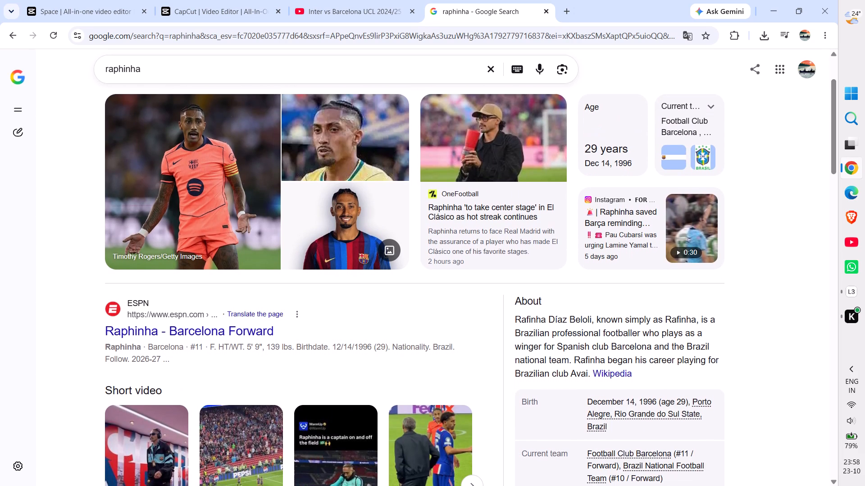
scroll(69, 337, "down", 2)
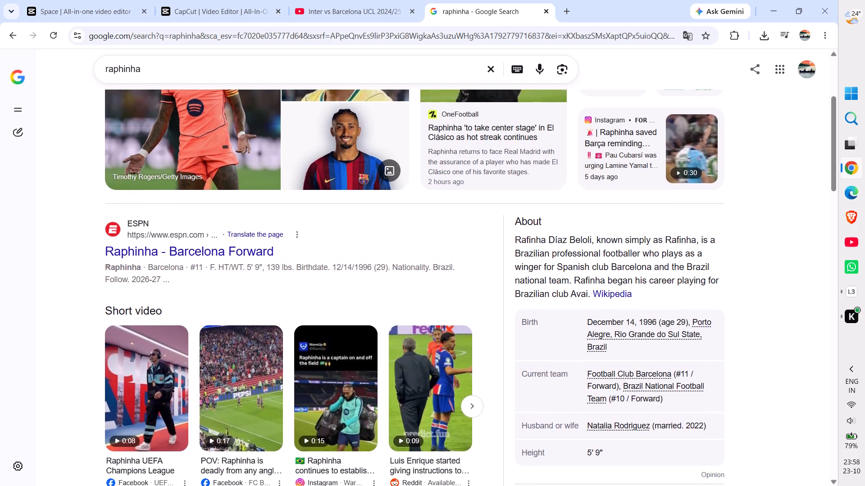
scroll(69, 337, "down", 1)
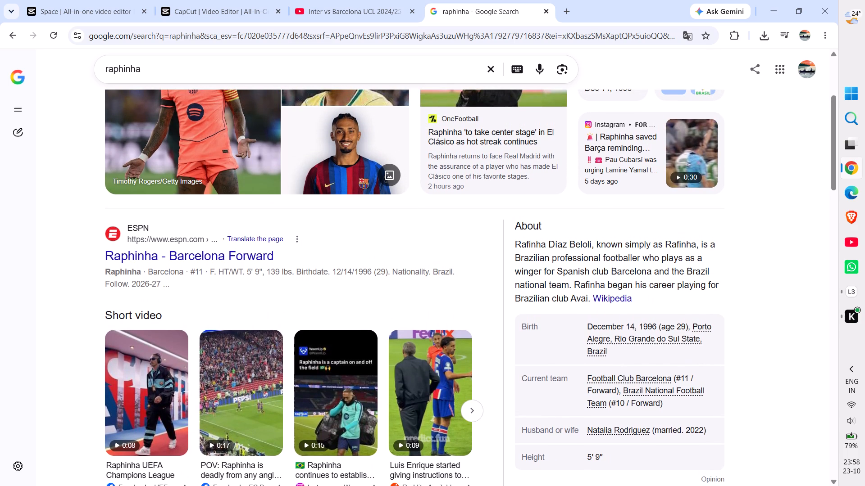
left_click_drag(95, 249, 112, 252)
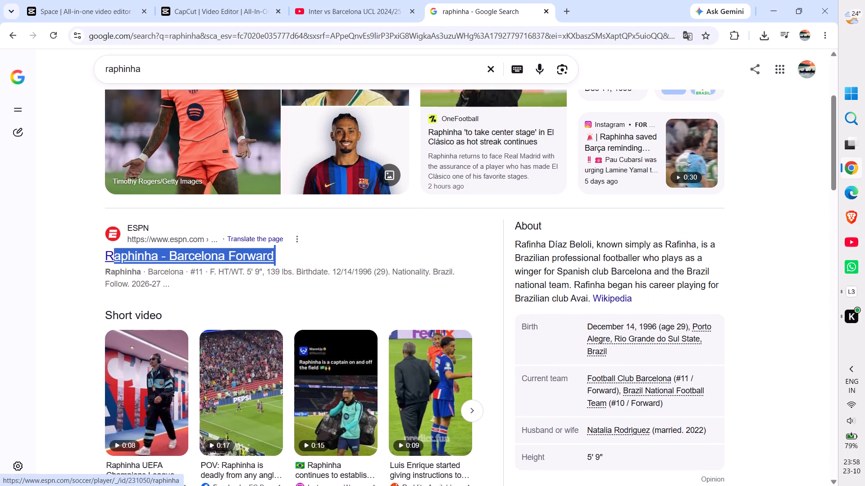
left_click_drag(112, 252, 104, 253)
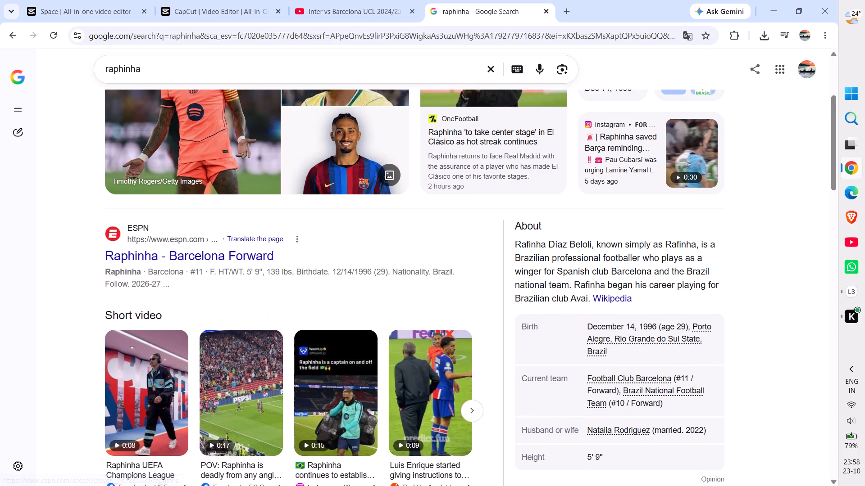
left_click_drag(104, 253, 107, 256)
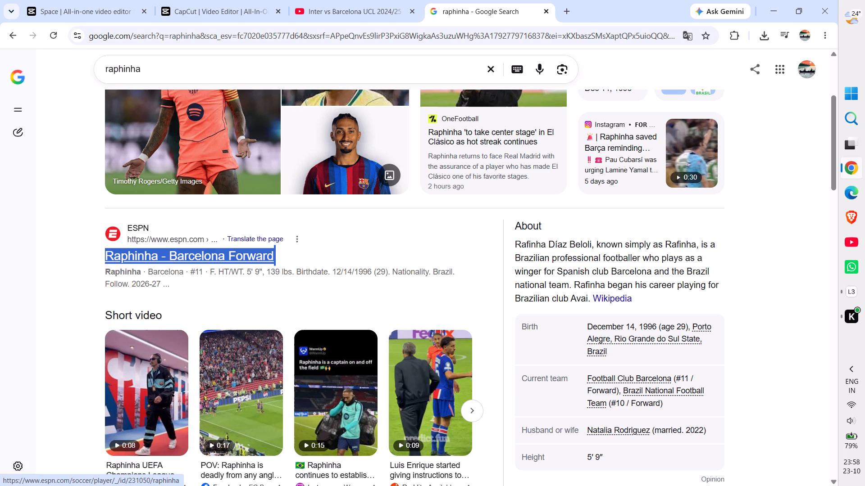
key("ctrl+c")
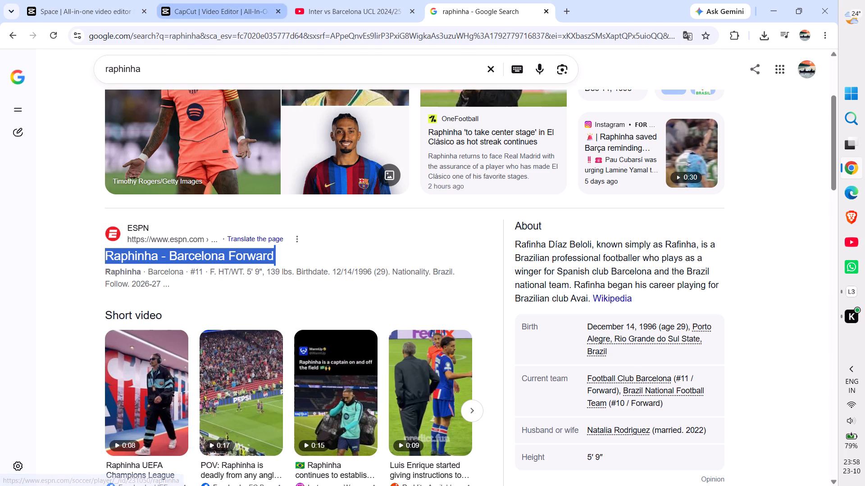
left_click(201, 0)
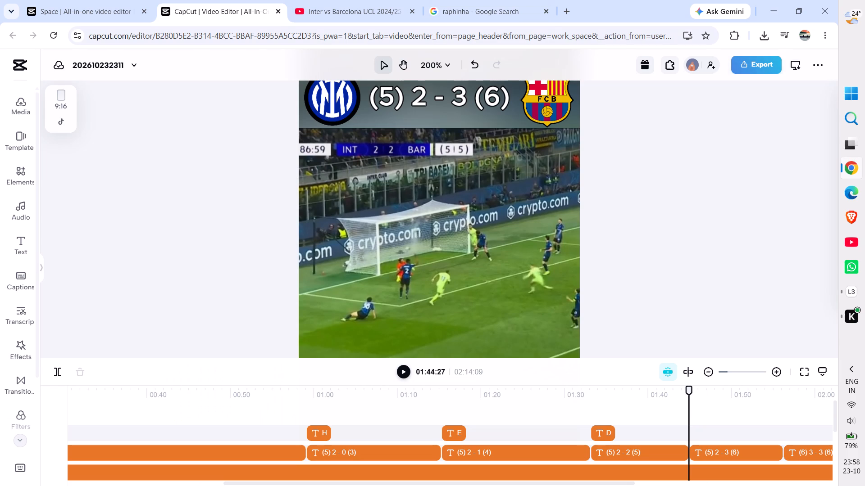
key("ctrl+v")
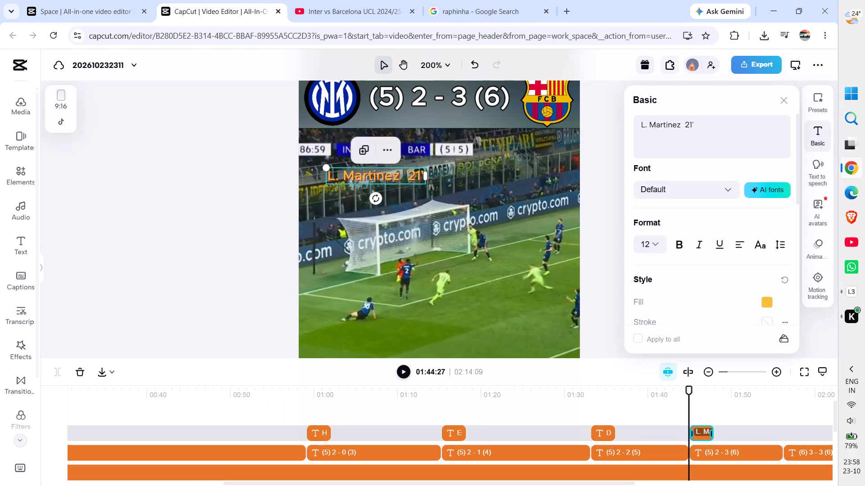
Replace the pasted caption's text with the copied title "Raphinha - Barcelona Forward".
left_click(696, 131)
key("BackSpace")
key("BackSpace")
key("BackSpace")
key("BackSpace")
key("BackSpace")
key("BackSpace")
key("BackSpace")
key("BackSpace")
key("BackSpace")
key("BackSpace")
key("BackSpace")
key("BackSpace")
key("BackSpace")
key("BackSpace")
key("BackSpace")
key("BackSpace")
key("BackSpace")
key("BackSpace")
key("BackSpace")
key("BackSpace")
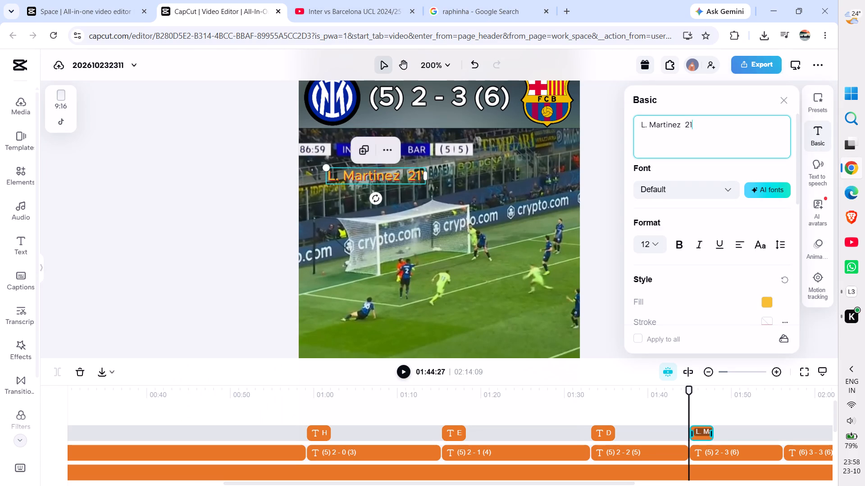
key("ctrl+v")
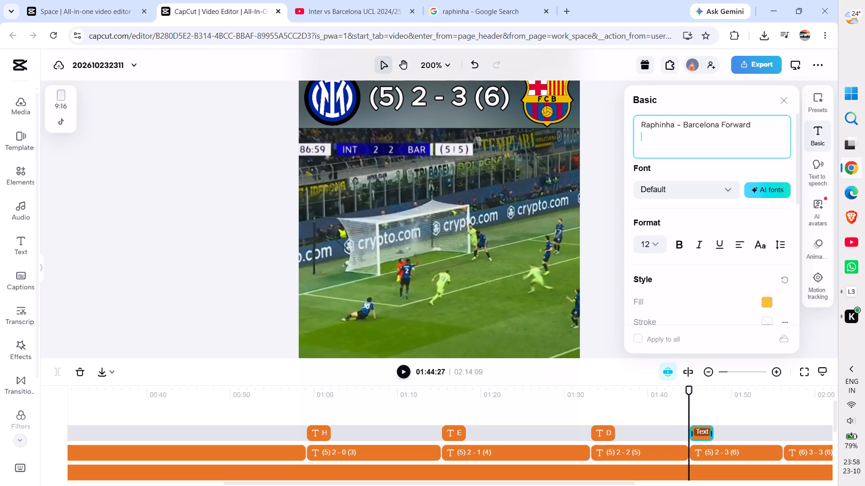
Shorten the caption text to just "Raphinha" followed by a space, removing the club and position.
left_click(754, 133)
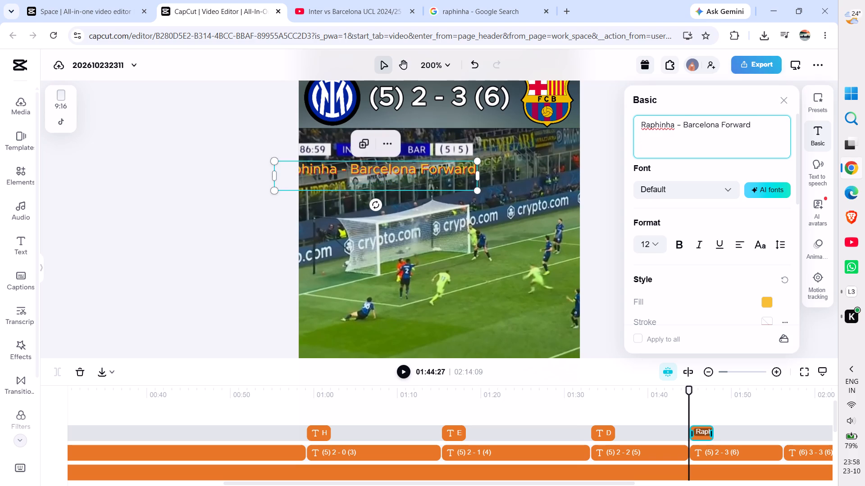
left_click(750, 129)
key("BackSpace")
key("BackSpace")
key("BackSpace")
key("BackSpace")
key("BackSpace")
key("BackSpace")
key("BackSpace")
key("BackSpace")
key("BackSpace")
key("BackSpace")
key("BackSpace")
key("BackSpace")
key("BackSpace")
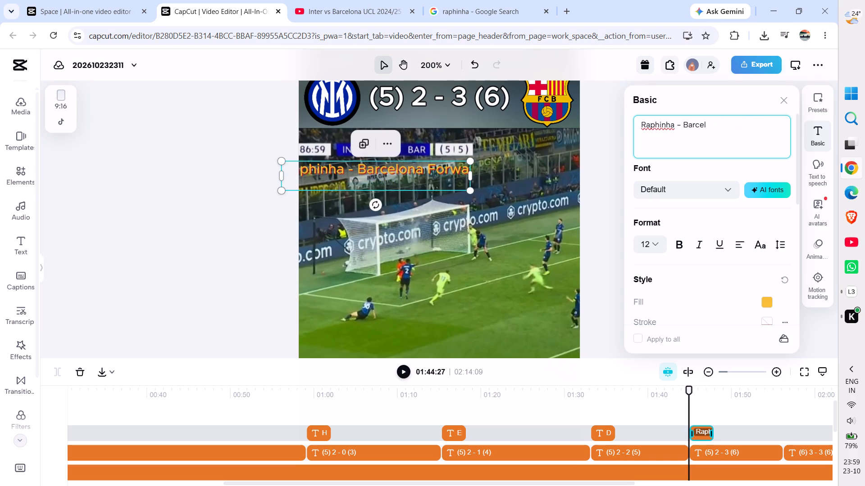
key("BackSpace")
key("BackSpace")
key("BackSpace")
key("BackSpace")
key("BackSpace")
key("BackSpace")
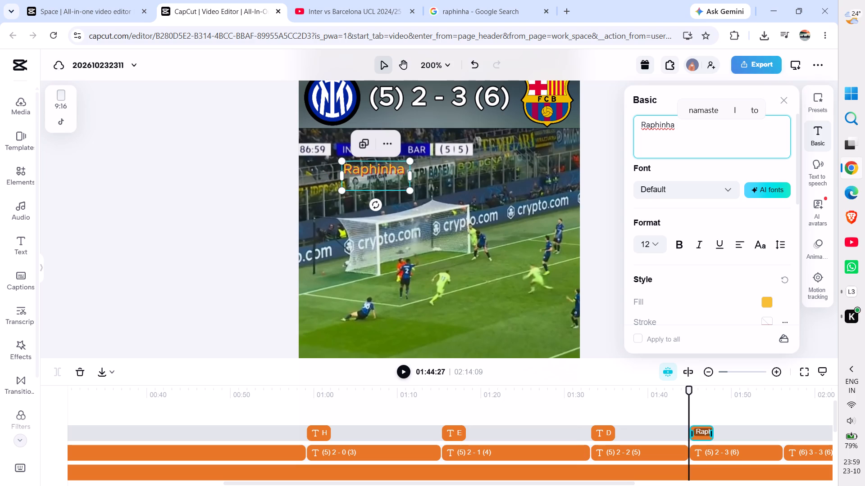
left_click(649, 142)
key("BackSpace")
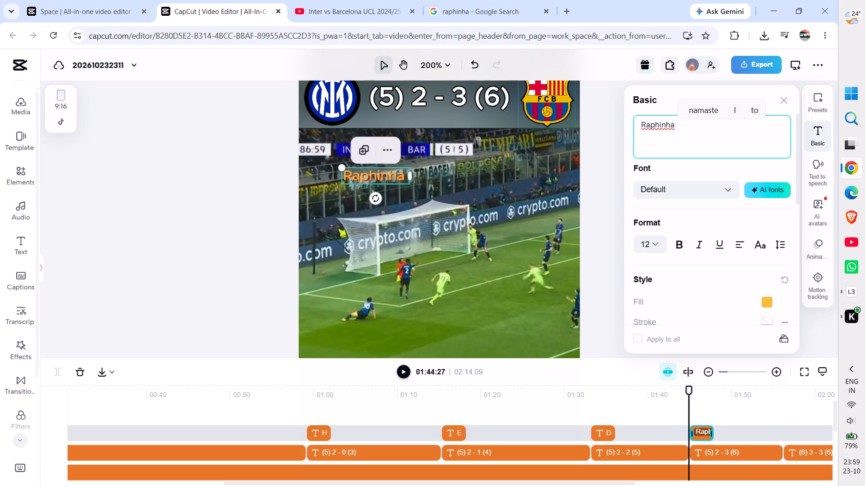
Look up Raphinha's goal minute in the Google match results and add 87' after his name in the CapCut caption.
left_click(462, 3)
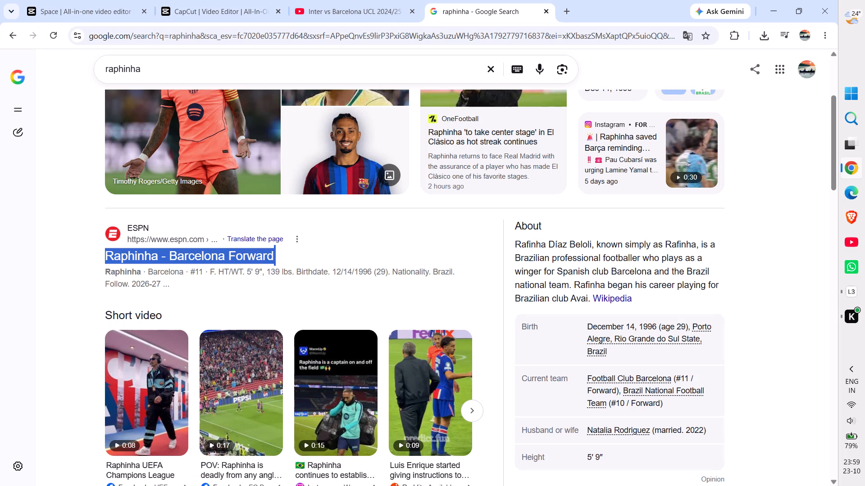
left_click(86, 253)
scroll(86, 253, "right", 7)
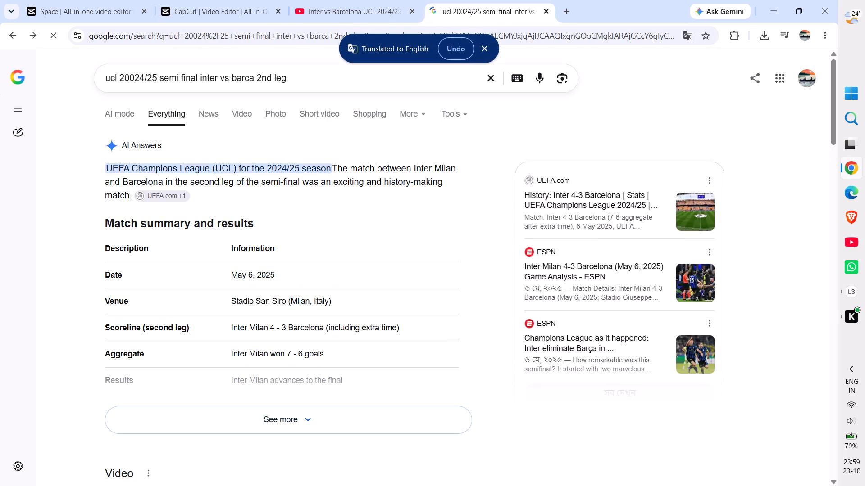
left_click(237, 415)
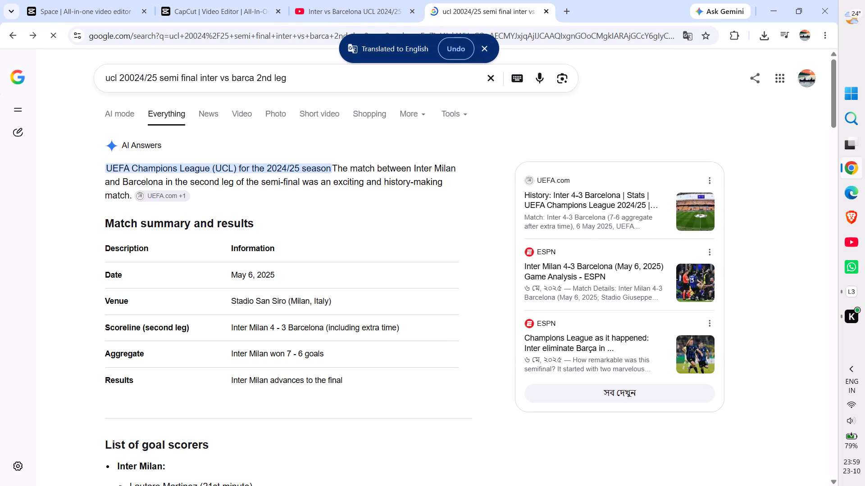
scroll(296, 324, "down", 3)
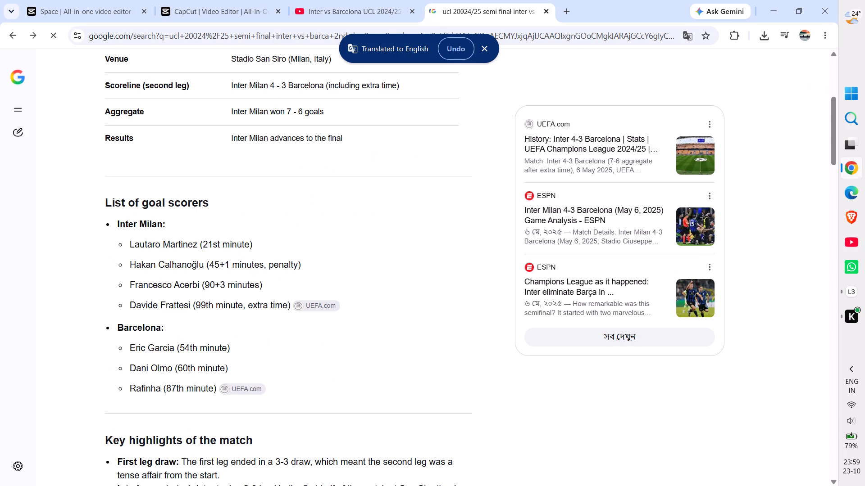
left_click(225, 2)
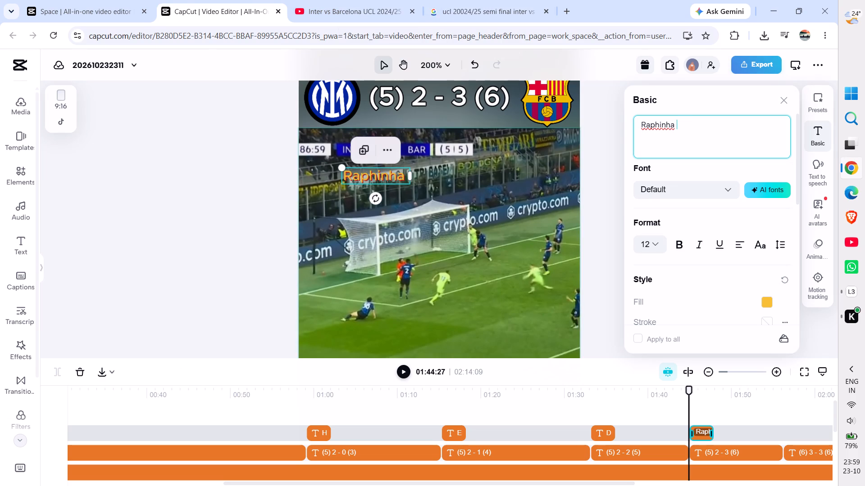
type("87")
key("apostrophe")
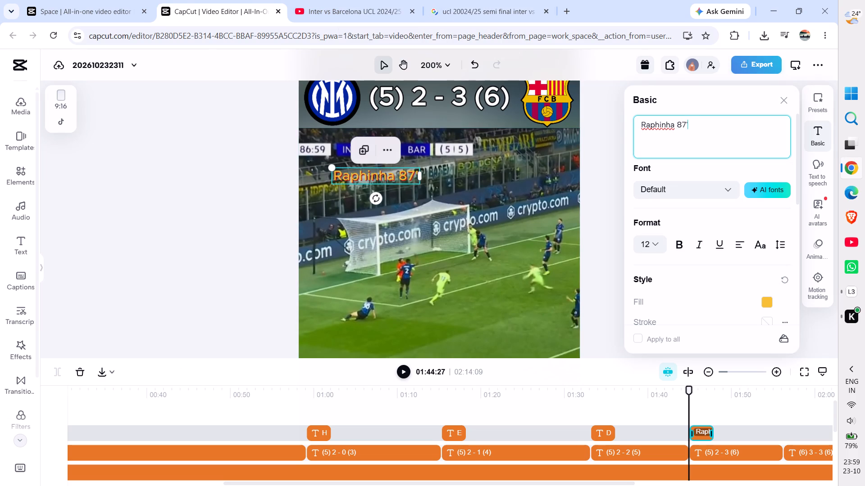
Move the "Raphinha 87'" caption to just inside the video's edge, beneath the Barcelona crest.
left_click_drag(375, 173, 531, 136)
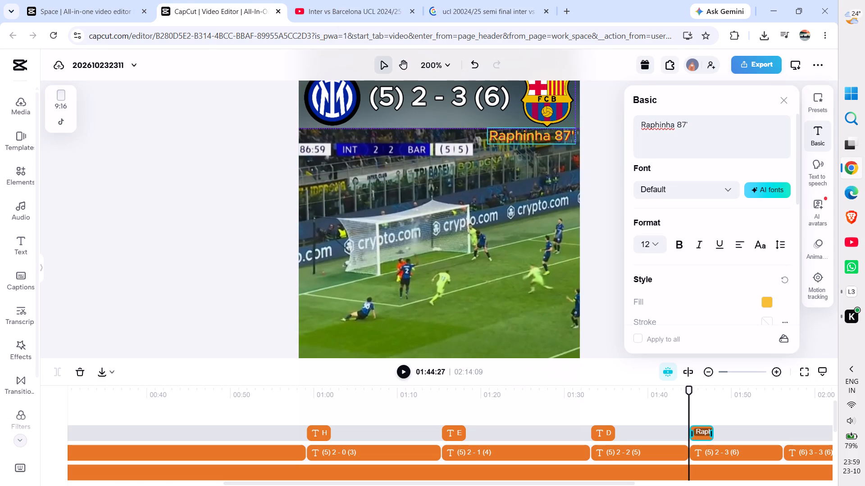
left_click_drag(531, 136, 529, 134)
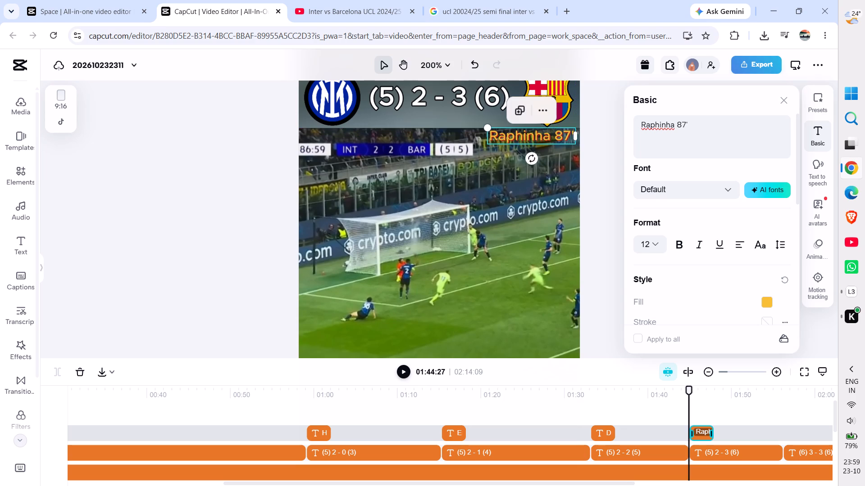
left_click(209, 195)
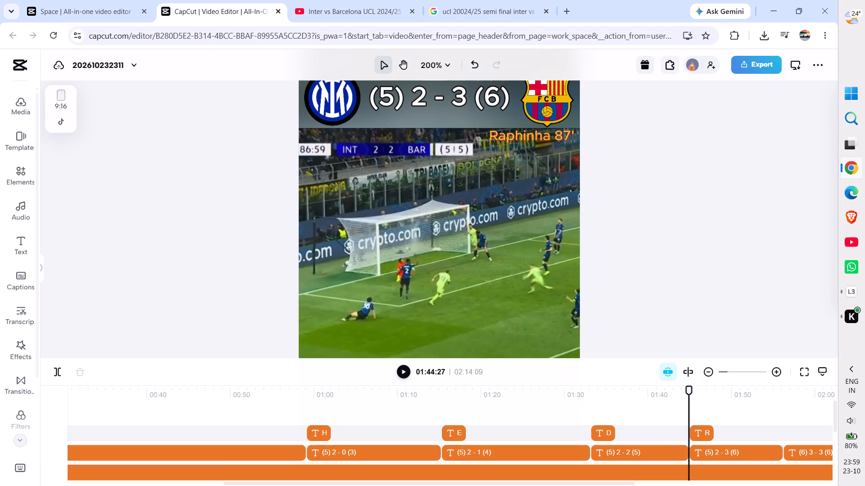
Set the playhead to 01:56:05, where the "(6) 3 - 3 (6)" score starts.
scroll(673, 415, "left", 2)
scroll(748, 441, "left", 3)
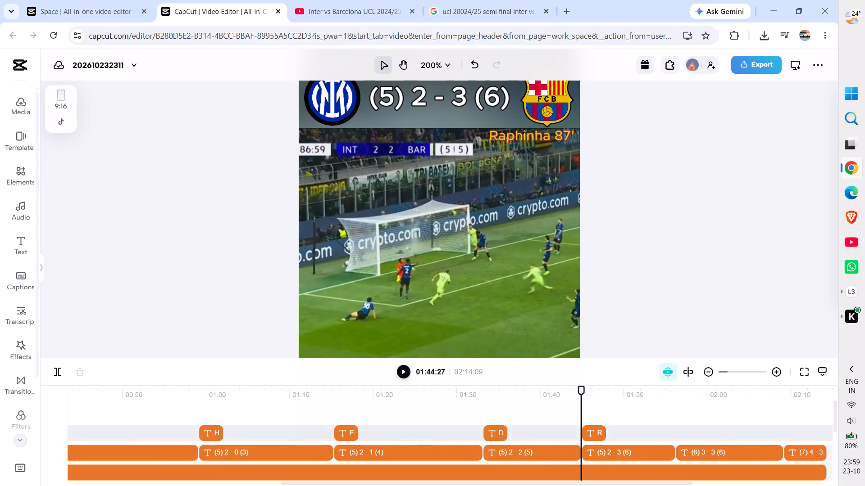
left_click_drag(581, 388, 667, 405)
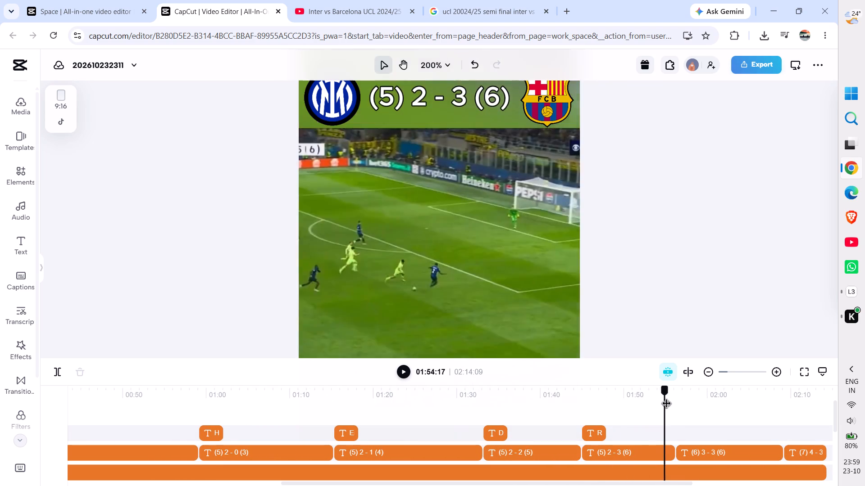
left_click_drag(667, 405, 674, 407)
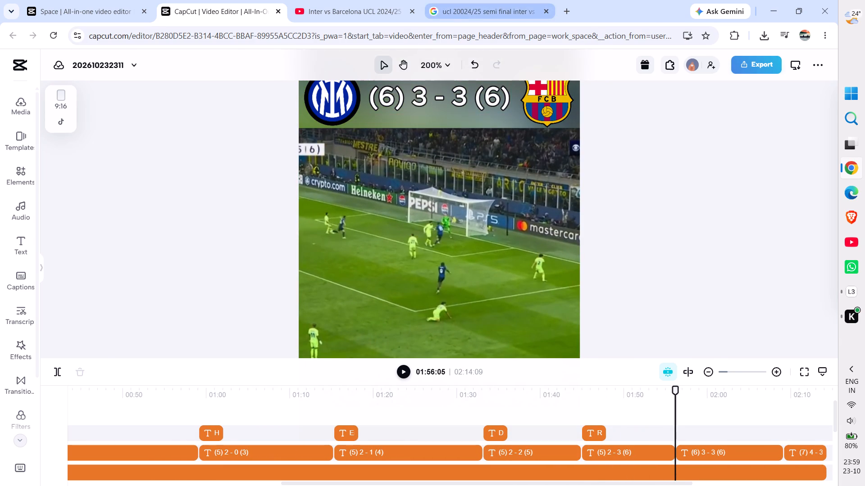
Copy the name "Francesco Acerbi" from the goal scorers list in the Google match results and return to CapCut.
left_click(458, 0)
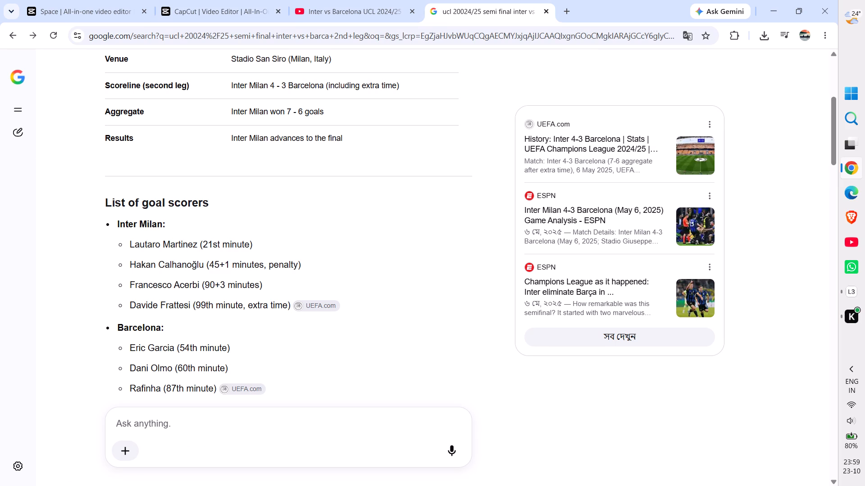
left_click(404, 247)
left_click_drag(127, 280, 199, 288)
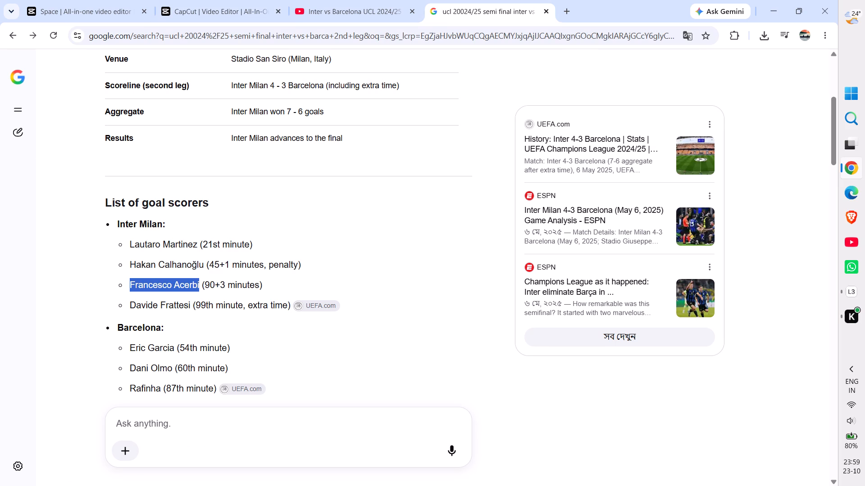
key("ctrl+c")
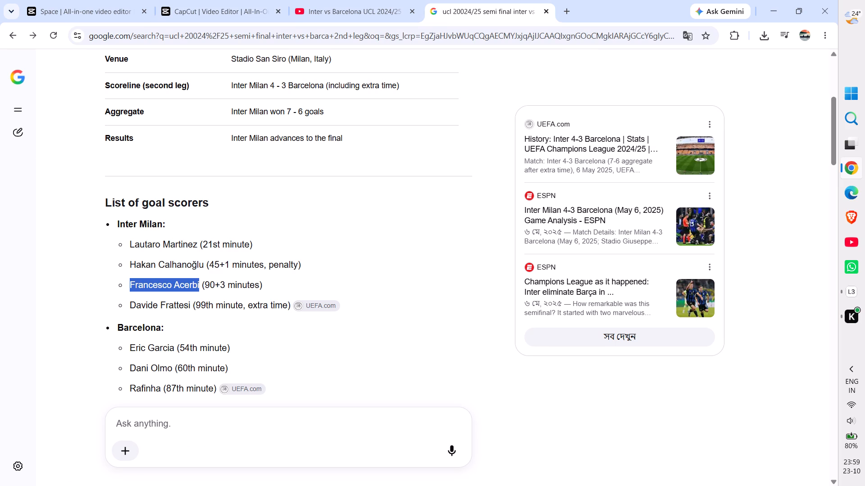
left_click(356, 272)
left_click(219, 0)
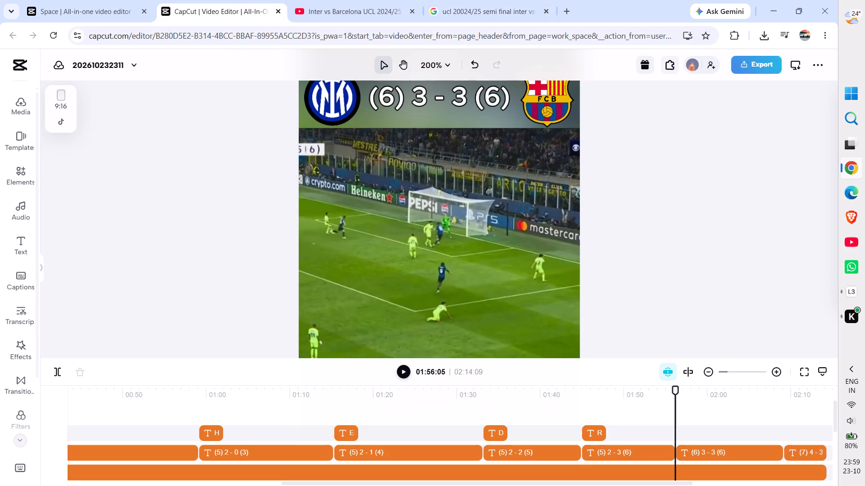
Paste a copy of the scorer caption at 01:56:05 and replace its text with the copied name "Francesco Acerbi".
key("ctrl+v")
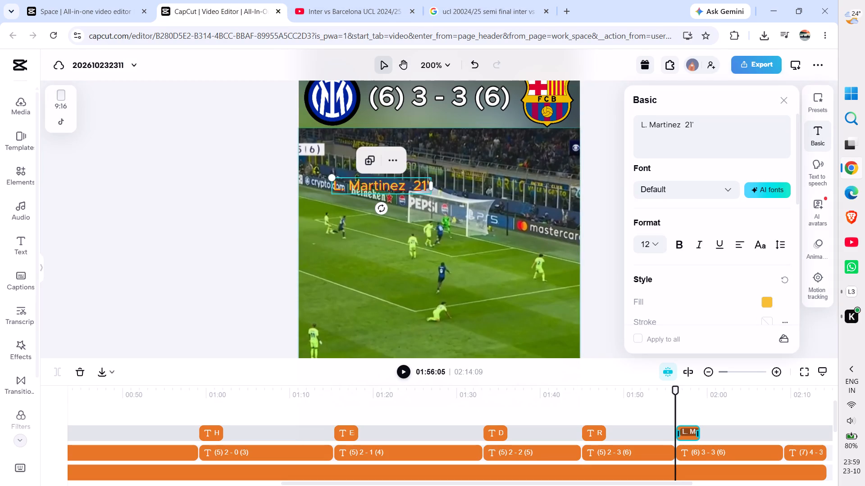
left_click(697, 137)
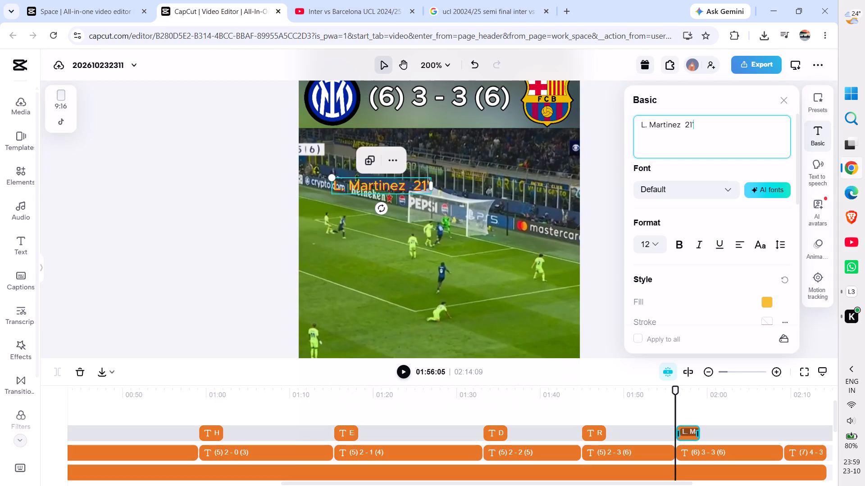
key("BackSpace")
key("BackSpace")
key("BackSpace")
key("BackSpace")
key("BackSpace")
key("BackSpace")
key("BackSpace")
key("BackSpace")
key("BackSpace")
key("BackSpace")
key("BackSpace")
key("BackSpace")
key("BackSpace")
key("BackSpace")
key("BackSpace")
key("BackSpace")
key("BackSpace")
key("BackSpace")
key("BackSpace")
key("BackSpace")
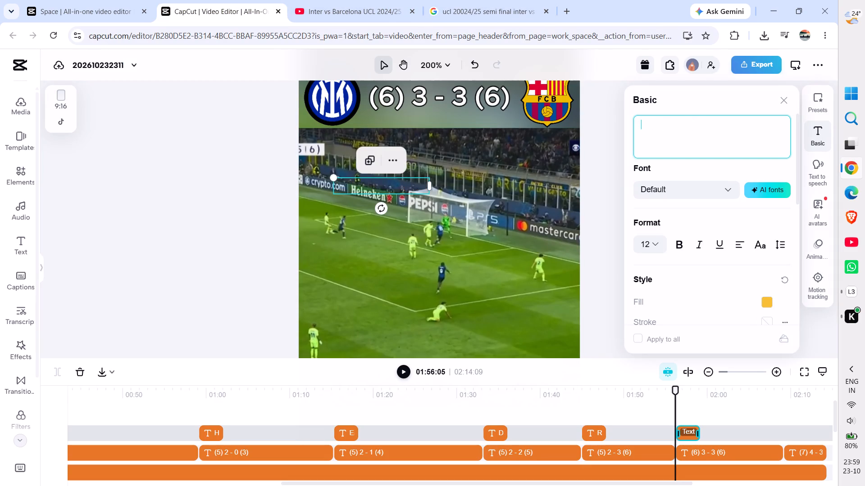
key("ctrl+v")
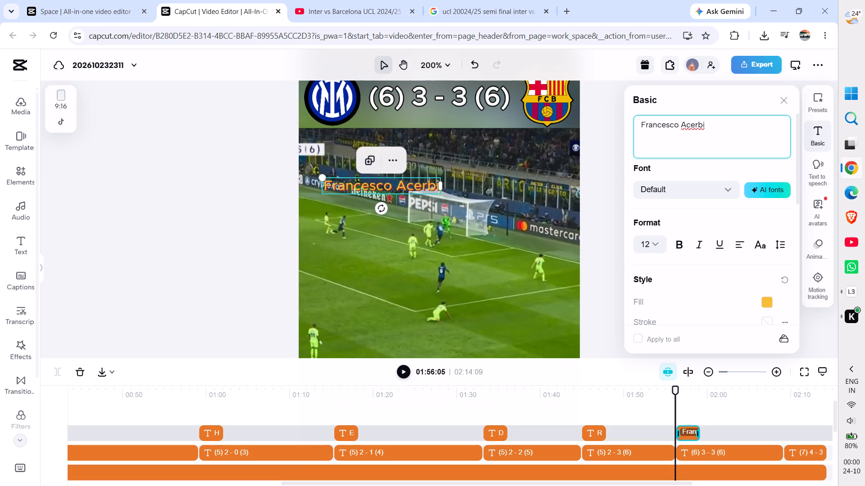
Shorten the first name in the new caption to an initial so it reads "F. Acerbi".
left_click(678, 128)
key("BackSpace")
key("BackSpace")
key("BackSpace")
key("BackSpace")
key("BackSpace")
key("BackSpace")
key("BackSpace")
key("BackSpace")
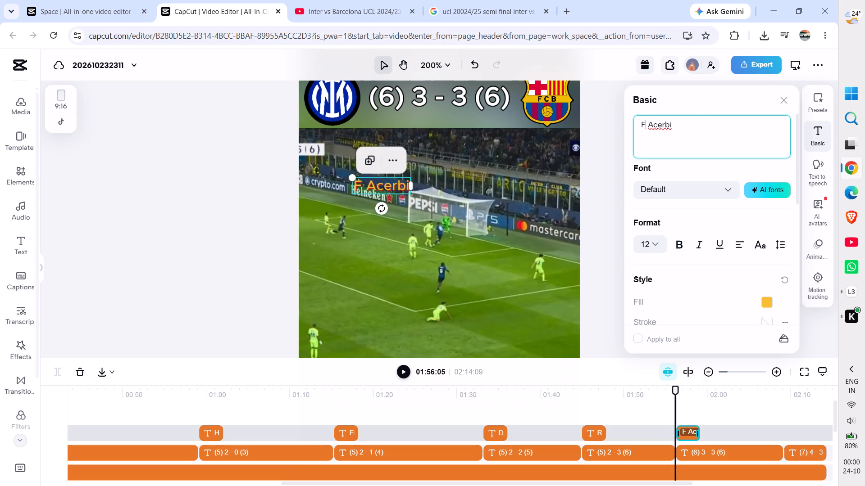
key("period")
Add the goal minute 90+3' after "F. Acerbi" in the caption.
left_click(708, 137)
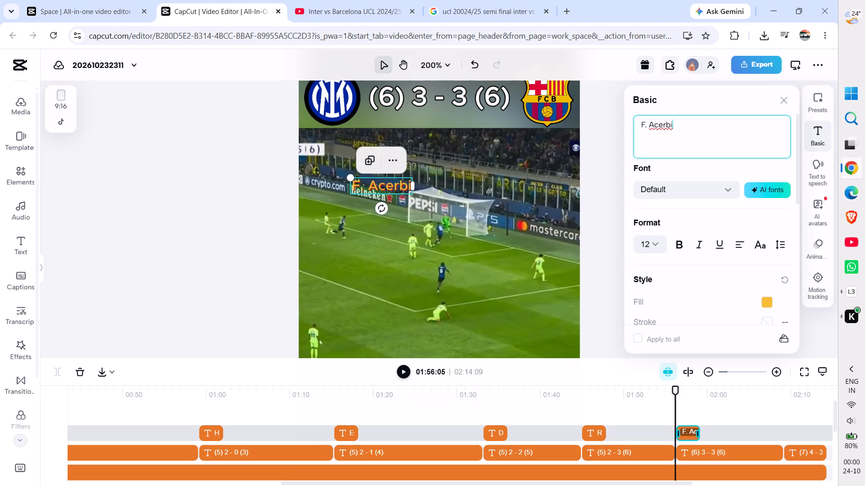
key("space")
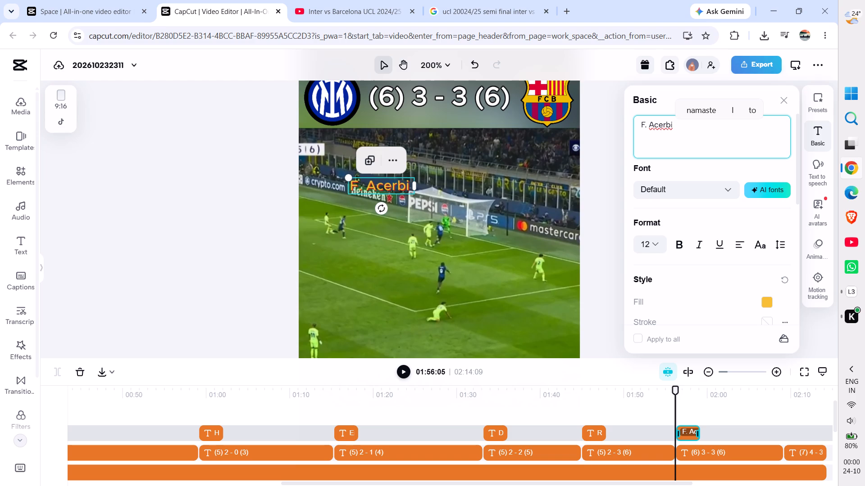
type("90")
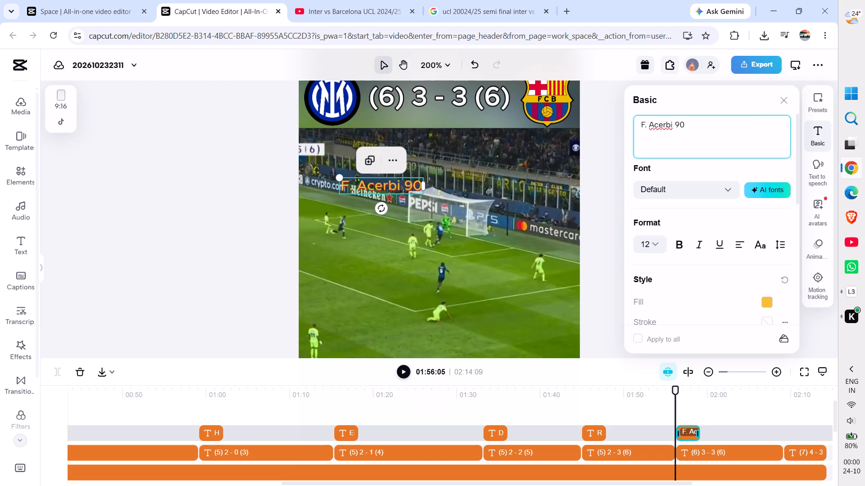
key("shift+plus")
key("3")
key("apostrophe")
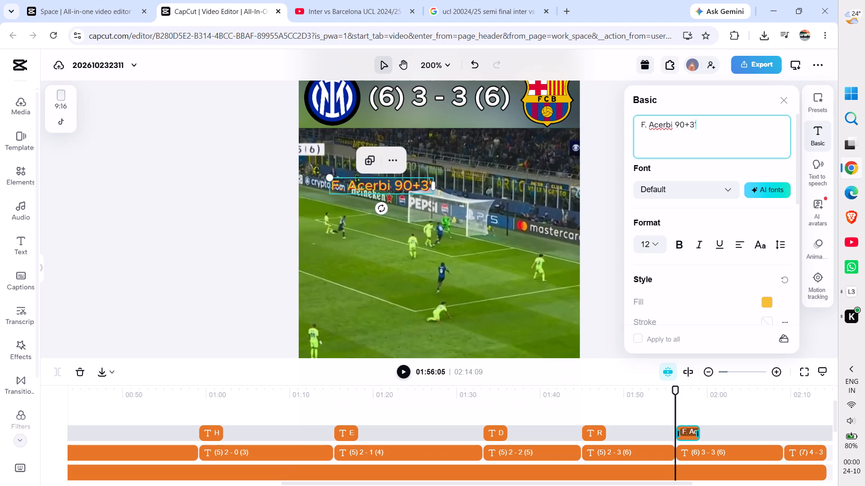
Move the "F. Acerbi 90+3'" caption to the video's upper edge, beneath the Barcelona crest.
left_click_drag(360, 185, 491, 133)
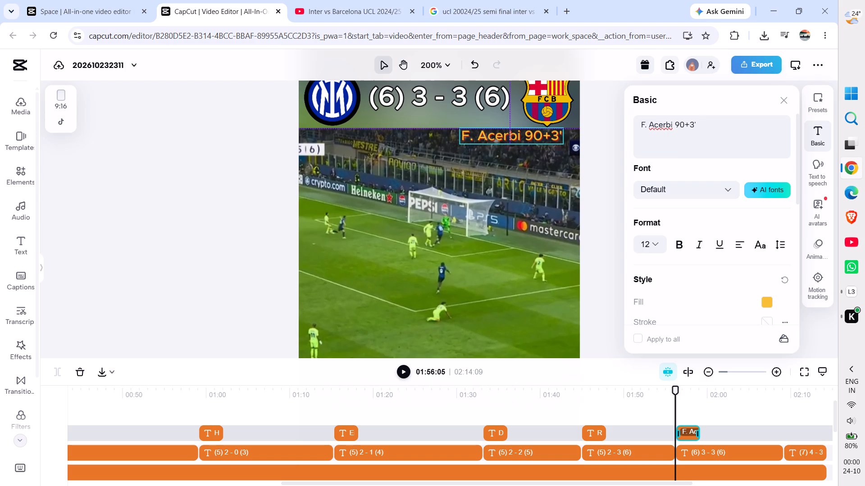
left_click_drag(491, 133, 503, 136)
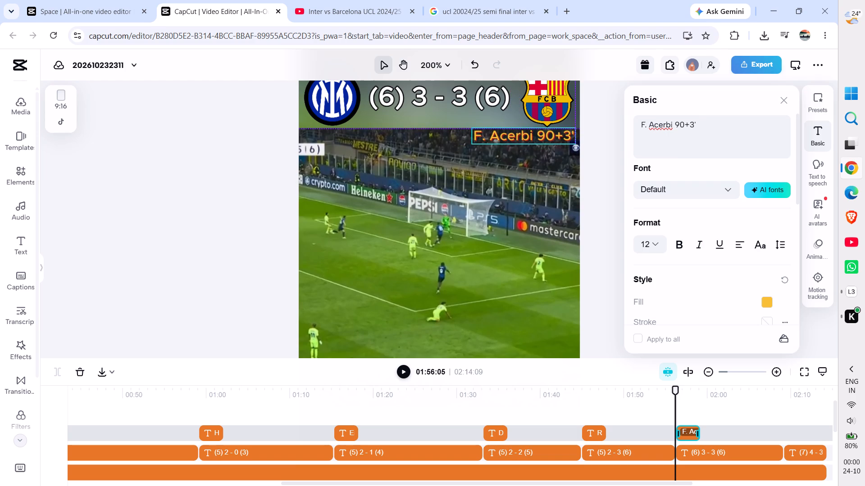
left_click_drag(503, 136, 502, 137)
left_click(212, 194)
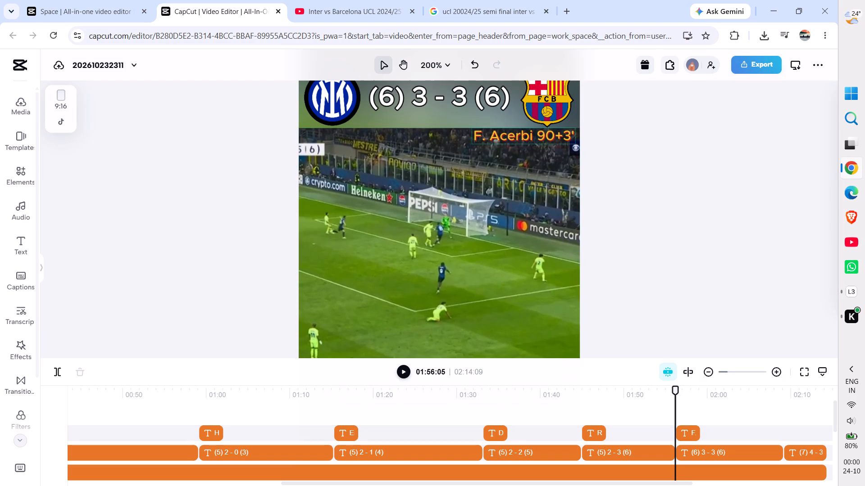
Move the "F. Acerbi 90+3'" caption to just inside the video's edge, beneath the Inter crest.
left_click_drag(518, 138, 353, 139)
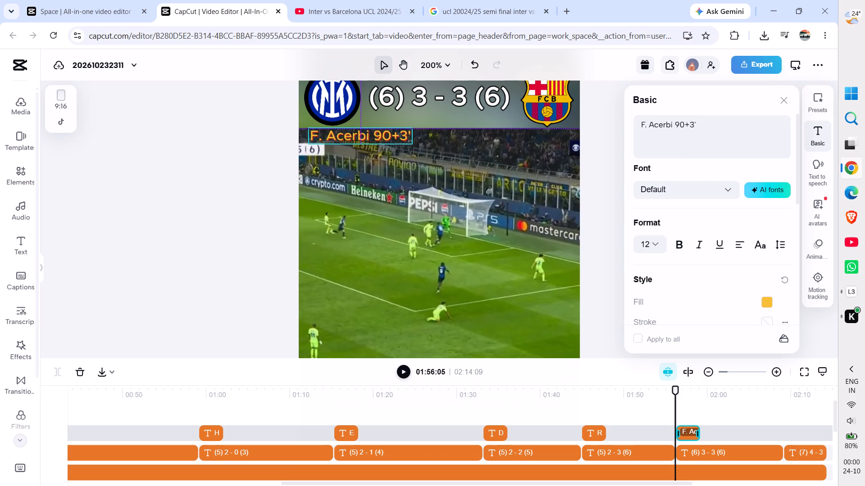
left_click_drag(353, 139, 349, 139)
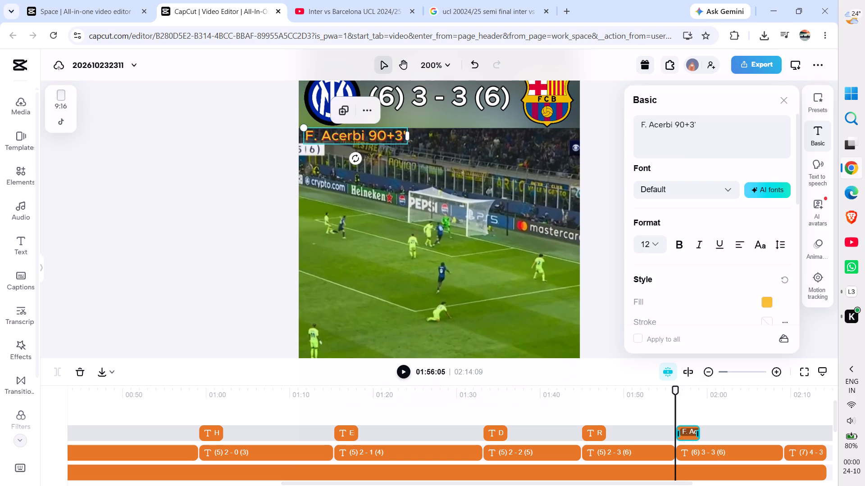
left_click(154, 177)
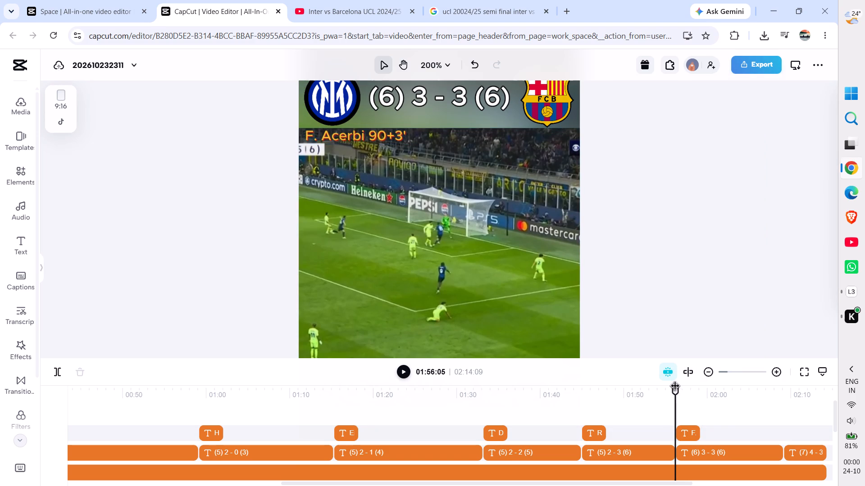
Paste a copy of the scorer caption at 02:09:03, where the "(7) 4 - 3 (6)" score starts.
left_click_drag(675, 387, 782, 409)
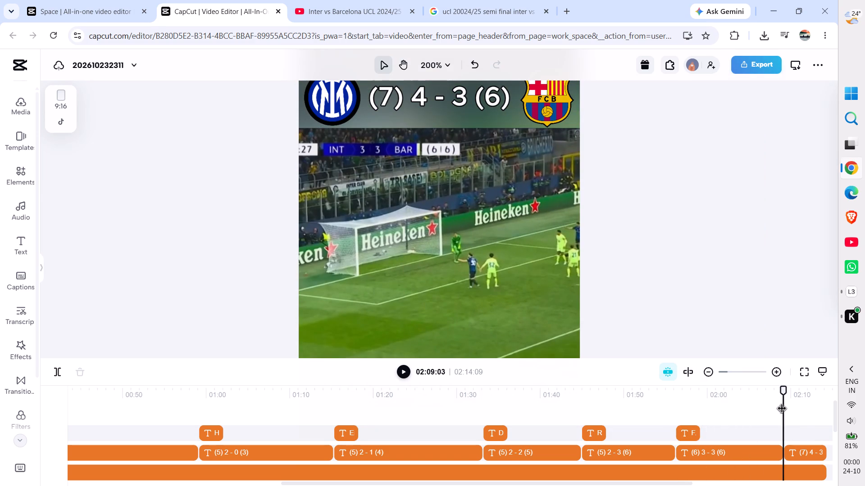
key("ctrl+v")
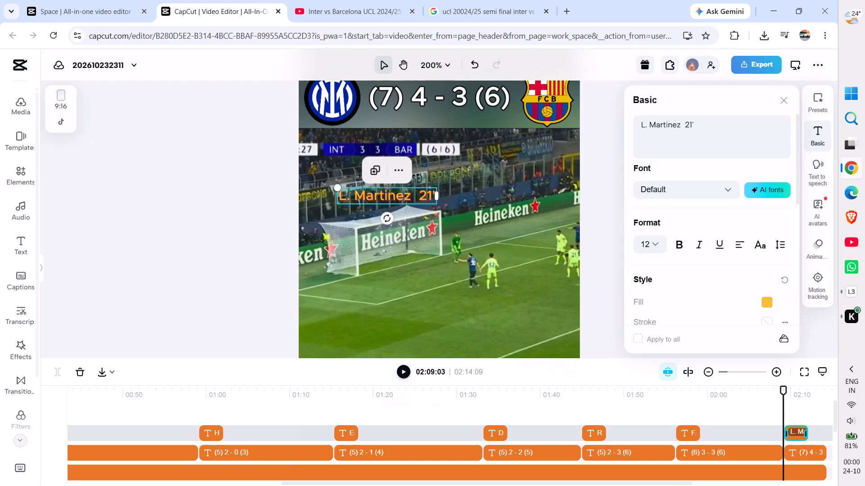
Copy the name "Davide Frattesi" from the goal scorers list in the Google match results and return to CapCut.
left_click(477, 1)
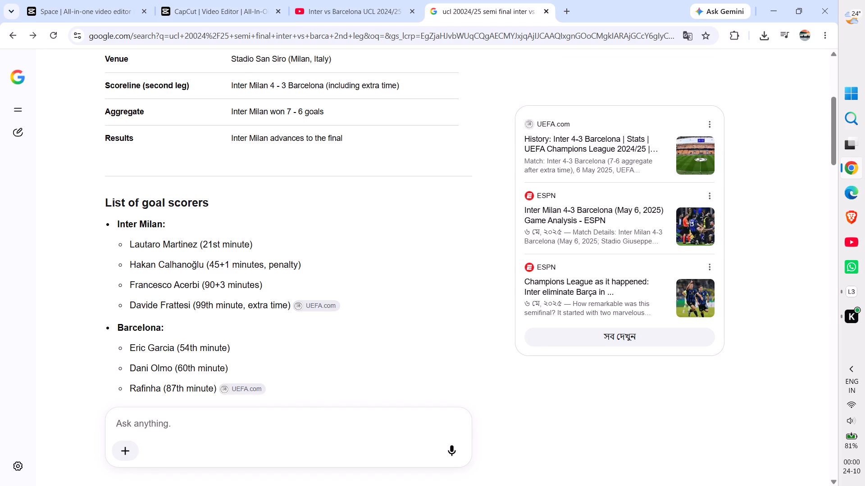
scroll(317, 299, "down", 1)
left_click_drag(60, 290, 131, 263)
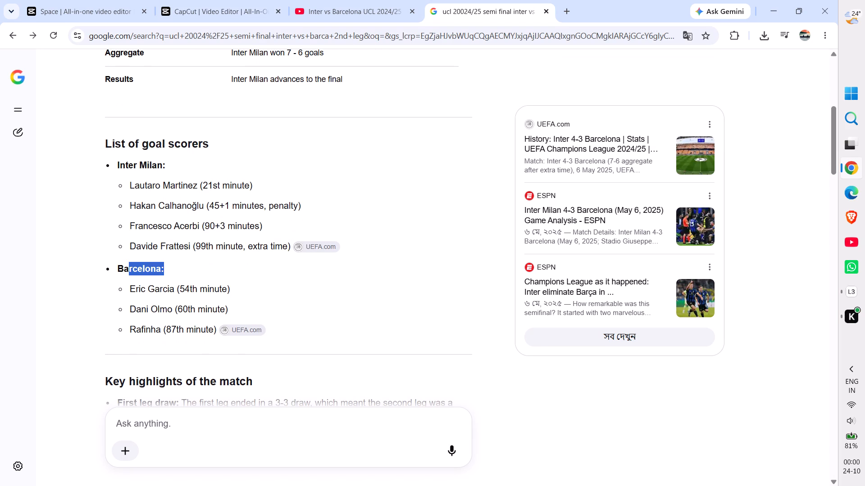
left_click_drag(131, 263, 46, 283)
left_click(46, 283)
left_click_drag(128, 243, 173, 246)
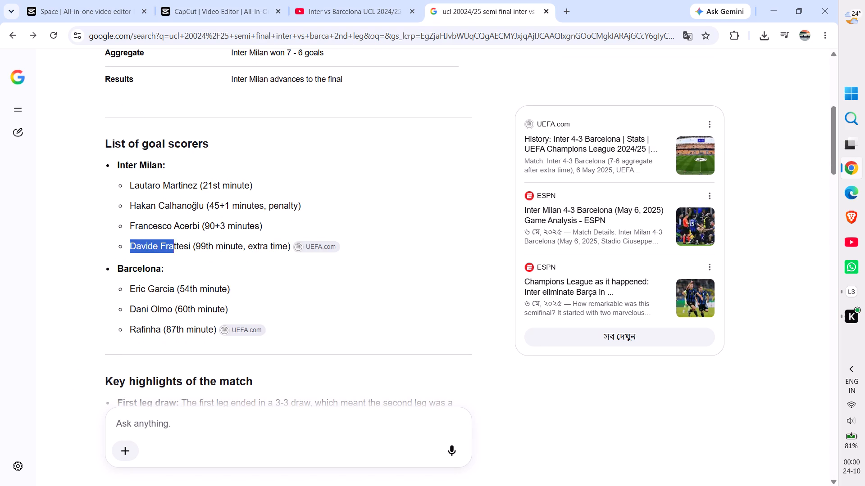
left_click_drag(173, 246, 193, 247)
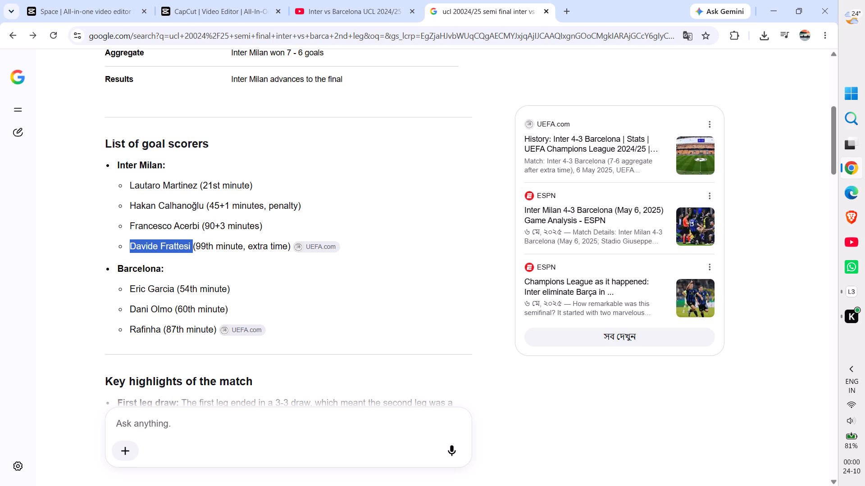
left_click_drag(193, 247, 193, 247)
key("ctrl+c")
left_click(68, 250)
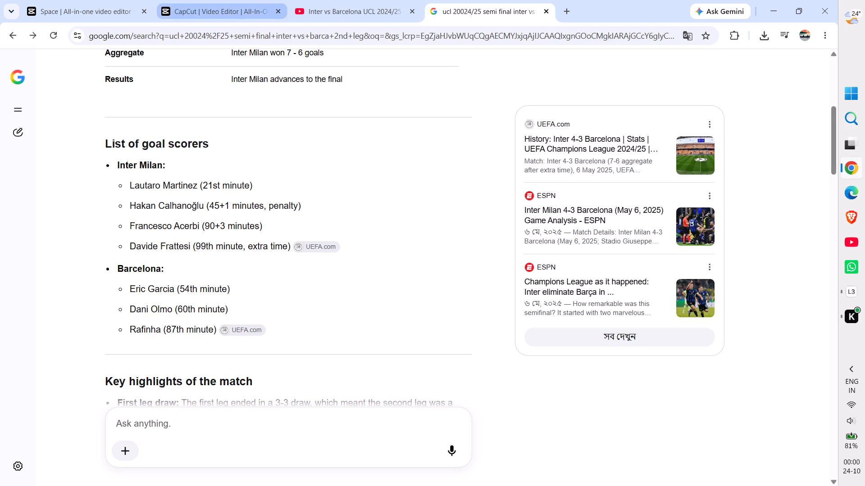
left_click(246, 0)
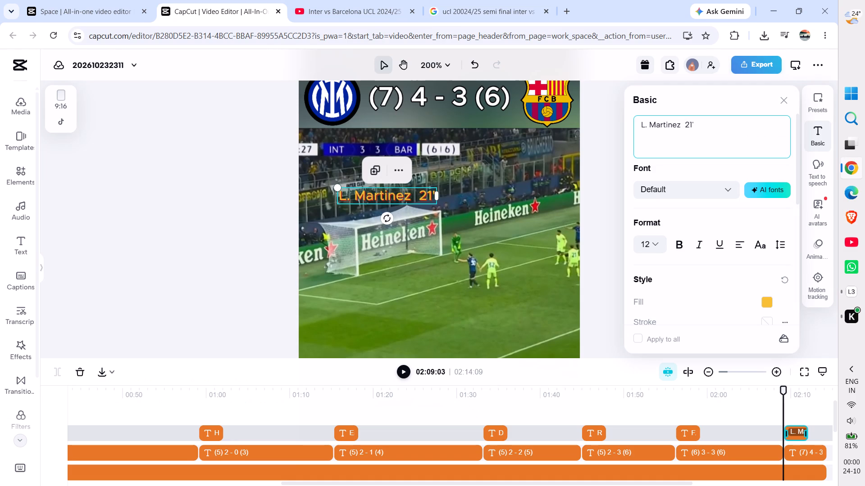
Replace the pasted caption's text with the copied name and goal minute, "Davide Frattesi 99'".
left_click(698, 144)
key("BackSpace")
key("BackSpace")
key("BackSpace")
key("BackSpace")
key("BackSpace")
key("BackSpace")
key("BackSpace")
key("BackSpace")
key("BackSpace")
key("BackSpace")
key("BackSpace")
key("BackSpace")
key("BackSpace")
key("BackSpace")
key("BackSpace")
key("BackSpace")
key("BackSpace")
key("BackSpace")
key("BackSpace")
key("BackSpace")
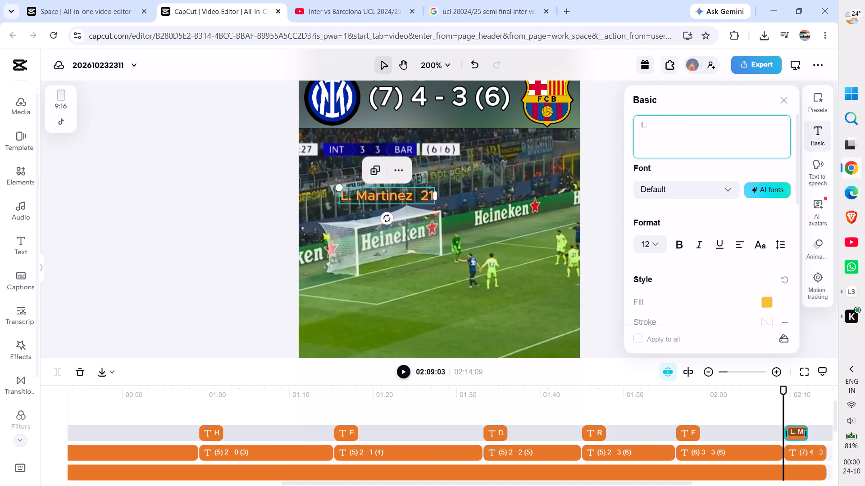
key("ctrl+v")
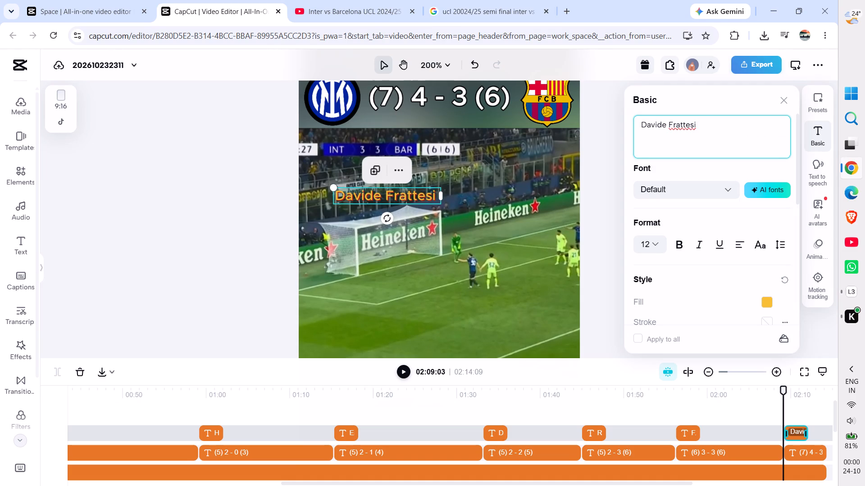
type("99")
key("apostrophe")
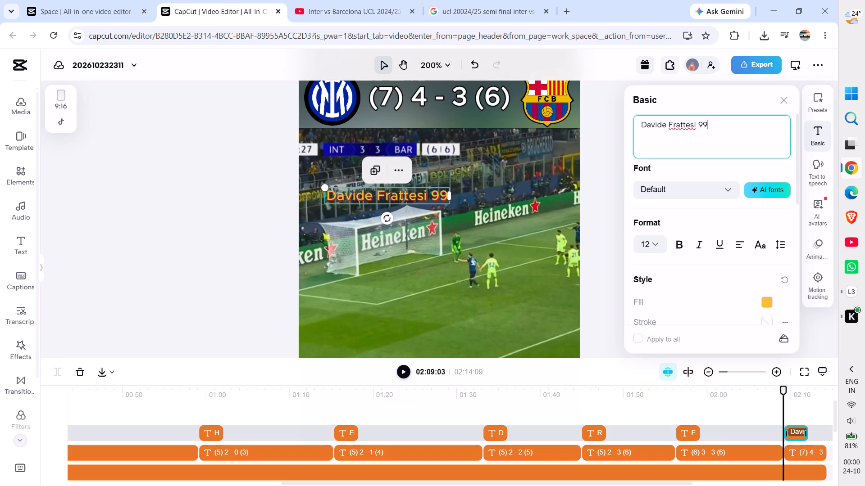
Shorten the first name in the caption to an initial so it reads "D. Frattesi 99'".
left_click(665, 128)
key("BackSpace")
key("BackSpace")
key("BackSpace")
key("BackSpace")
key("BackSpace")
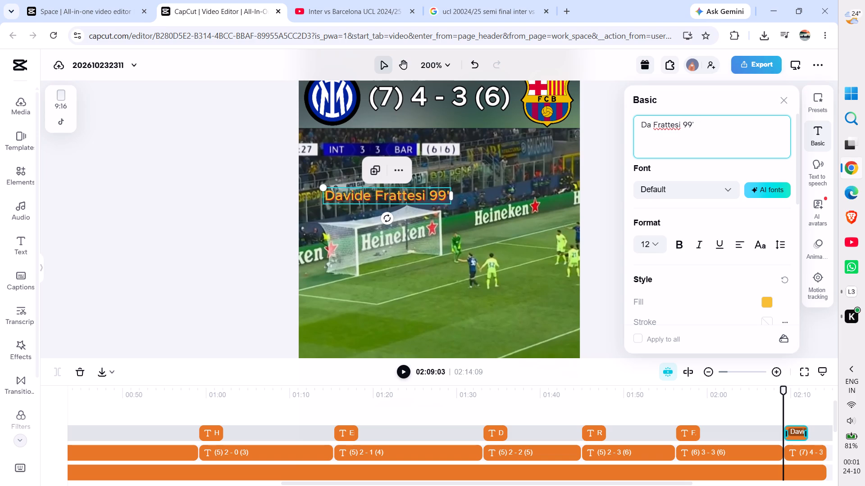
key("period")
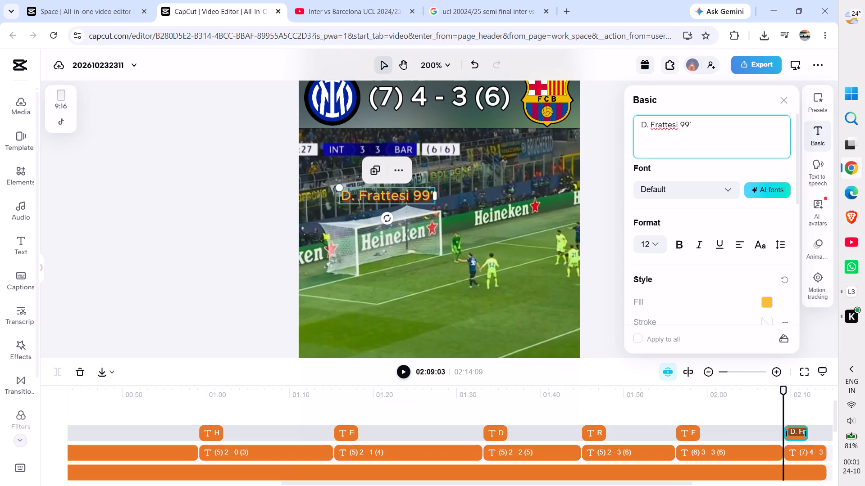
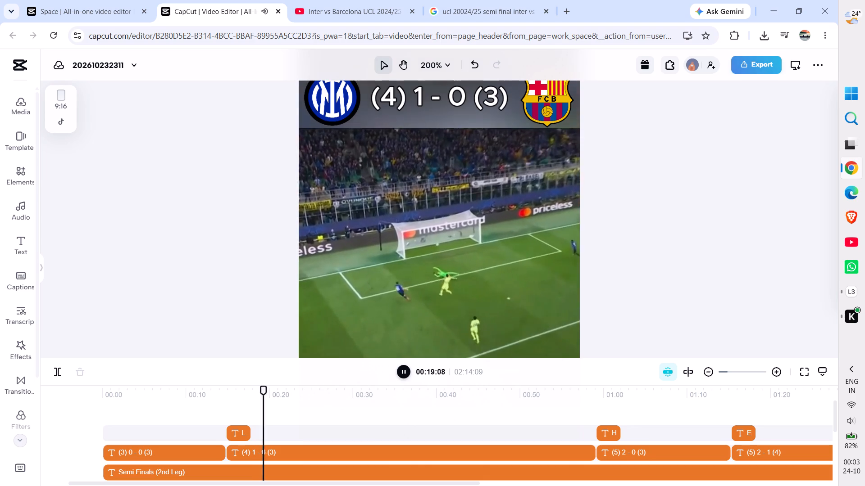
Extend the "L. Martinez 21'" scorer caption on the timeline so it ends with the goal replay at 00:19:16.
key("space")
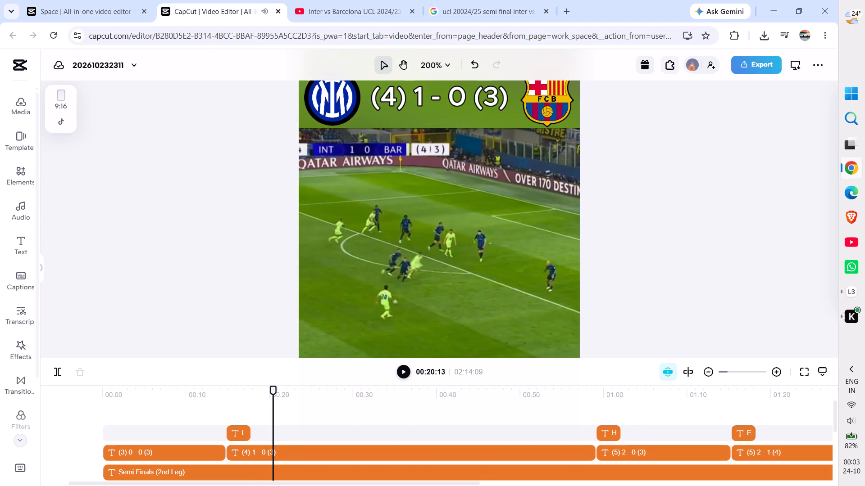
key("ctrl+equal")
key("ctrl+equal")
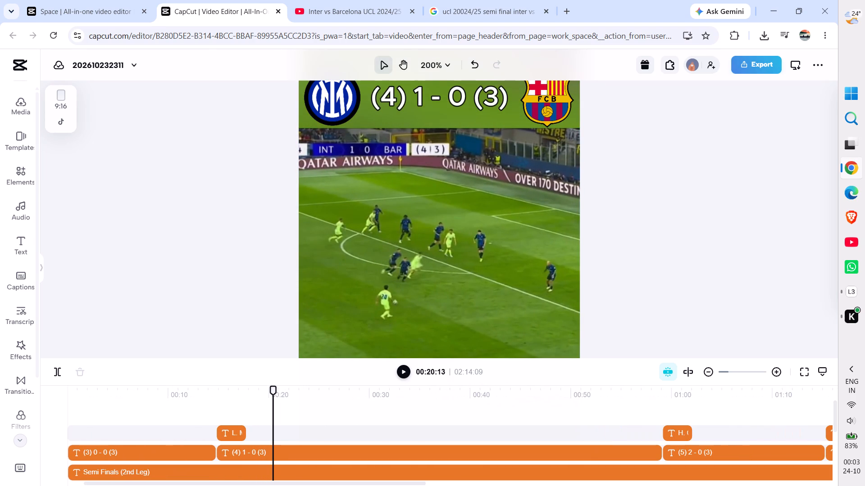
left_click_drag(270, 387, 266, 387)
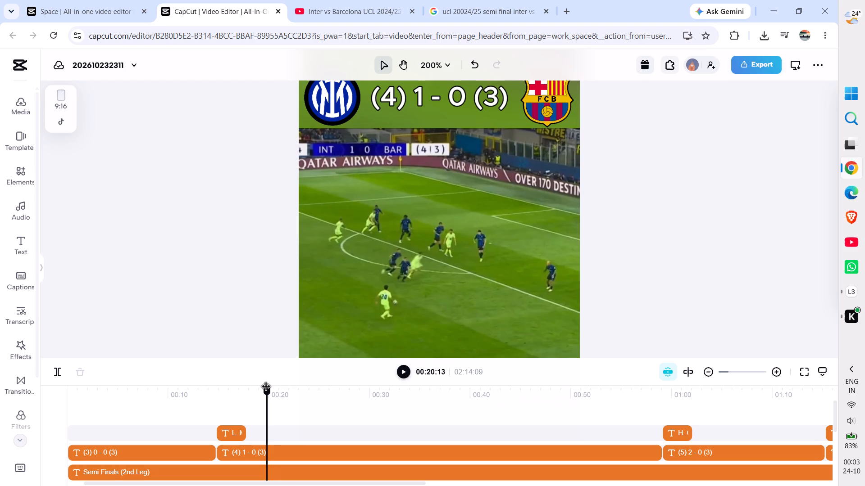
left_click_drag(266, 387, 264, 387)
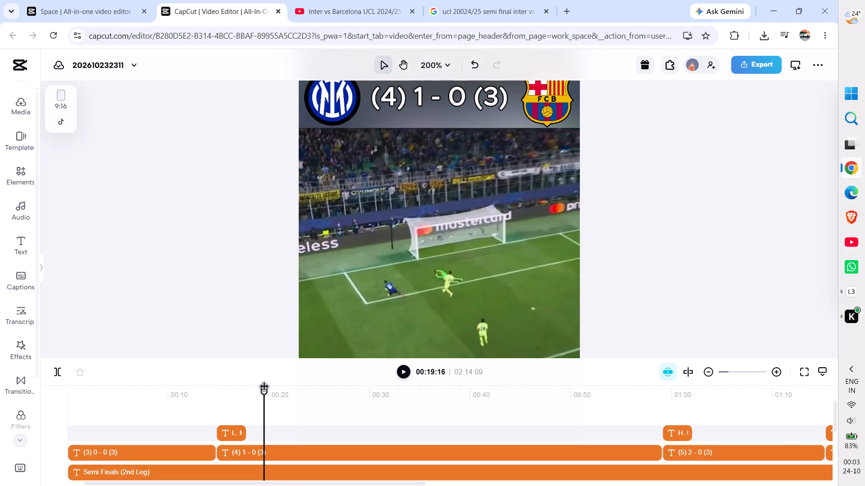
left_click(232, 438)
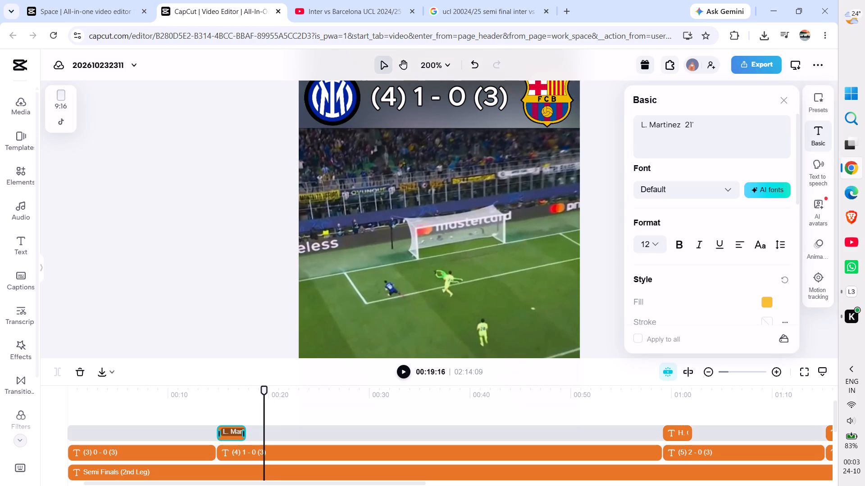
left_click_drag(244, 433, 246, 433)
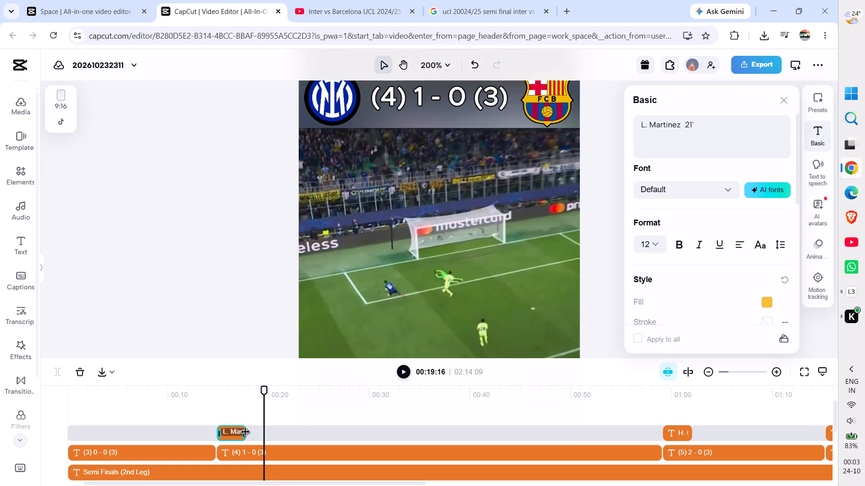
left_click_drag(246, 433, 263, 434)
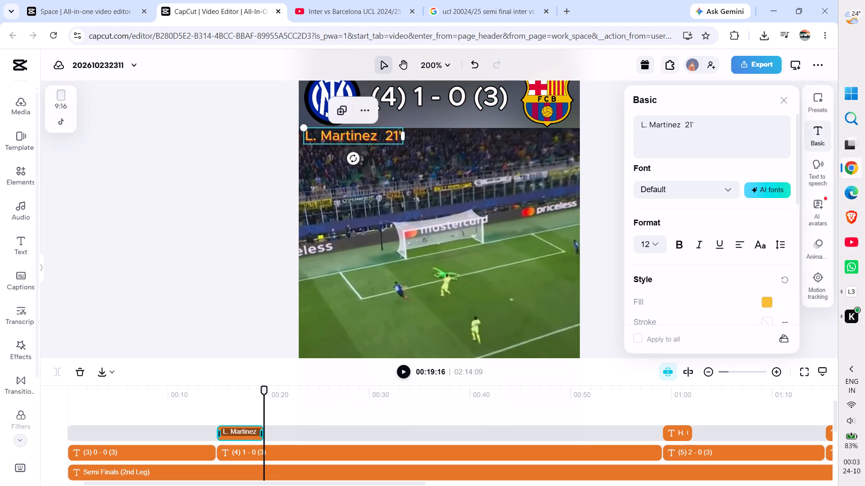
left_click(228, 226)
Extend the "H. Calhanoğlu 45+1' (P)" caption so it ends at 01:03:26, on the last frame of the penalty replay.
key("space")
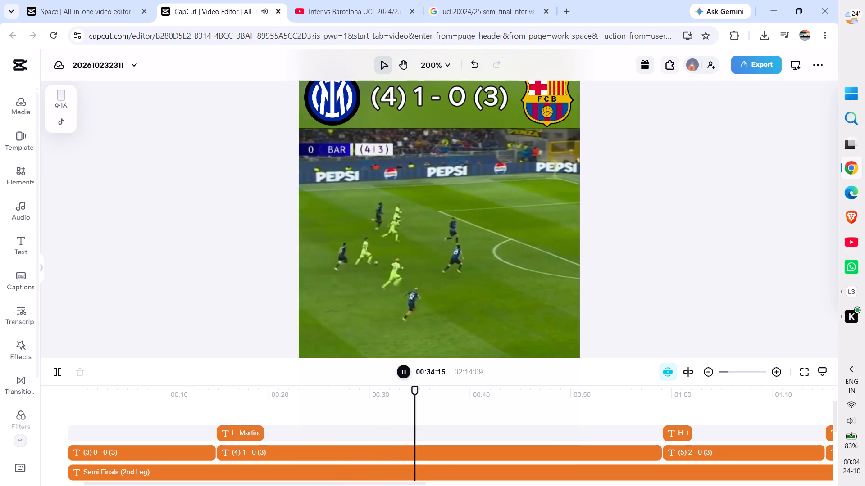
key("space")
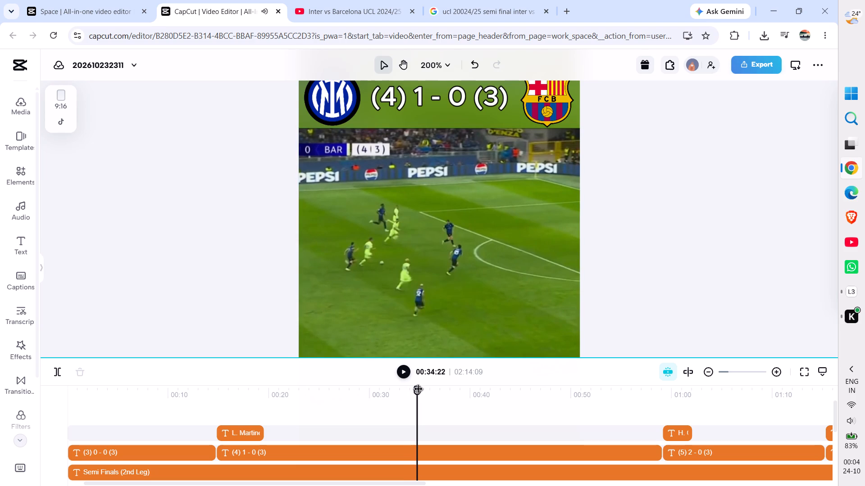
left_click_drag(419, 390, 649, 392)
key("space")
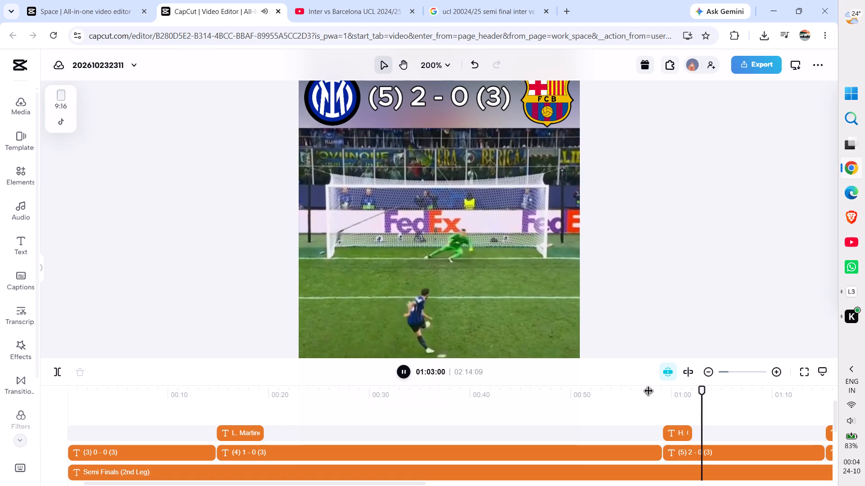
key("space")
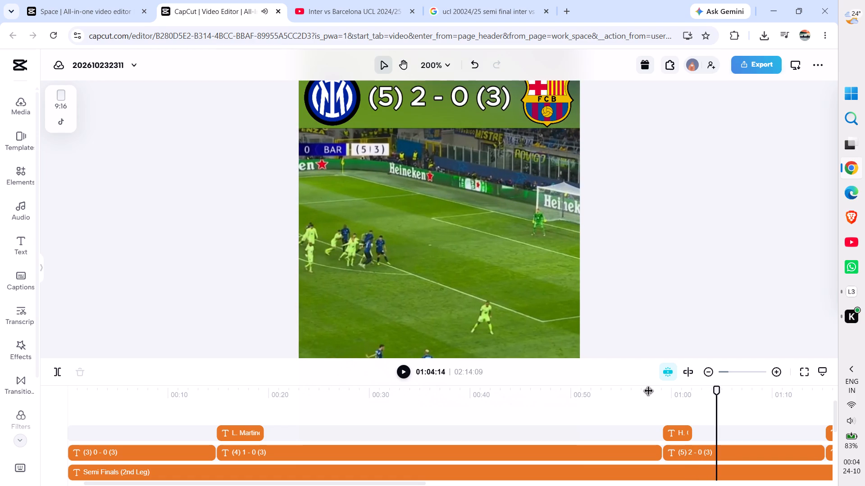
left_click_drag(717, 389, 713, 390)
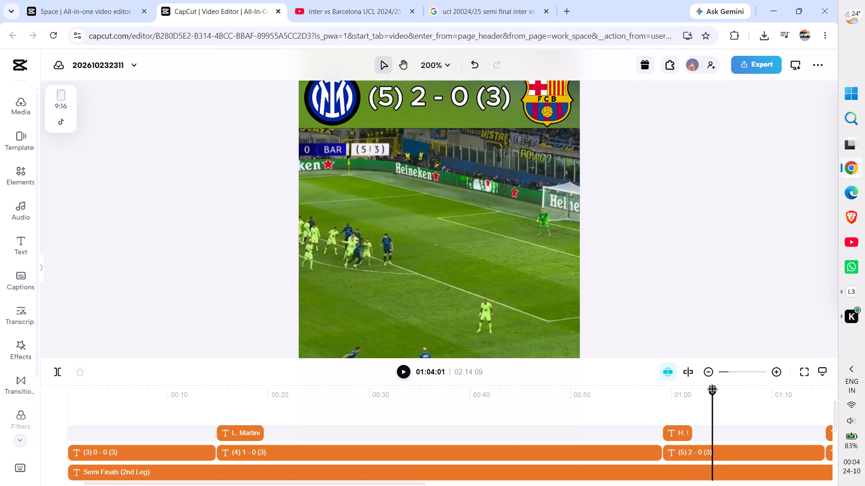
left_click_drag(713, 390, 710, 390)
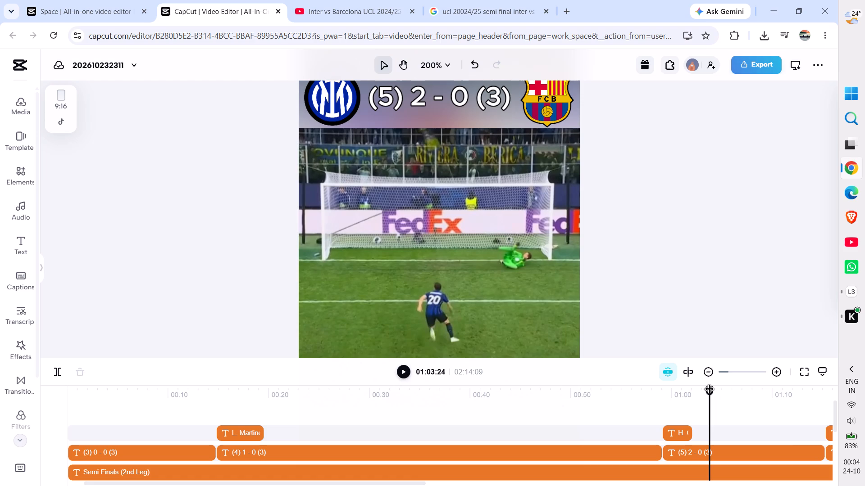
left_click_drag(710, 390, 712, 390)
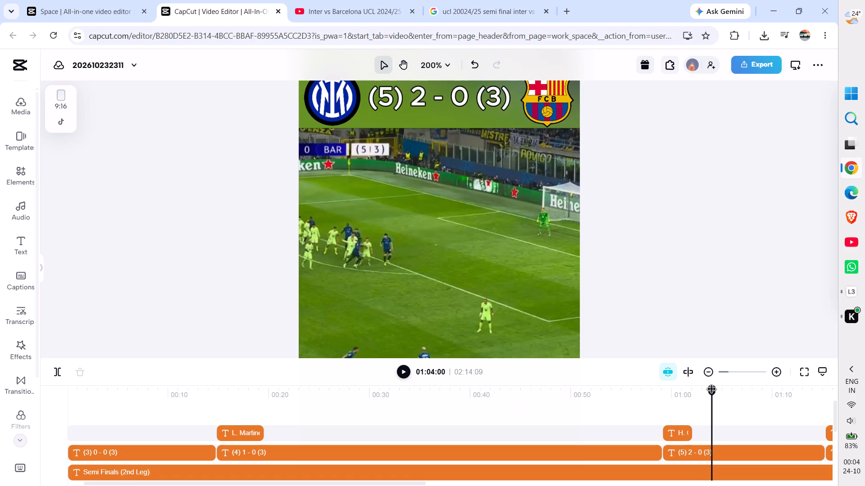
left_click_drag(712, 390, 711, 390)
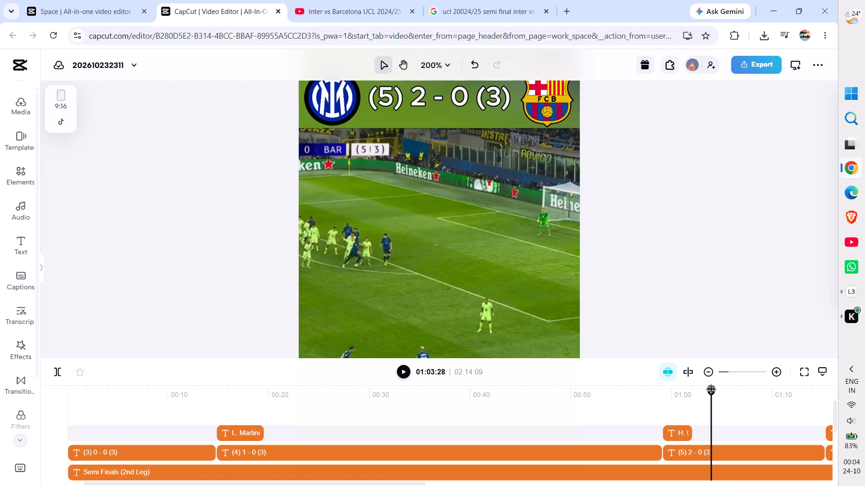
left_click_drag(711, 390, 711, 391)
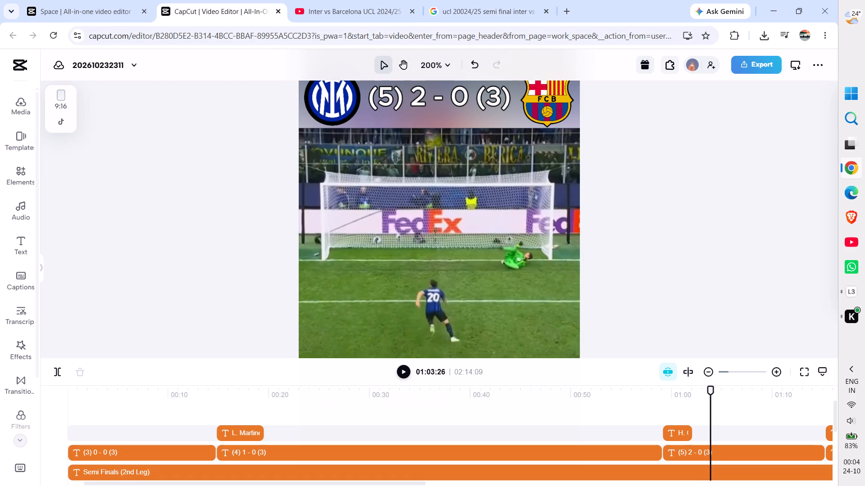
left_click(667, 432)
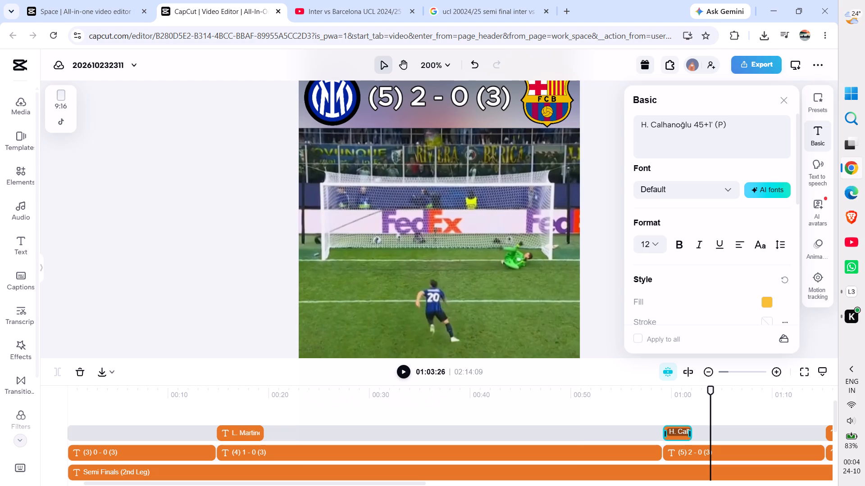
left_click_drag(689, 436, 710, 437)
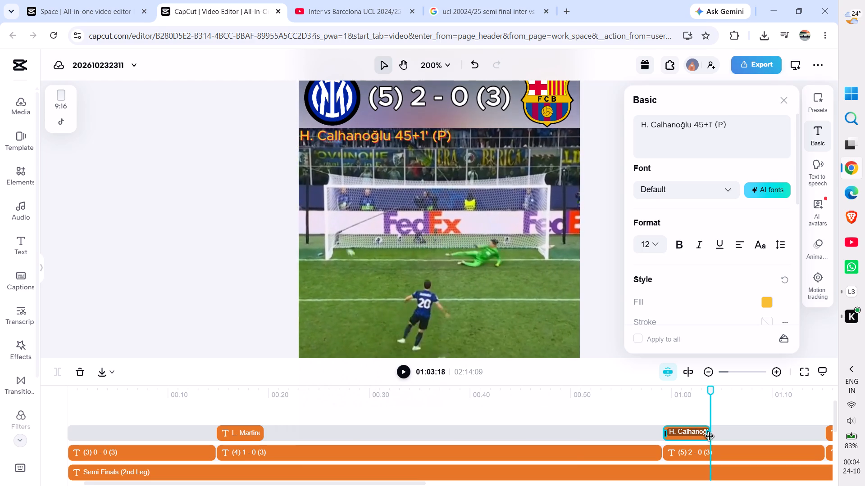
left_click_drag(710, 437, 711, 438)
left_click(605, 316)
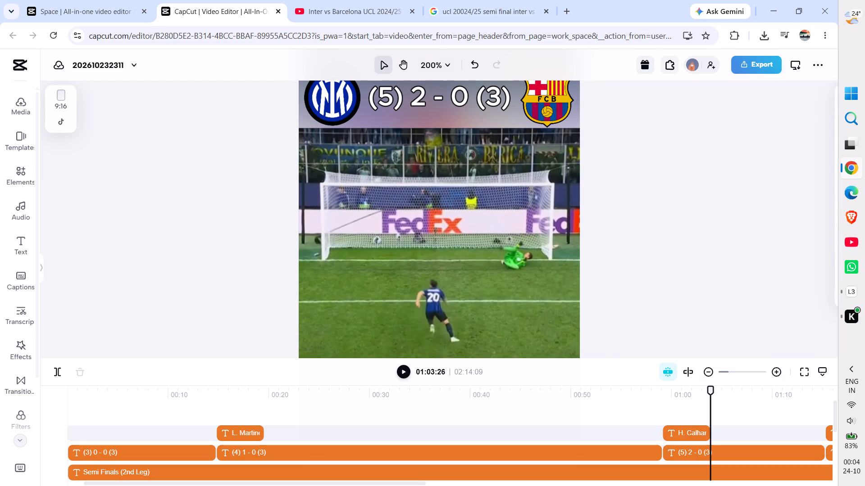
Extend the "Eric Garcia 54'" caption so it ends with his goal replay at 01:23:11.
key("space")
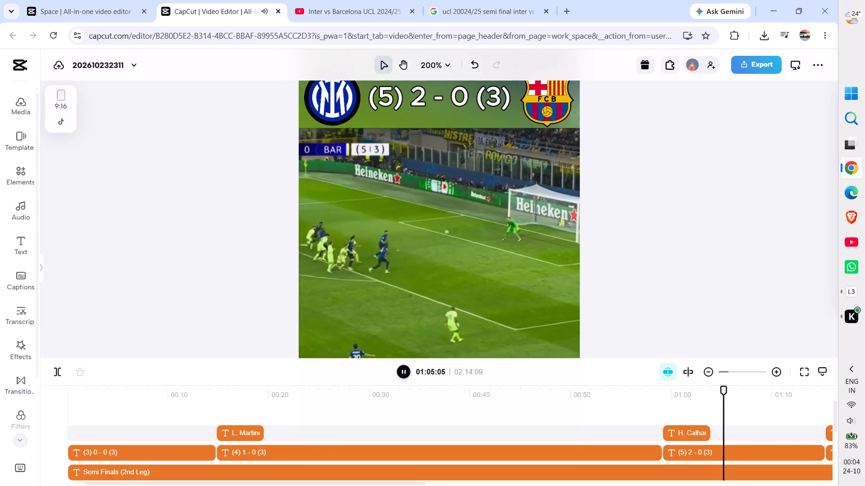
scroll(642, 386, "left", 4)
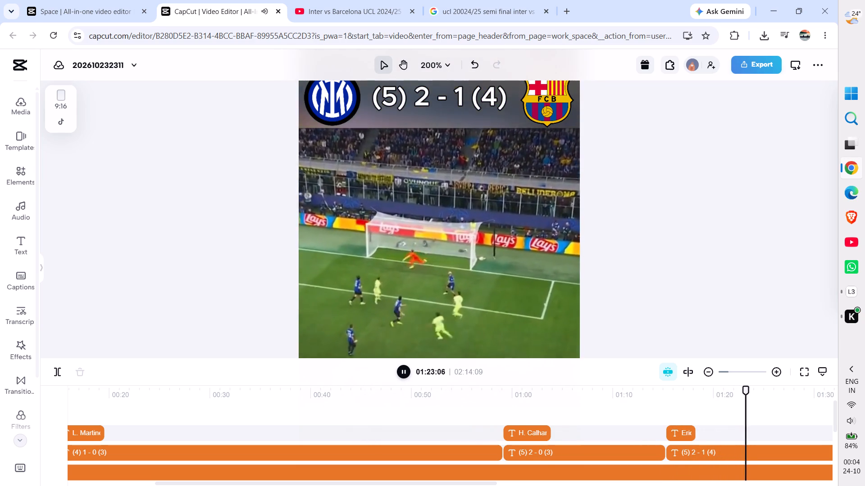
key("space")
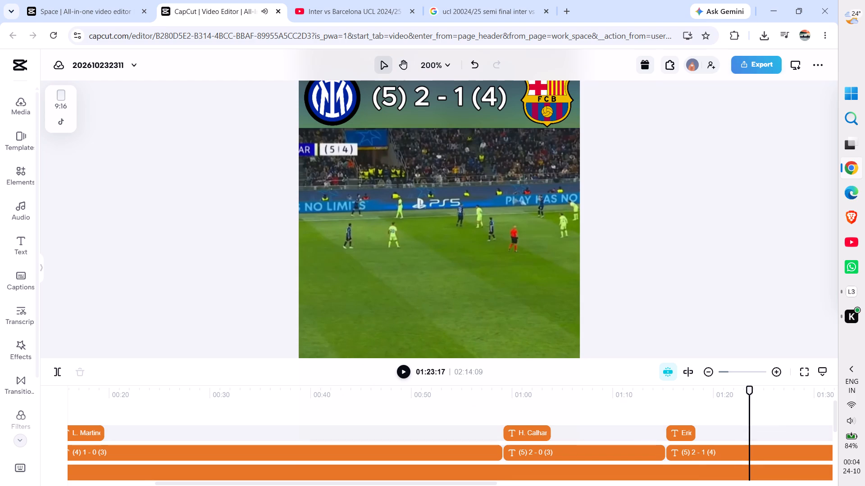
scroll(747, 458, "left", 3)
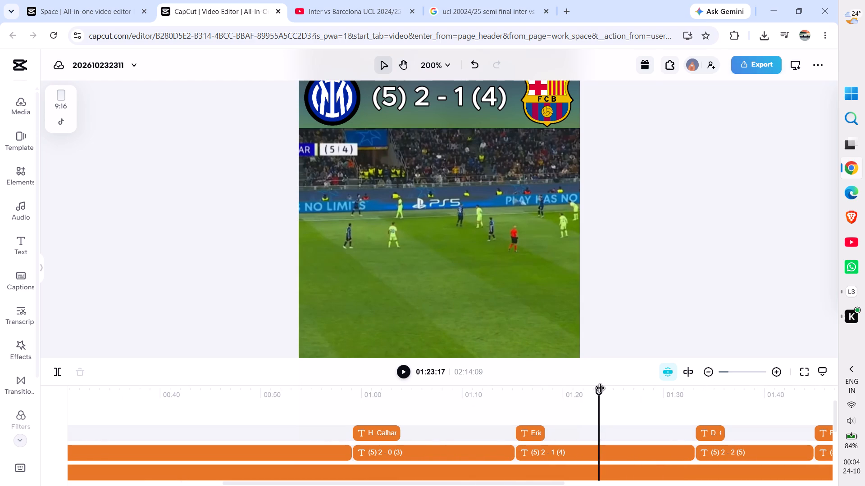
left_click(601, 389)
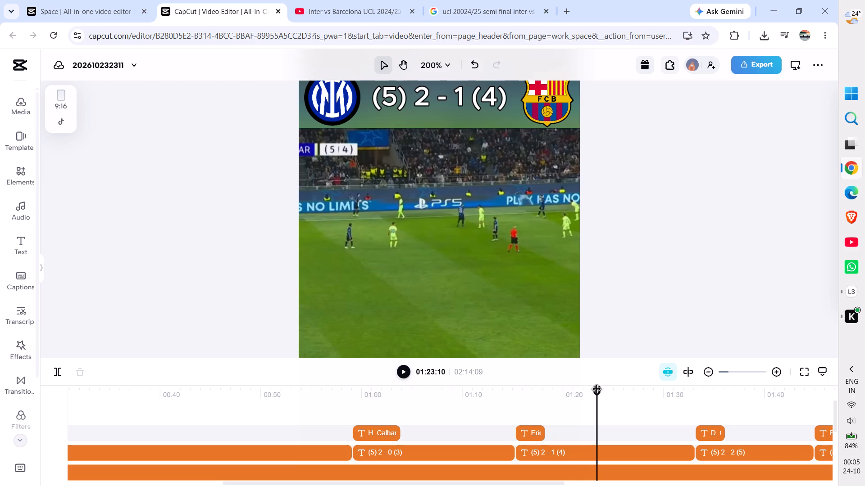
left_click(532, 432)
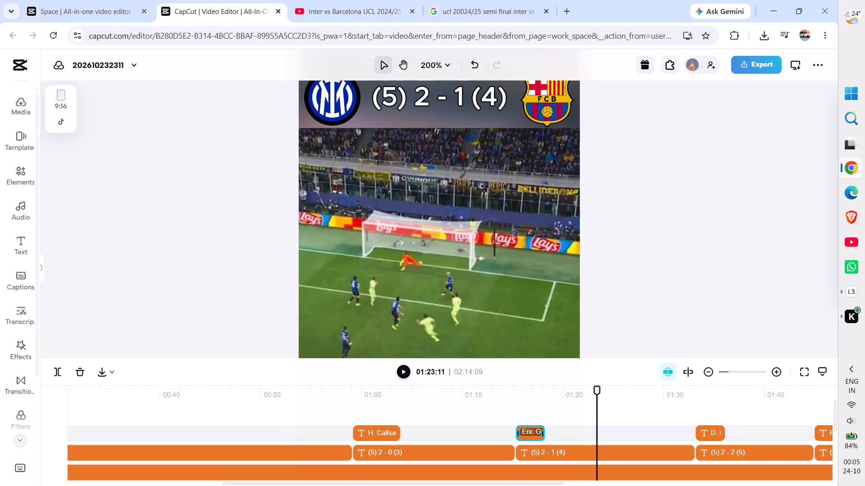
left_click_drag(543, 432, 560, 435)
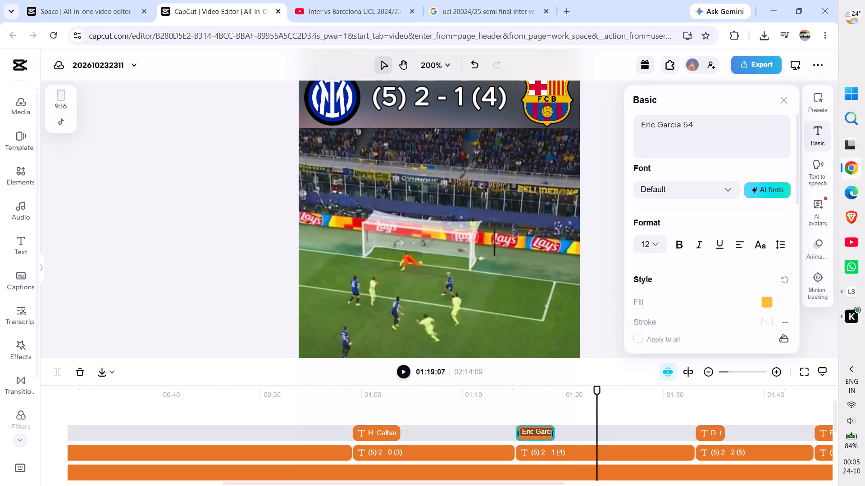
left_click_drag(560, 435, 592, 438)
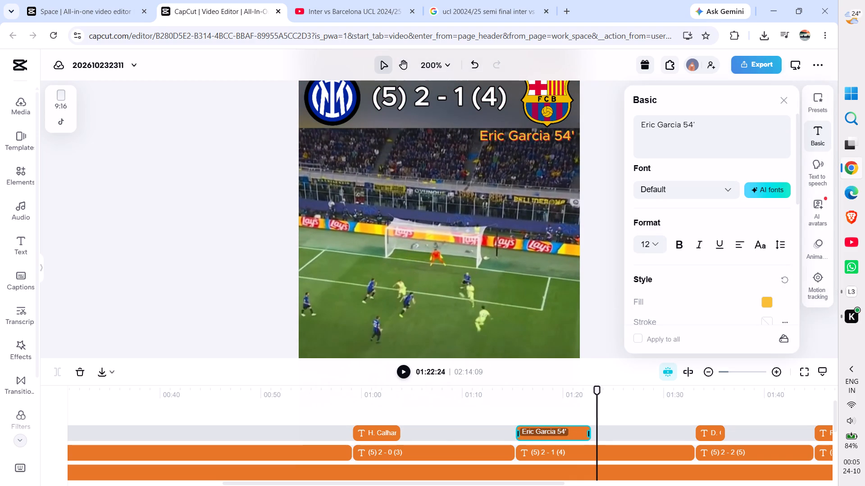
left_click_drag(592, 438, 596, 438)
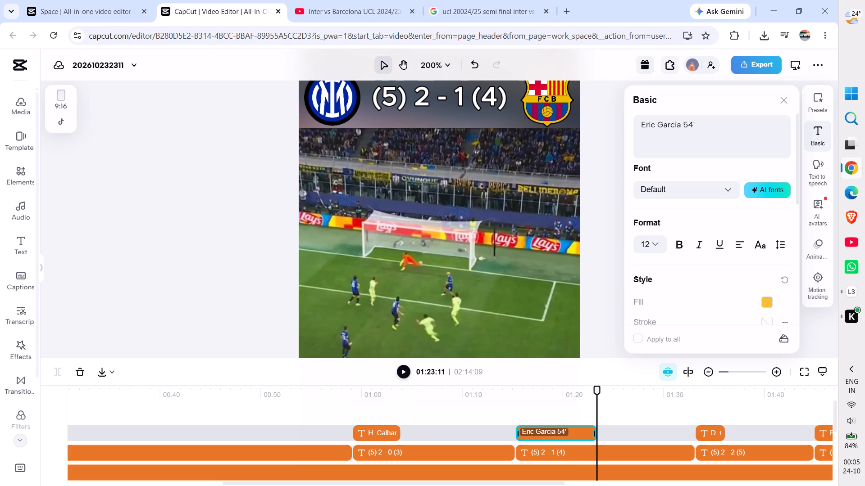
left_click(599, 298)
Extend the "D. Olmo 60'" scorer caption on the timeline so it ends with his goal replay at 01:40:01.
key("space")
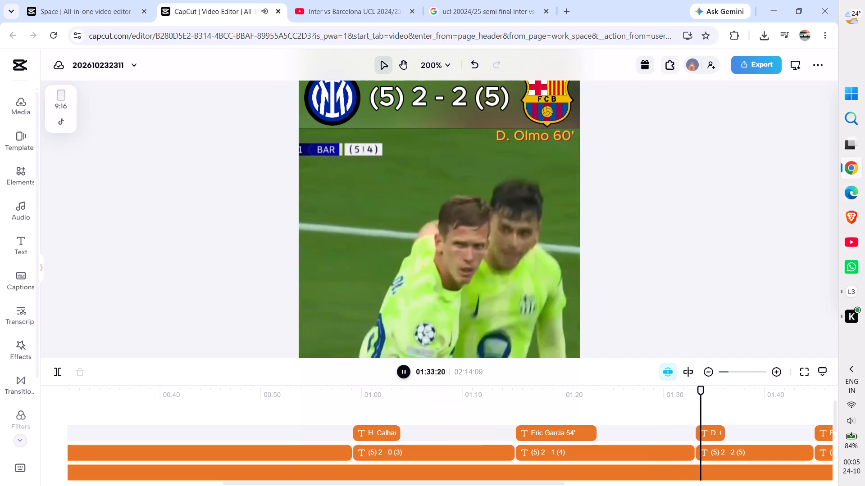
key("space")
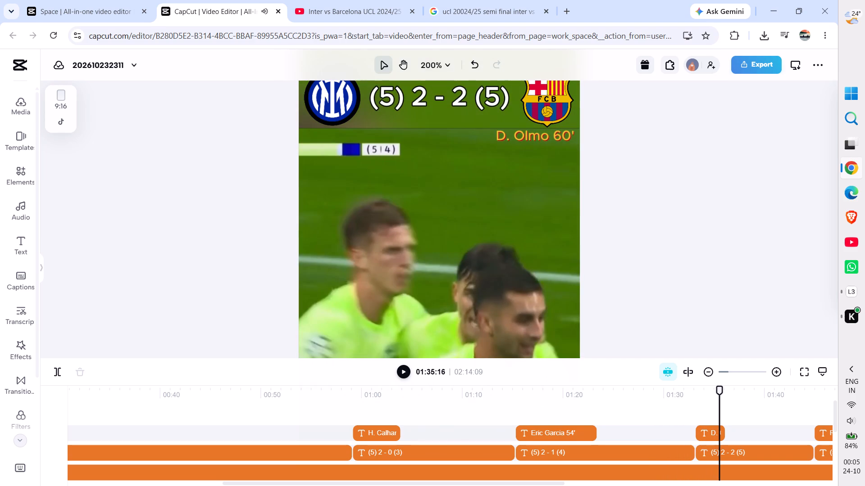
scroll(636, 427, "left", 3)
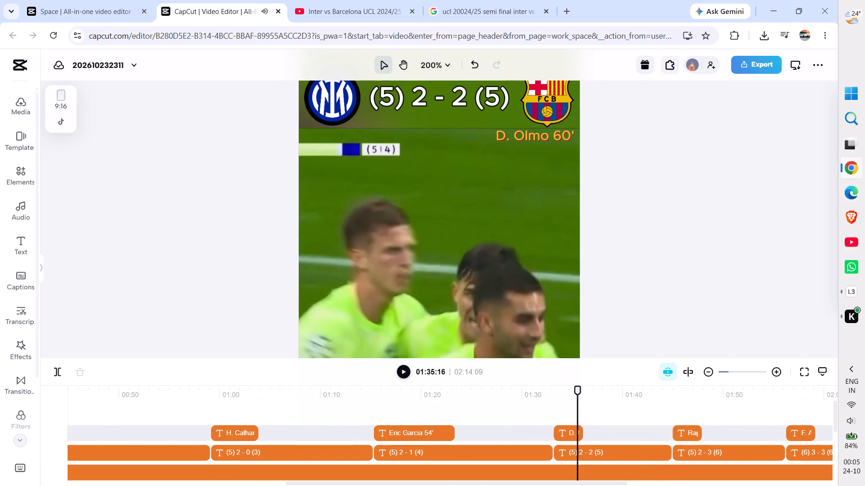
key("space")
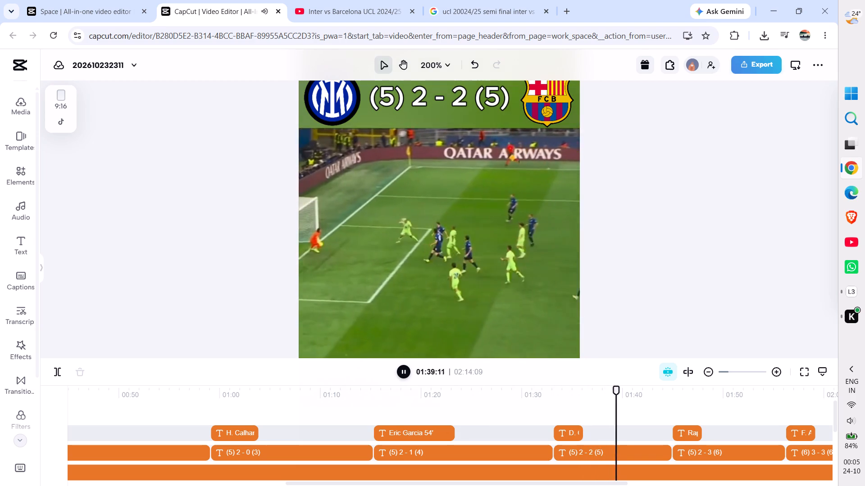
key("space")
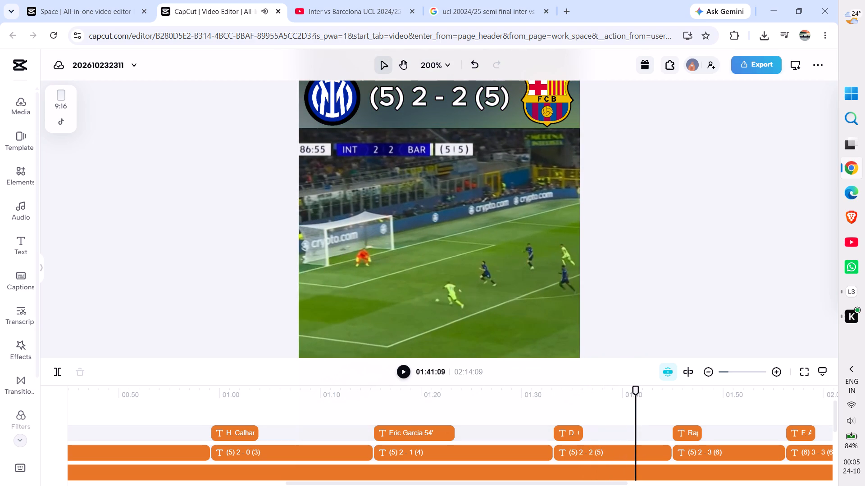
left_click_drag(635, 389, 626, 389)
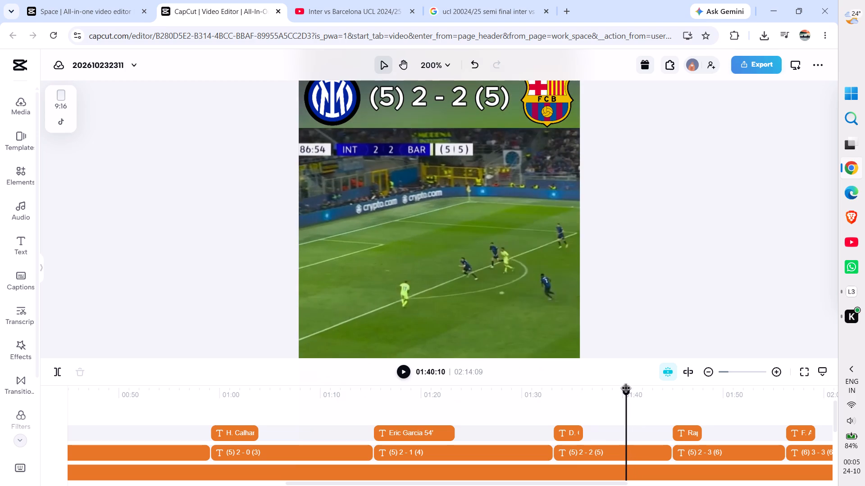
left_click_drag(626, 389, 623, 391)
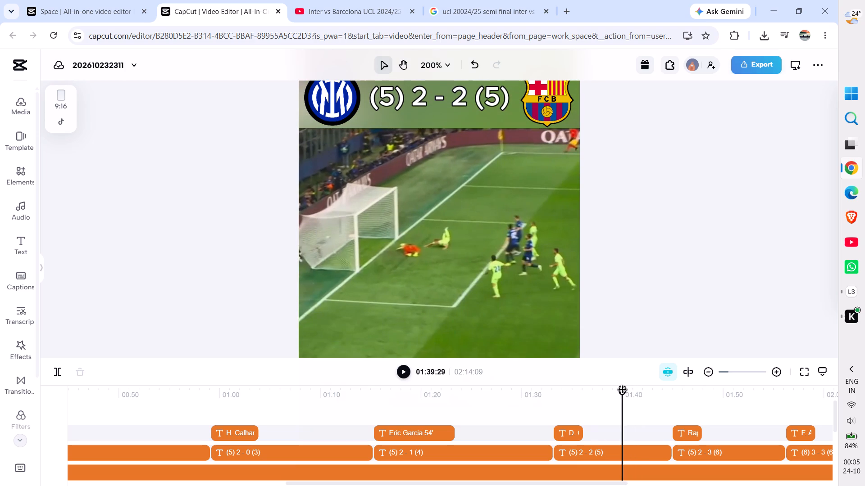
left_click_drag(623, 391, 624, 391)
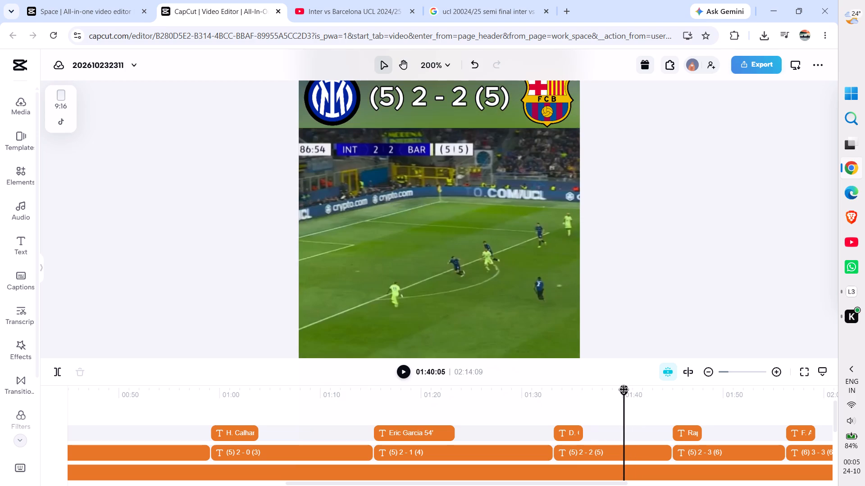
left_click_drag(624, 391, 623, 391)
key("space")
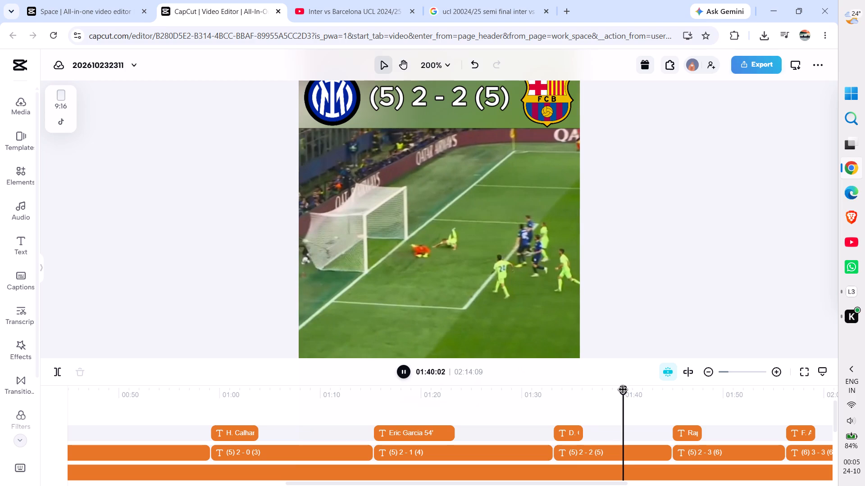
key("space")
key("space")
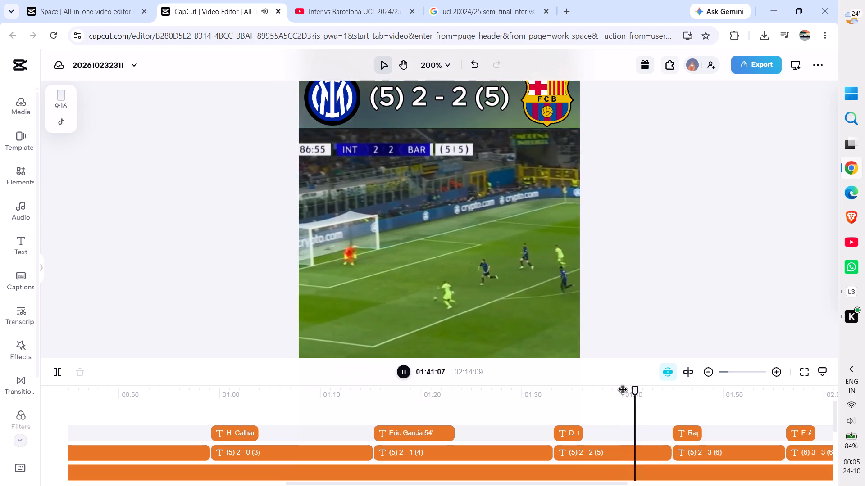
key("space")
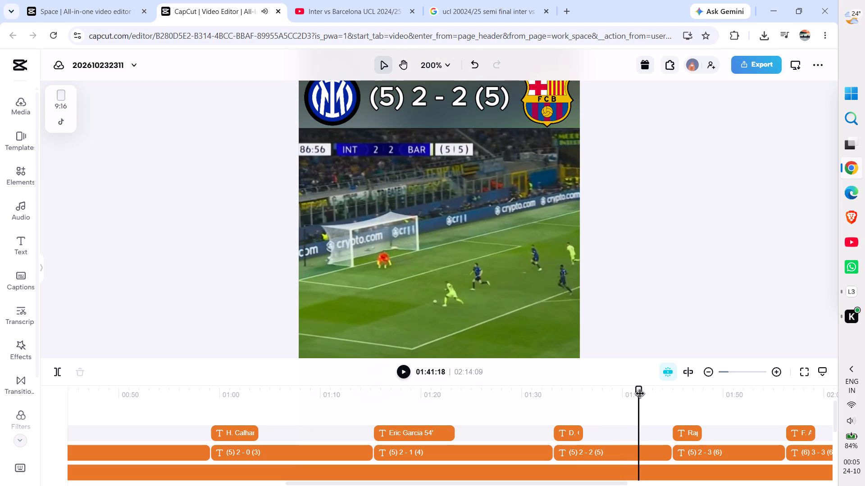
left_click_drag(640, 395, 630, 395)
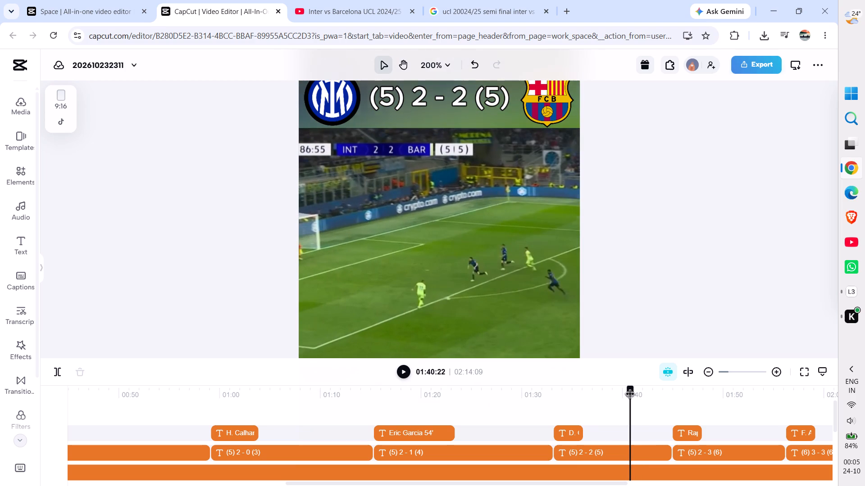
left_click_drag(630, 395, 623, 396)
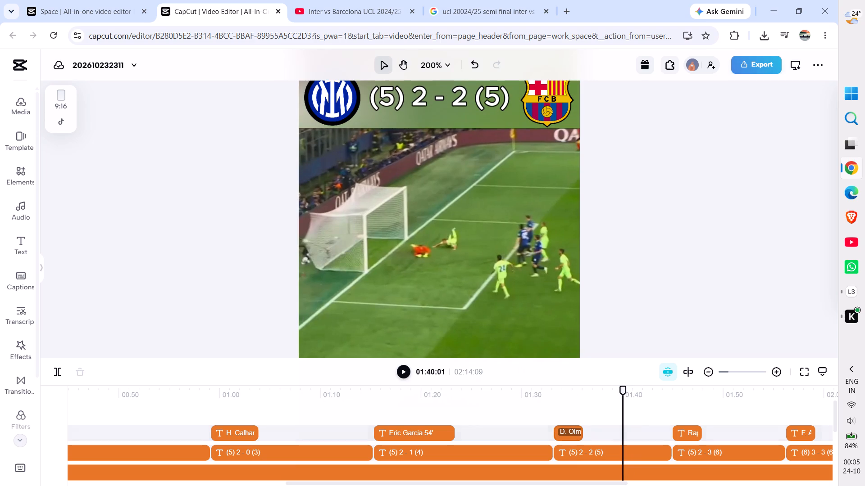
left_click(569, 431)
left_click_drag(582, 432, 619, 432)
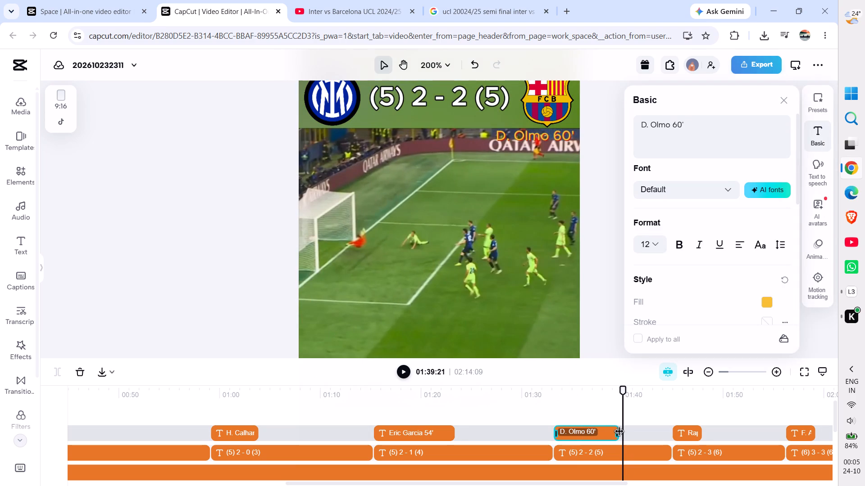
left_click_drag(619, 432, 624, 432)
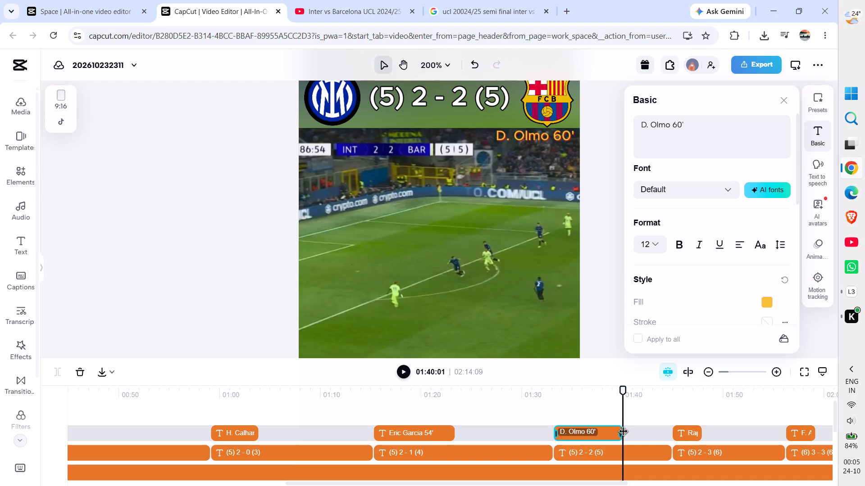
left_click(603, 310)
Extend the "Raphinha 87'" scorer caption so it ends at 01:49:29, on the last frame of his goal replay.
key("space")
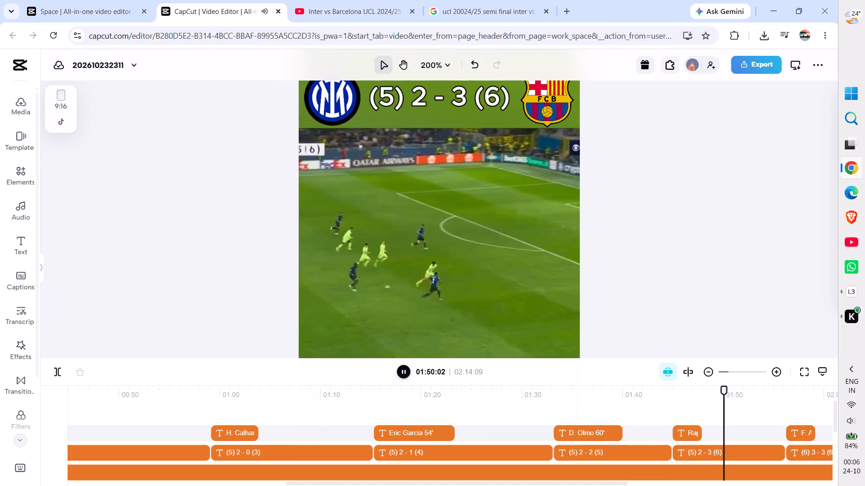
key("space")
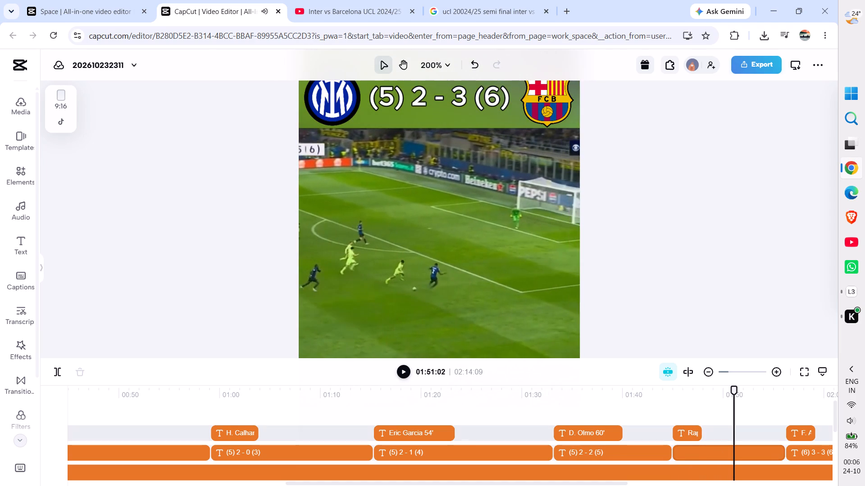
scroll(744, 452, "left", 4)
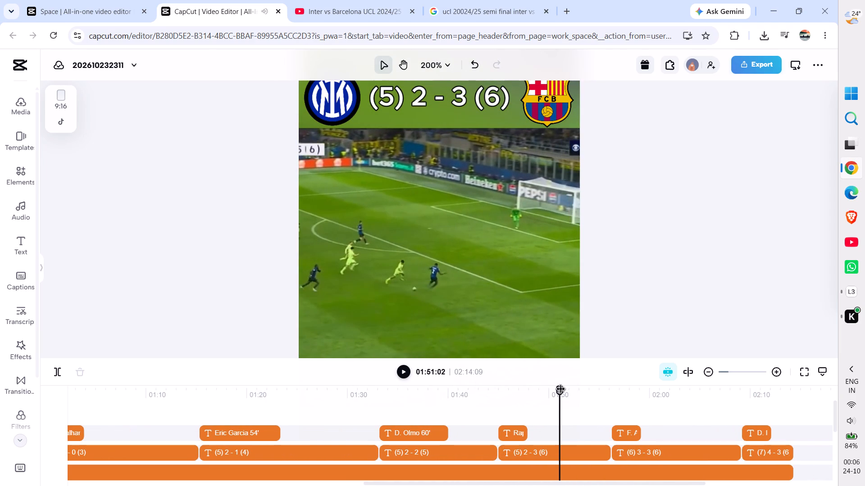
left_click_drag(561, 390, 554, 390)
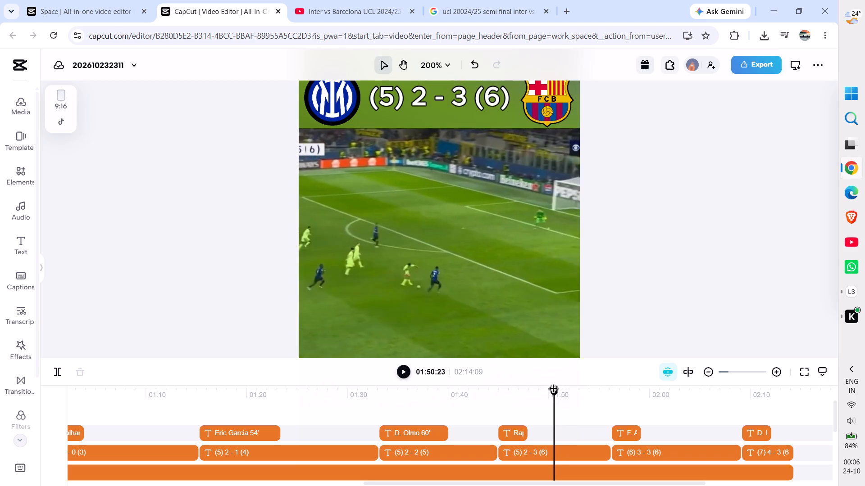
left_click_drag(554, 390, 548, 390)
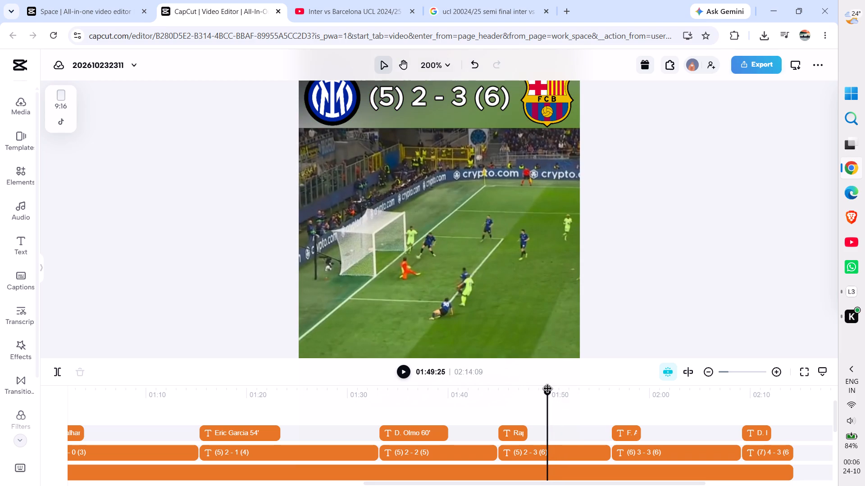
left_click_drag(548, 390, 550, 390)
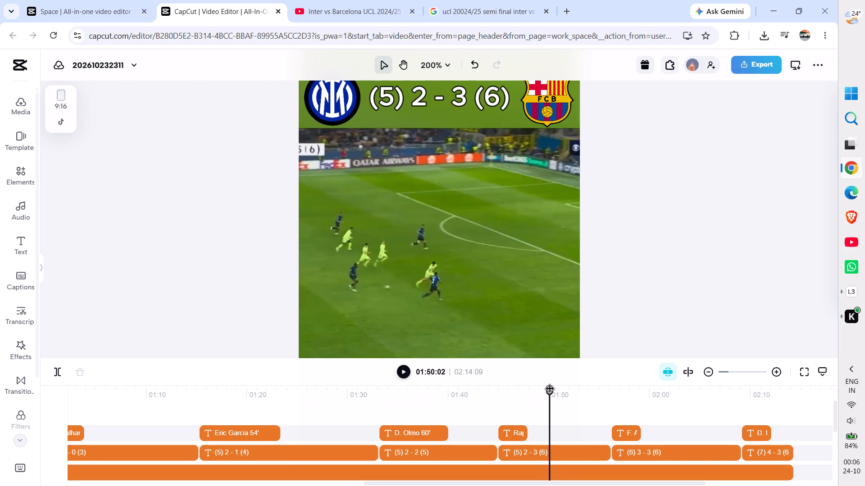
key("ctrl+equal")
key("ctrl+equal")
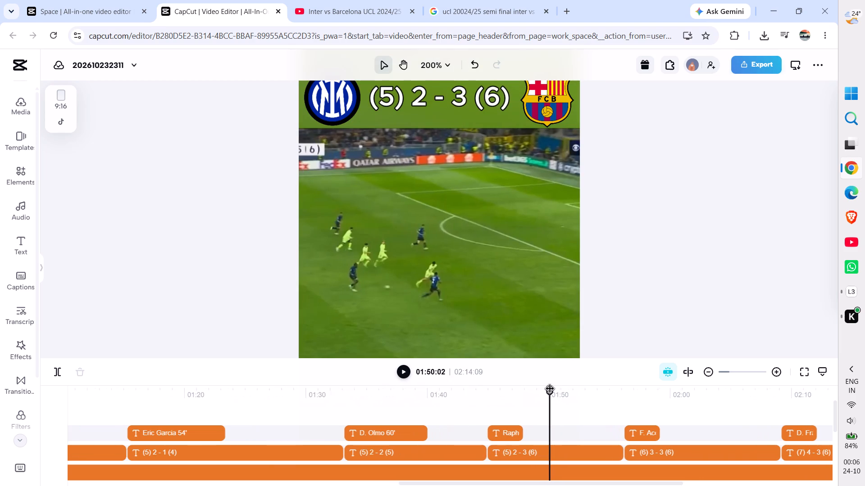
key("ctrl+equal")
key("ctrl+equal")
key("ctrl+equal")
key("ctrl+equal")
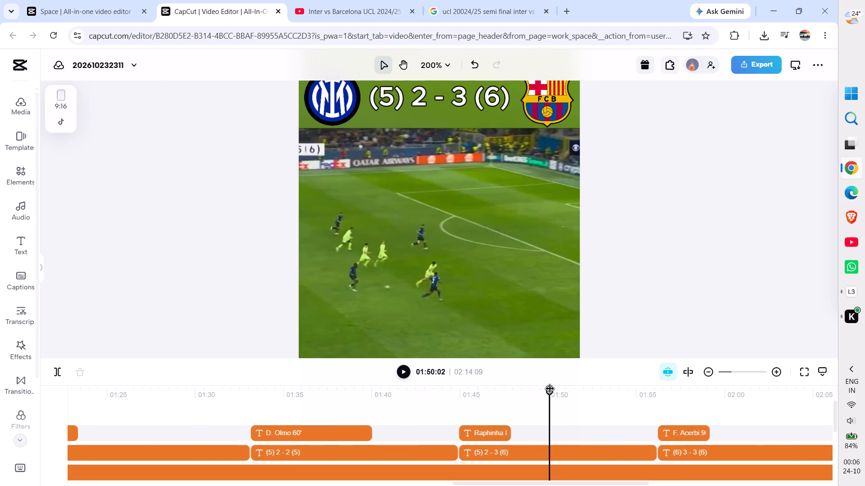
left_click(548, 395)
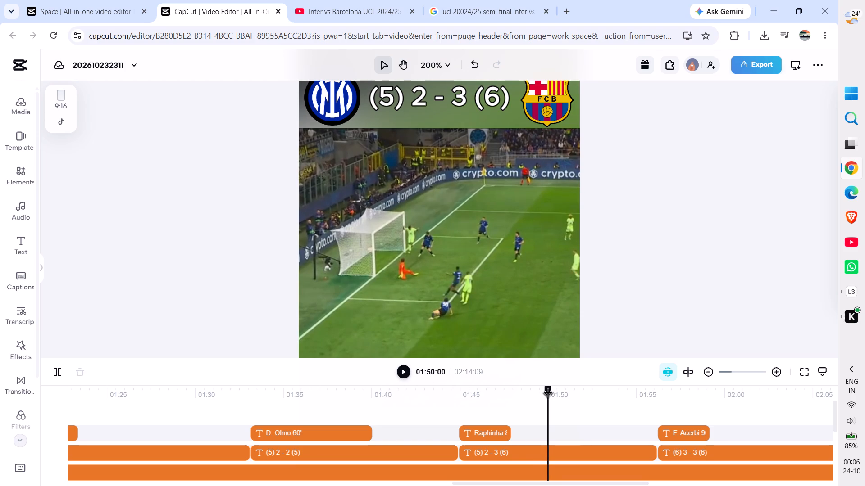
left_click(496, 433)
left_click_drag(510, 431, 547, 436)
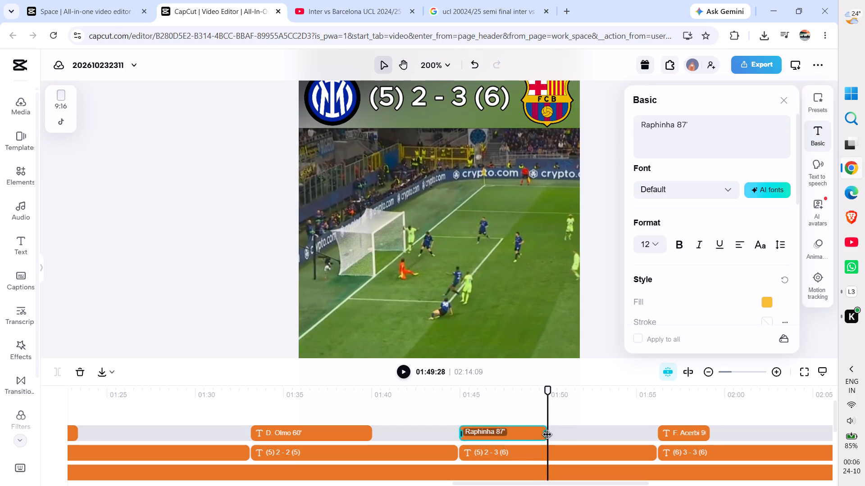
left_click_drag(547, 436, 548, 436)
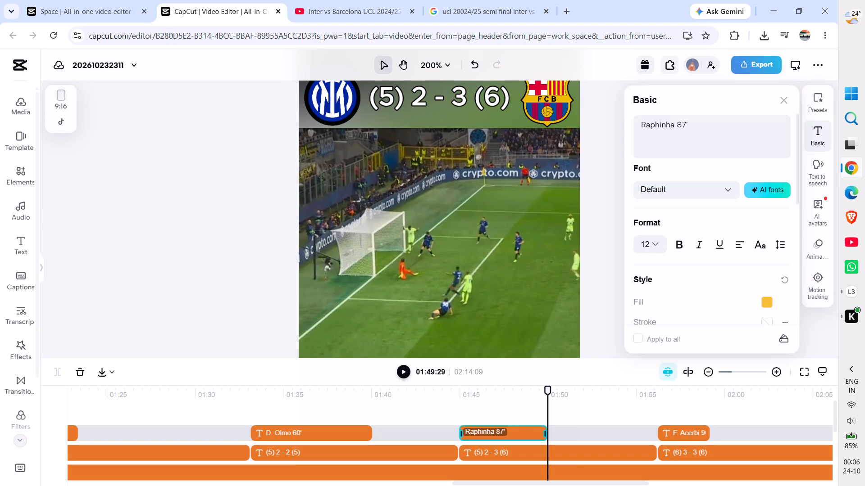
left_click(604, 316)
Extend the "F. Acerbi 90+3'" scorer caption to about 02:03:26, where his goal replay ends.
key("space")
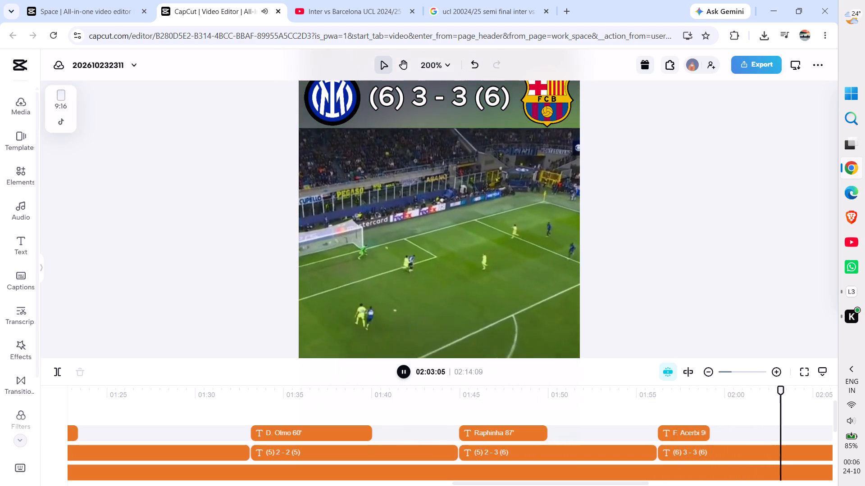
key("space")
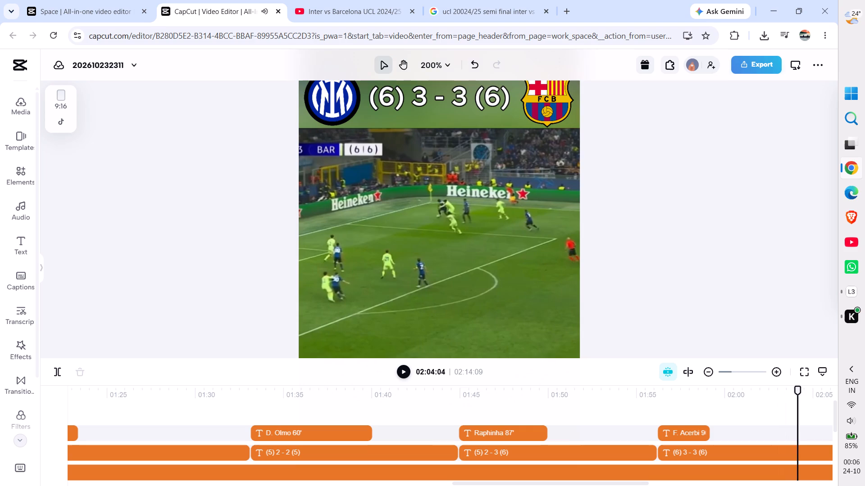
scroll(633, 428, "left", 4)
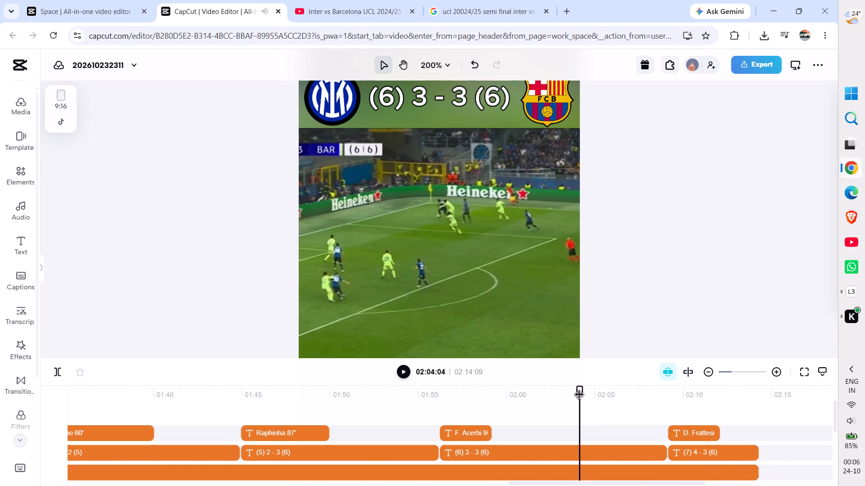
left_click_drag(579, 396, 575, 396)
left_click(482, 428)
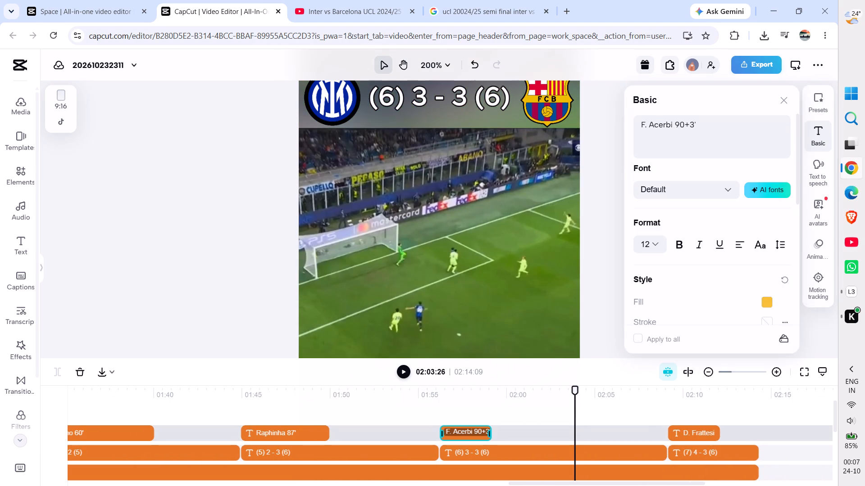
left_click_drag(490, 429, 558, 427)
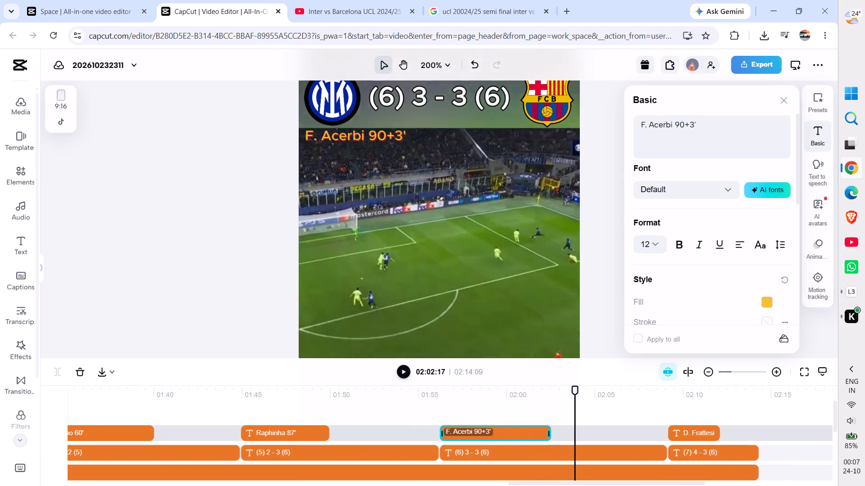
left_click_drag(558, 427, 572, 427)
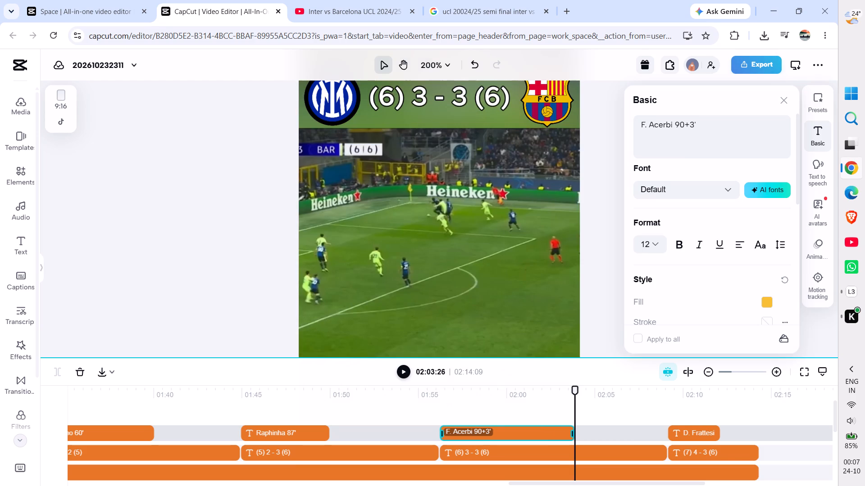
left_click(605, 319)
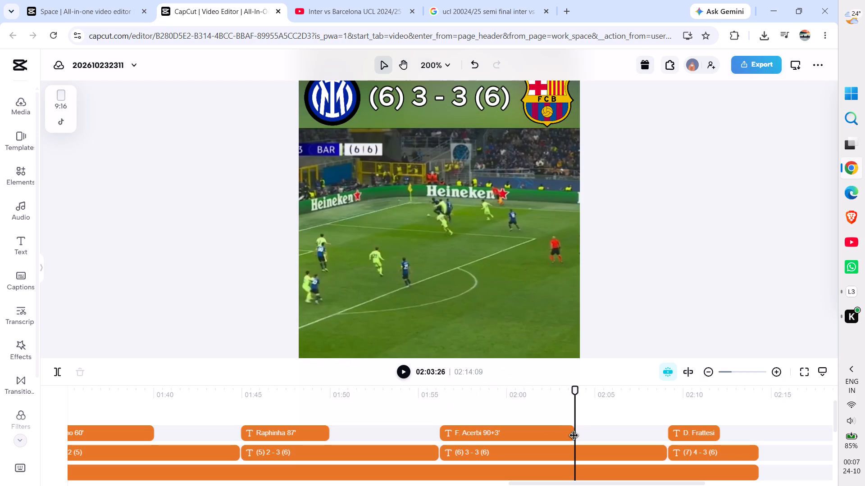
Trim the "F. Acerbi 90+3'" scorer caption so it ends at 02:03:21, where his goal replay ends.
left_click_drag(574, 436, 567, 438)
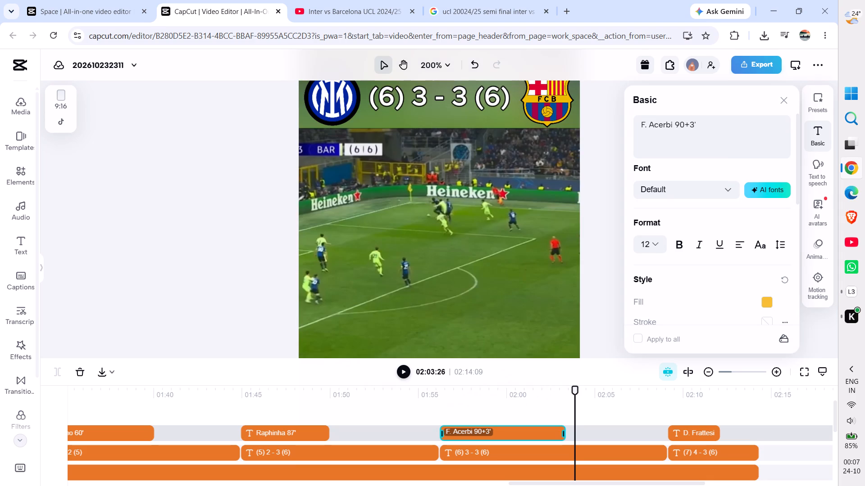
left_click(574, 391)
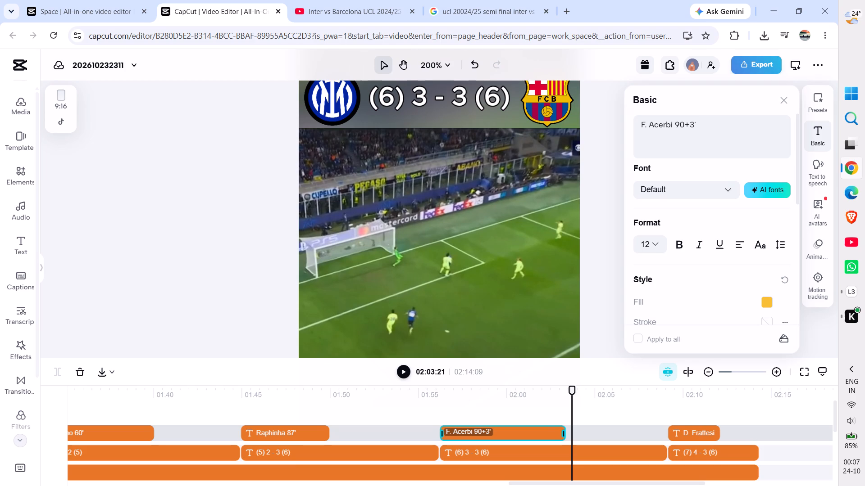
left_click_drag(564, 432, 574, 435)
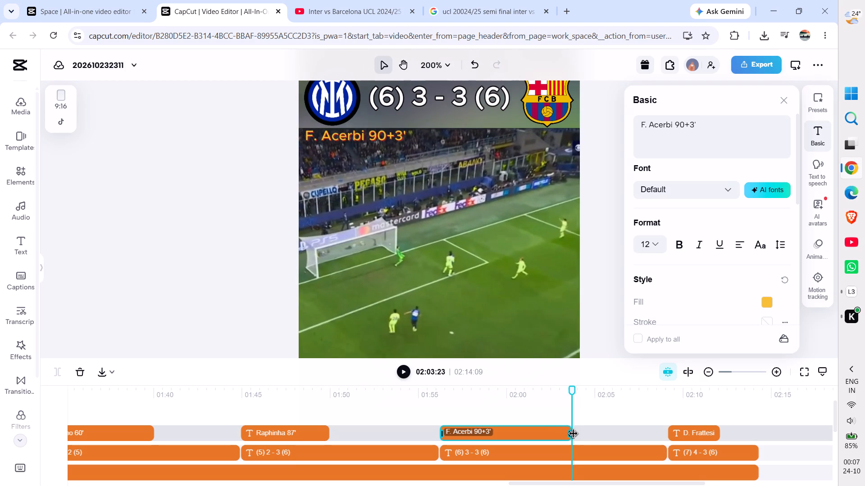
left_click_drag(574, 435, 574, 435)
left_click(592, 314)
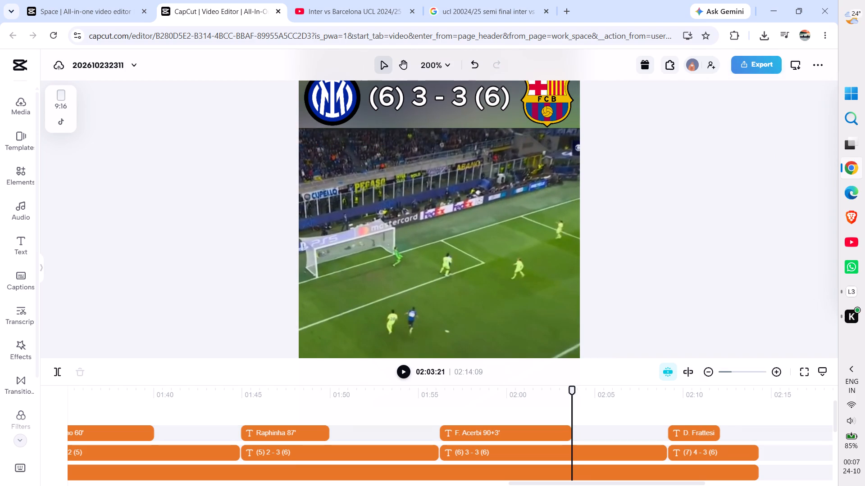
Extend the "D. Frattesi 99'" scorer caption so it ends with the video at 02:14:09.
key("space")
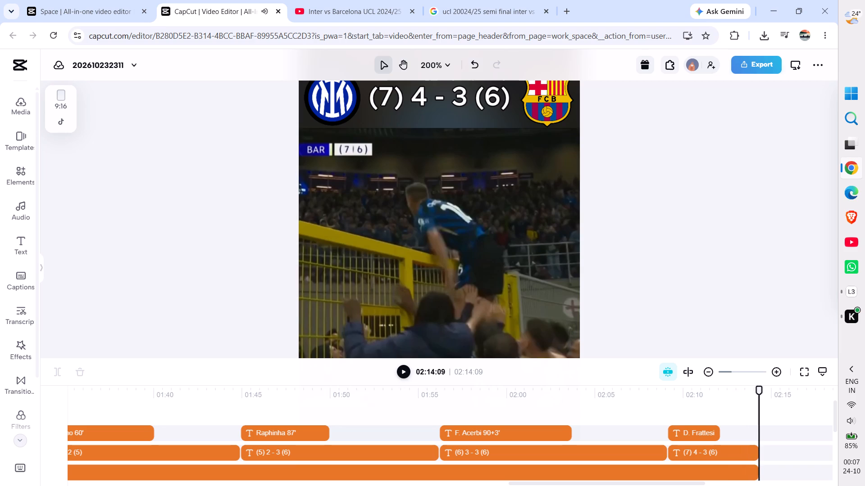
left_click(699, 437)
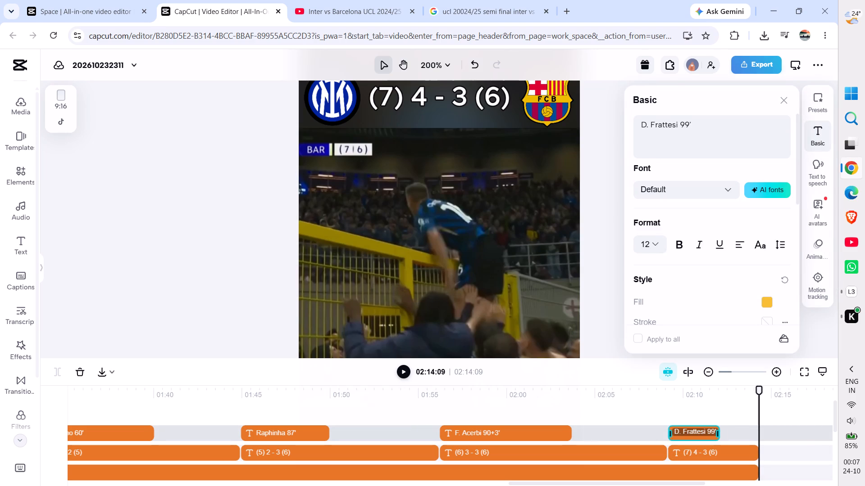
left_click_drag(718, 433, 832, 422)
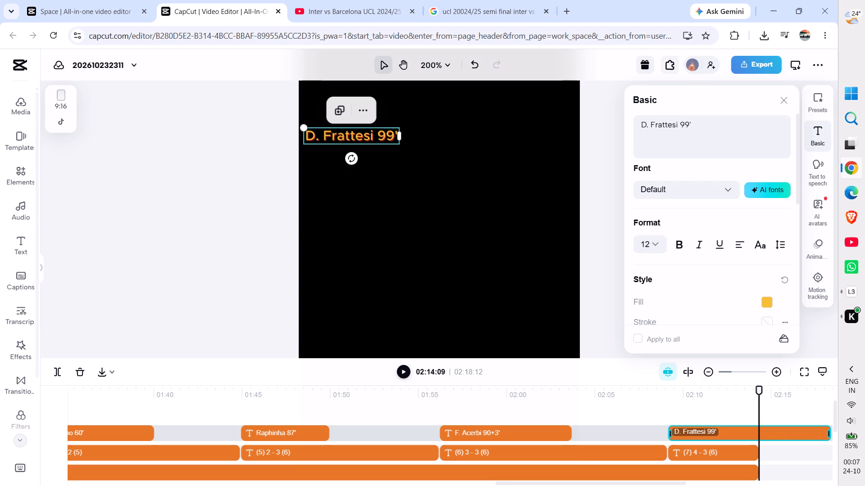
left_click_drag(829, 436, 764, 453)
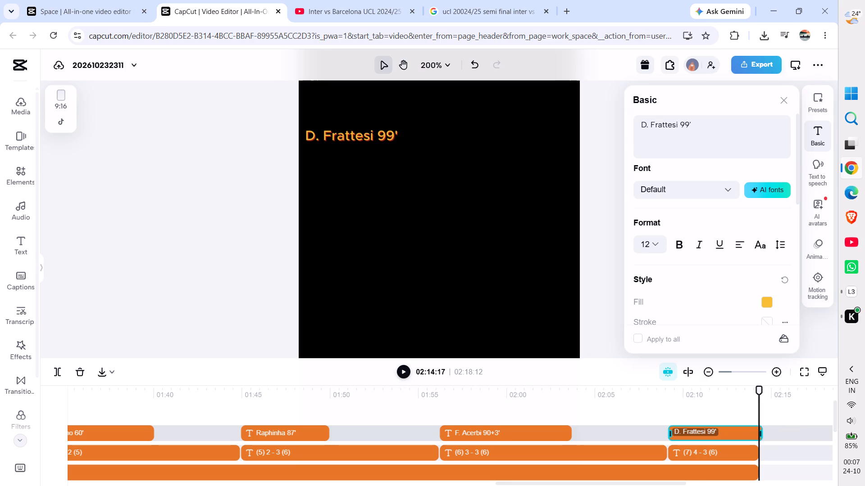
left_click_drag(764, 453, 762, 453)
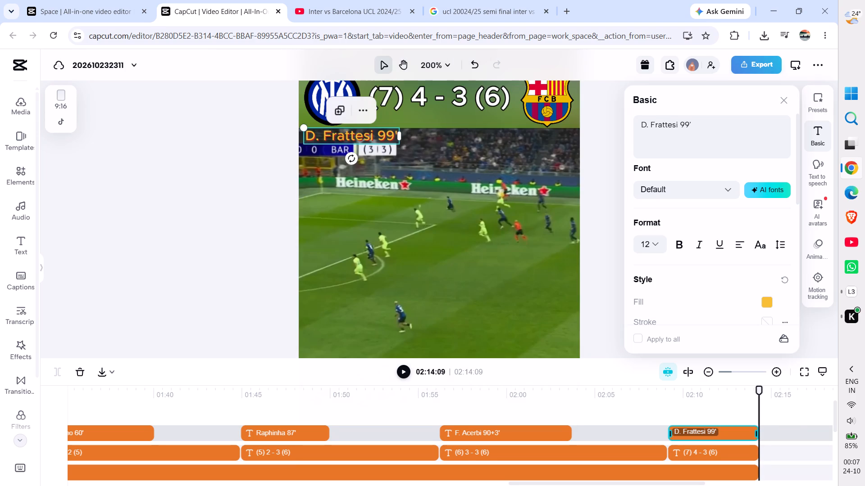
Play back the opening of the edit and fit the whole frame in view to check the layout and timeline layers.
left_click(607, 315)
key("space")
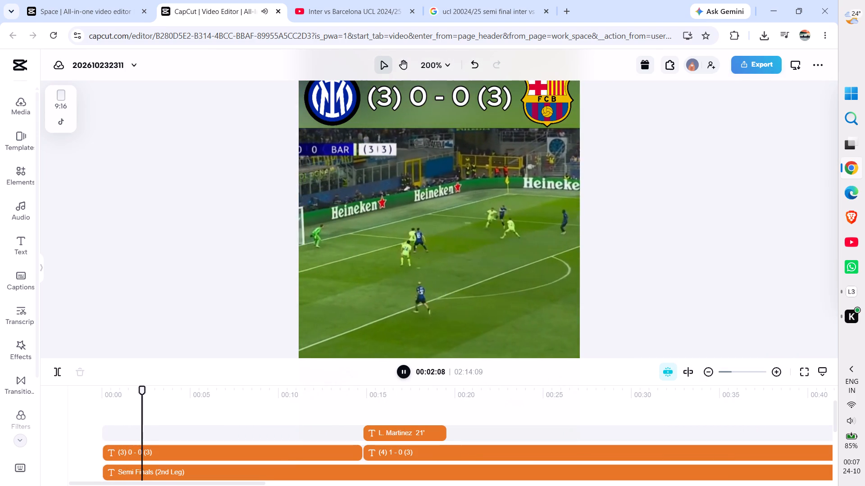
key("space")
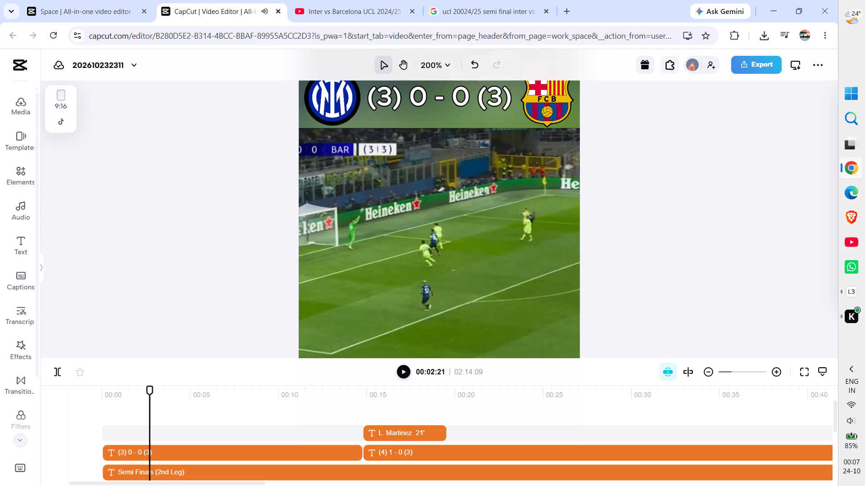
left_click(213, 217)
key("shift+f")
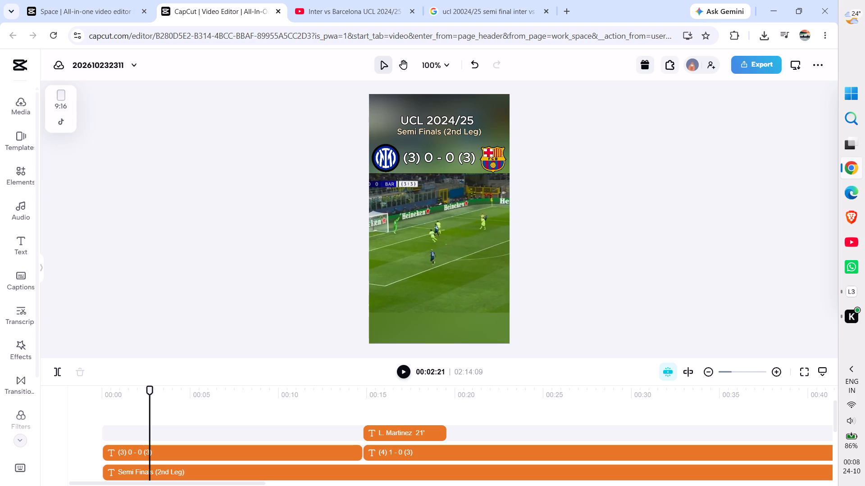
key("space")
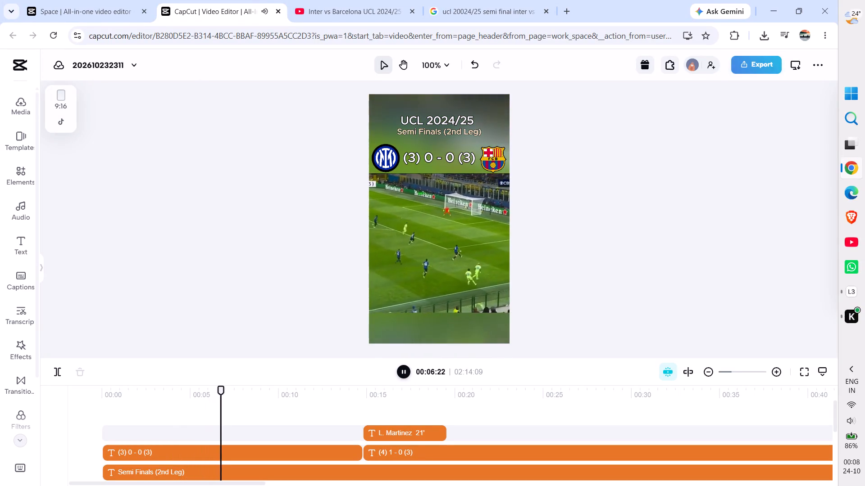
key("space")
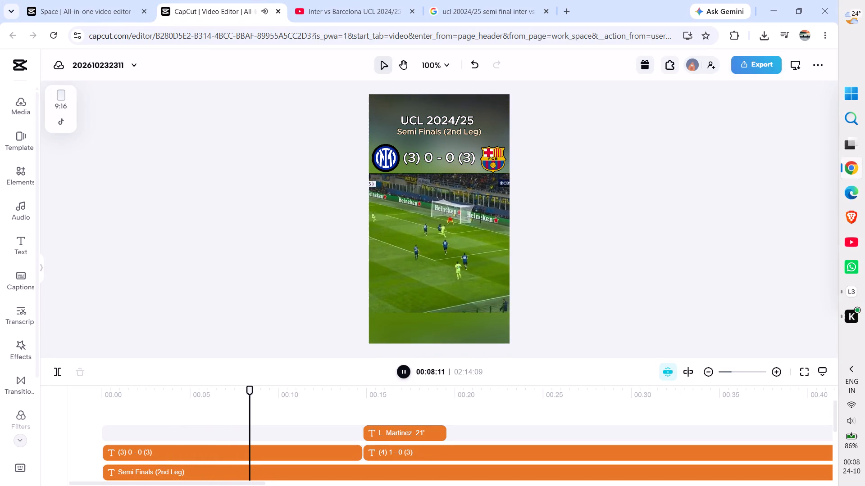
scroll(315, 429, "down", 3)
scroll(315, 429, "up", 1)
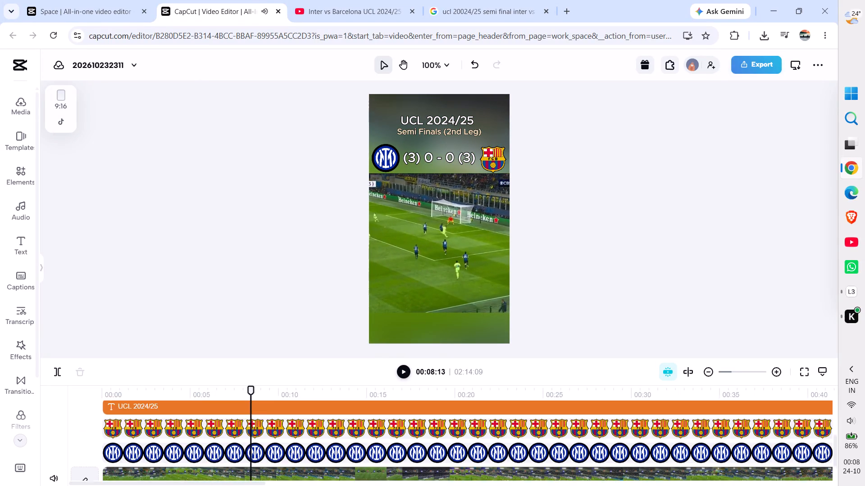
scroll(315, 429, "up", 6)
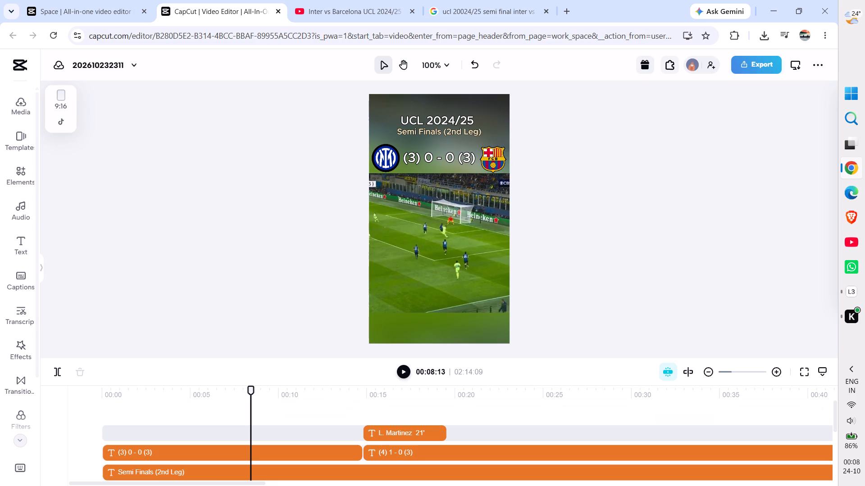
left_click(439, 245)
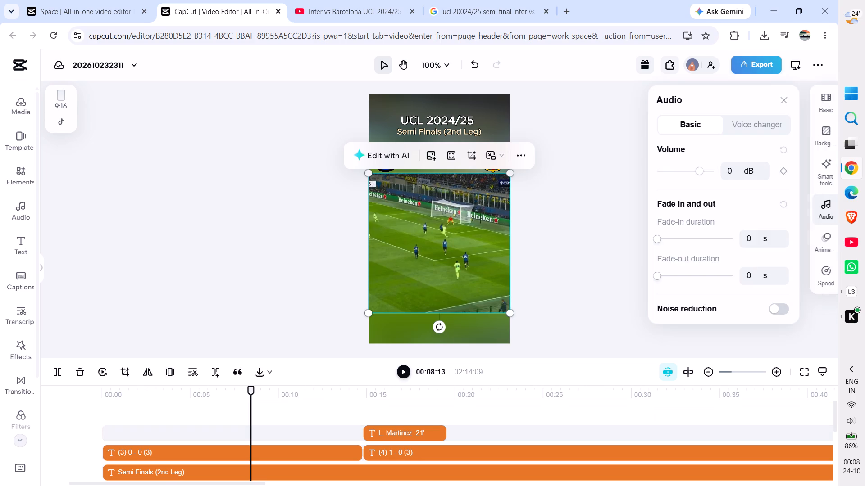
left_click(571, 202)
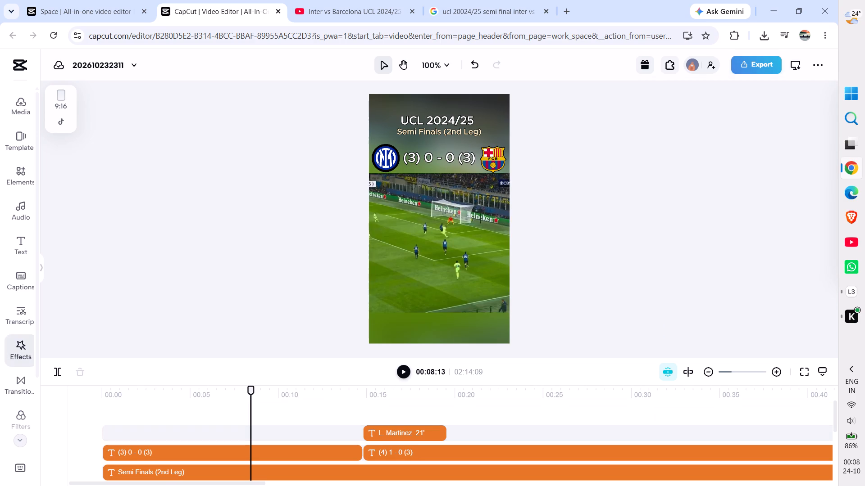
Add the Cream filter from the Hits category and extend its start to the beginning of the timeline.
left_click(24, 409)
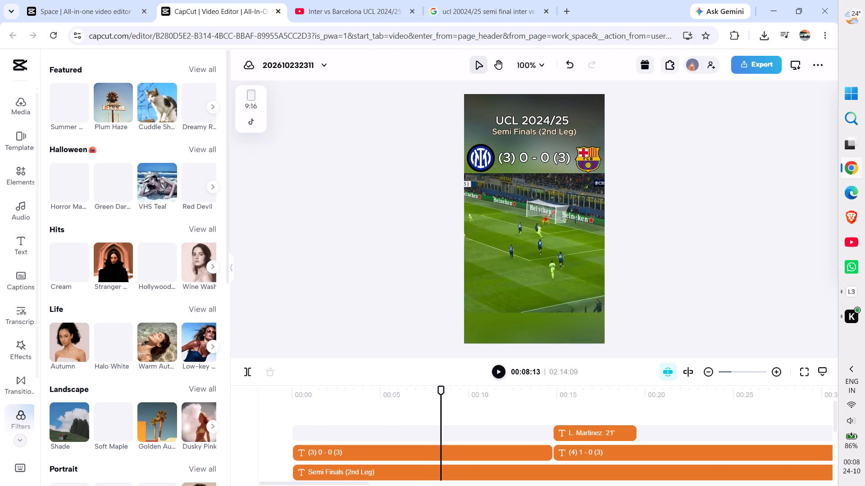
scroll(84, 330, "down", 1)
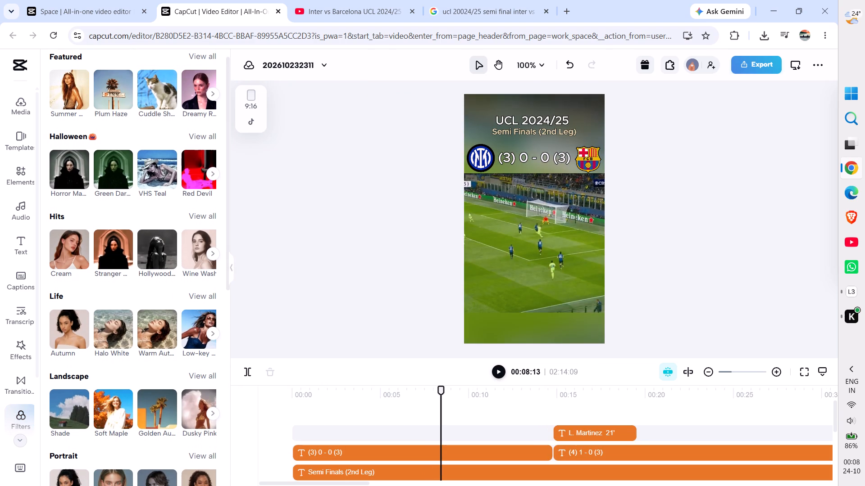
left_click(73, 247)
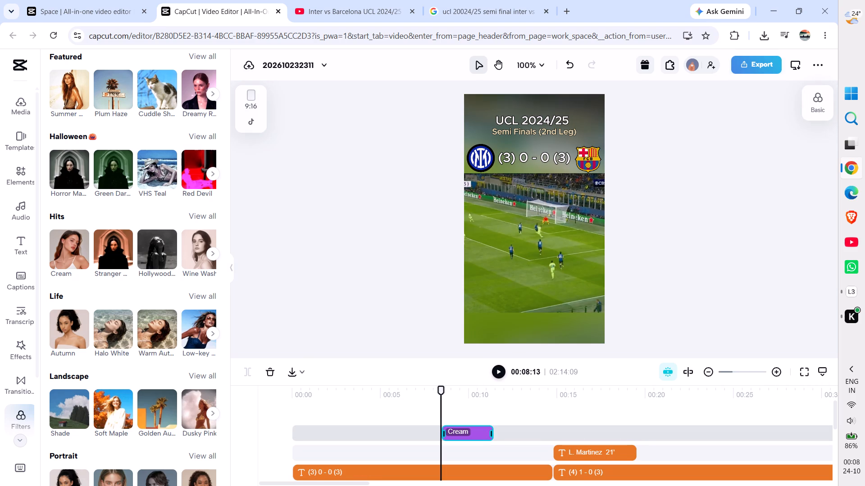
left_click_drag(445, 432, 370, 441)
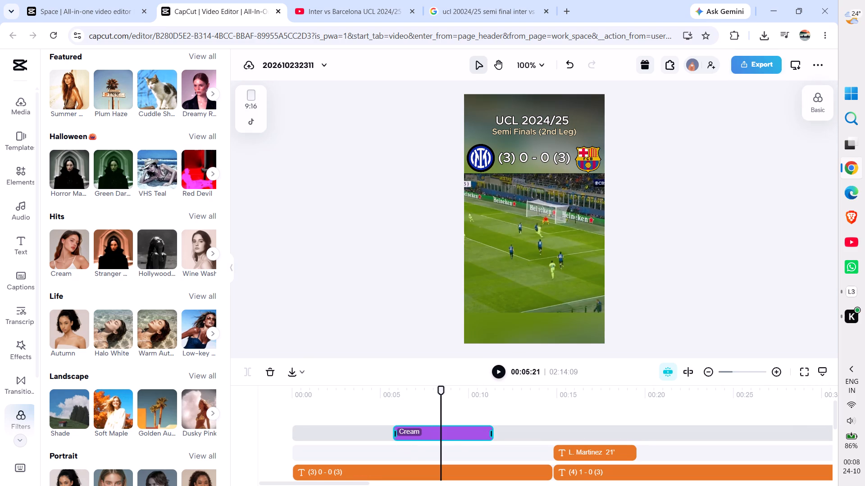
left_click_drag(370, 441, 287, 427)
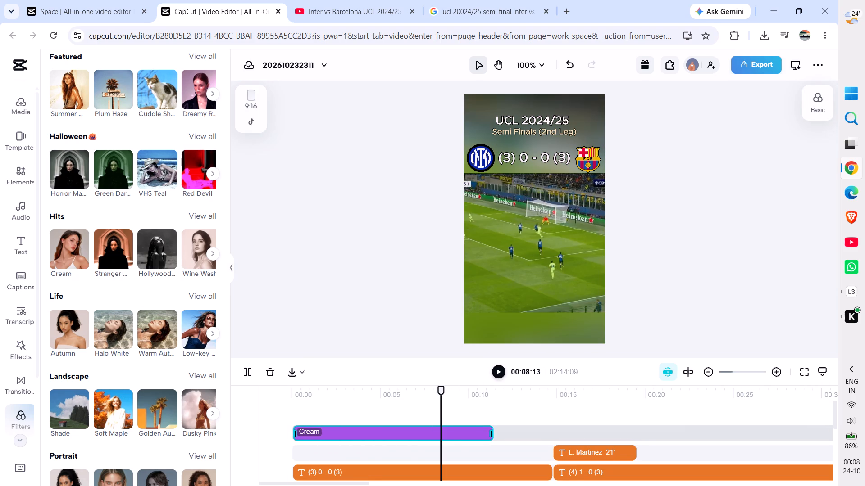
left_click(232, 273)
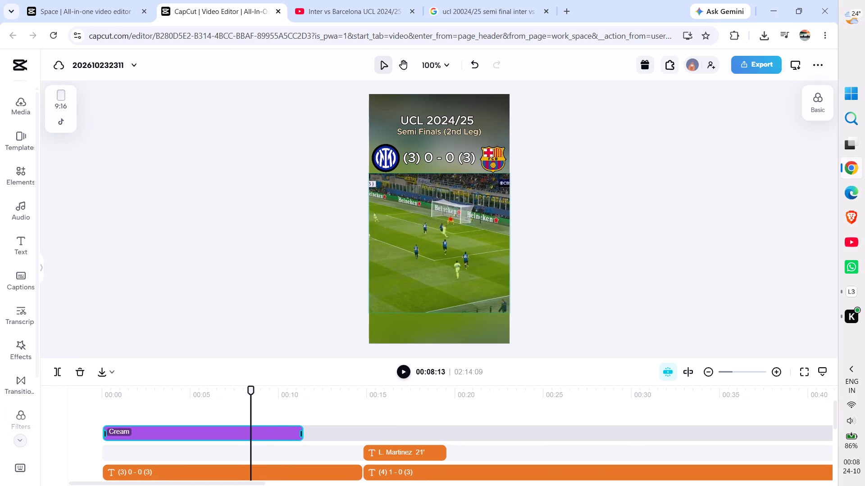
Extend the end of the Cream filter so it covers the full video up to 02:14:09.
key("ctrl+minus")
key("ctrl+minus")
key("ctrl+minus")
key("ctrl+minus")
key("ctrl+minus")
key("ctrl+minus")
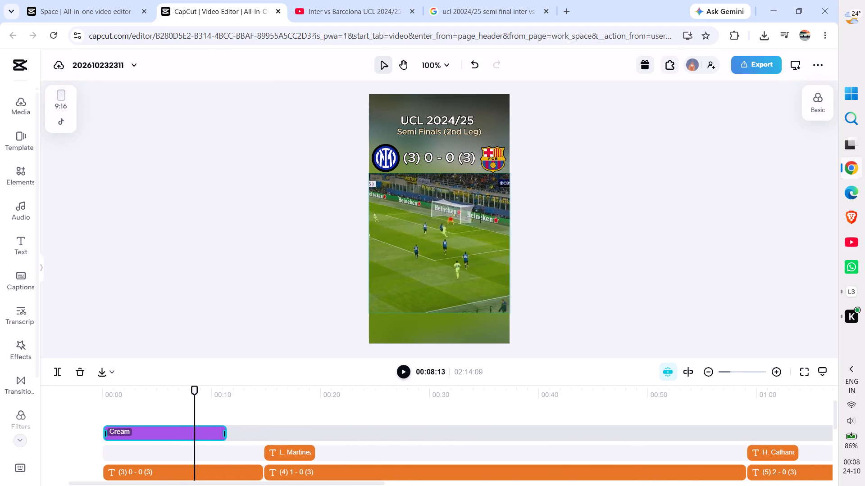
key("ctrl+minus")
key("ctrl+minus")
key("ctrl+minus")
key("ctrl+minus")
key("ctrl+minus")
key("ctrl+minus")
key("ctrl+minus")
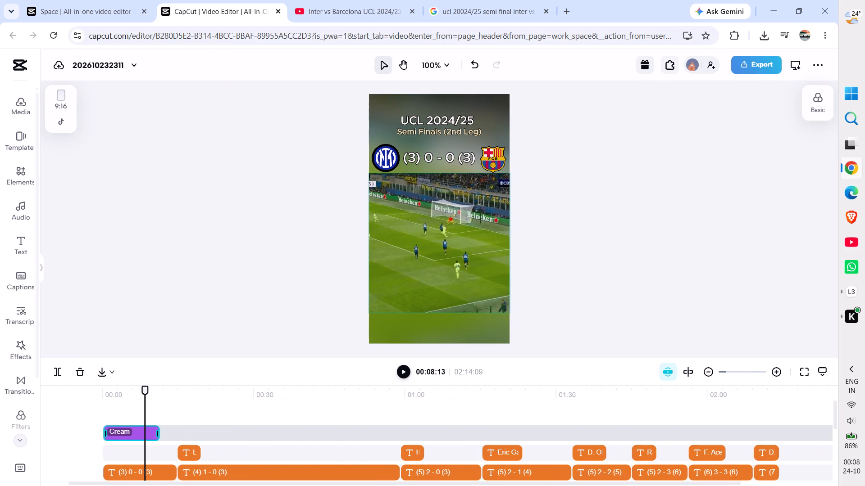
key("ctrl+minus")
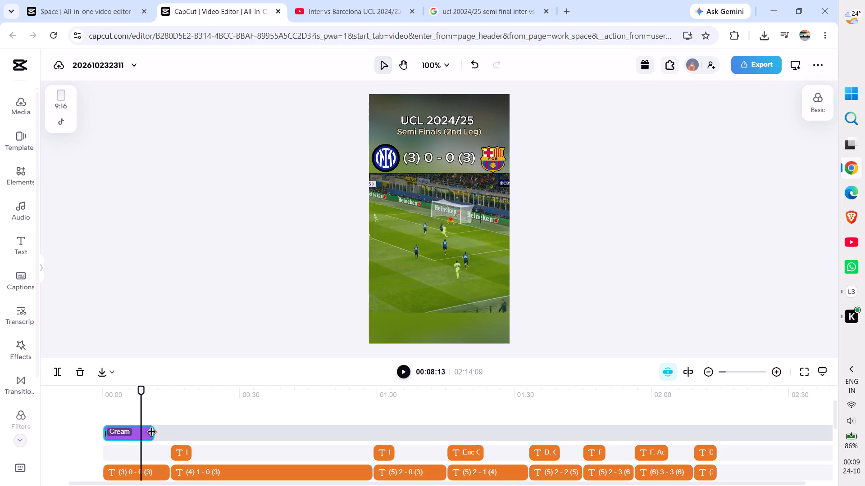
left_click_drag(153, 432, 573, 422)
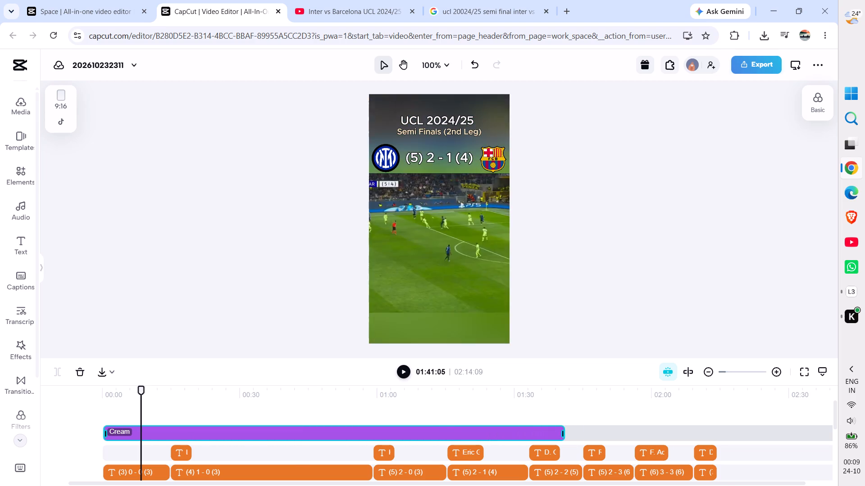
left_click_drag(573, 422, 722, 430)
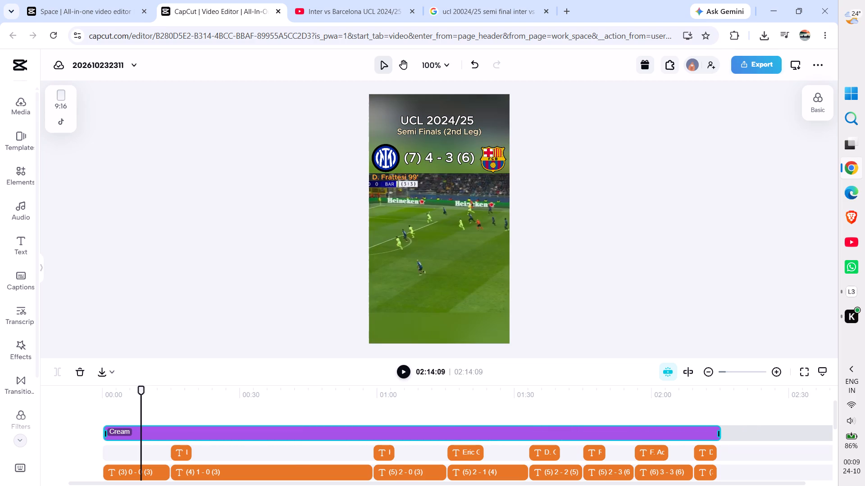
left_click_drag(722, 430, 714, 430)
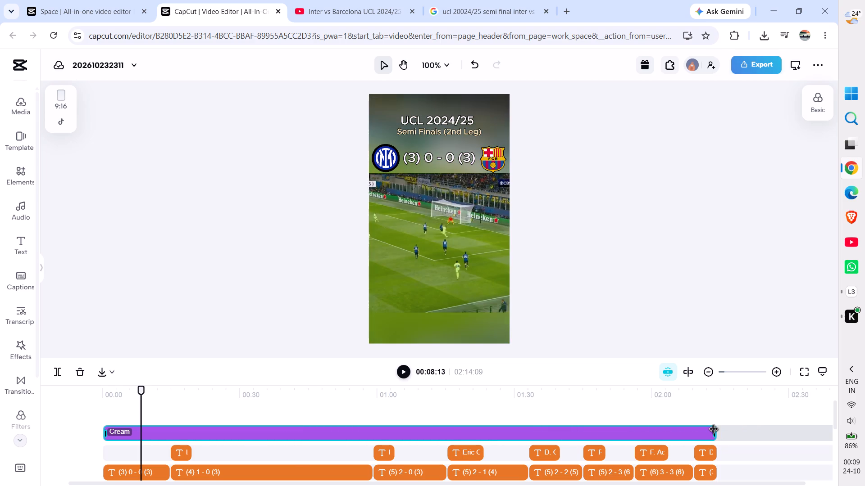
Preview the filtered footage, and move the Cream filter layer directly above the main video, beneath the Inter and Barcelona logo layers.
key("space")
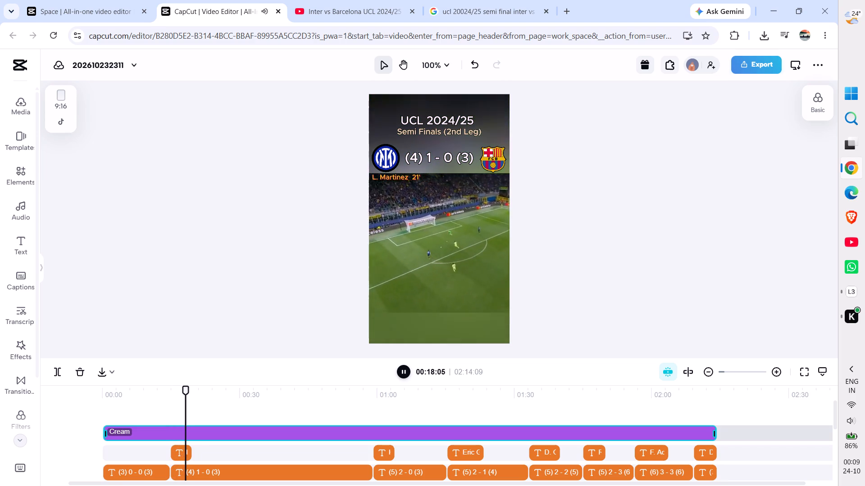
key("space")
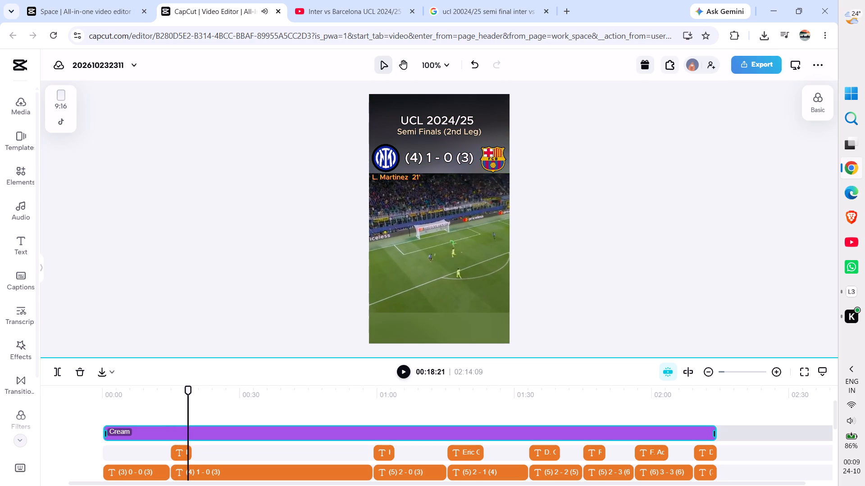
left_click_drag(473, 434, 479, 485)
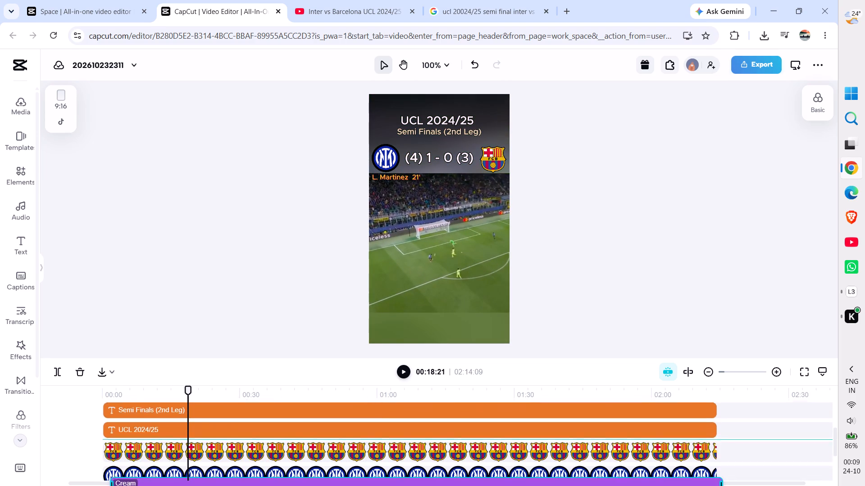
left_click_drag(479, 485, 469, 459)
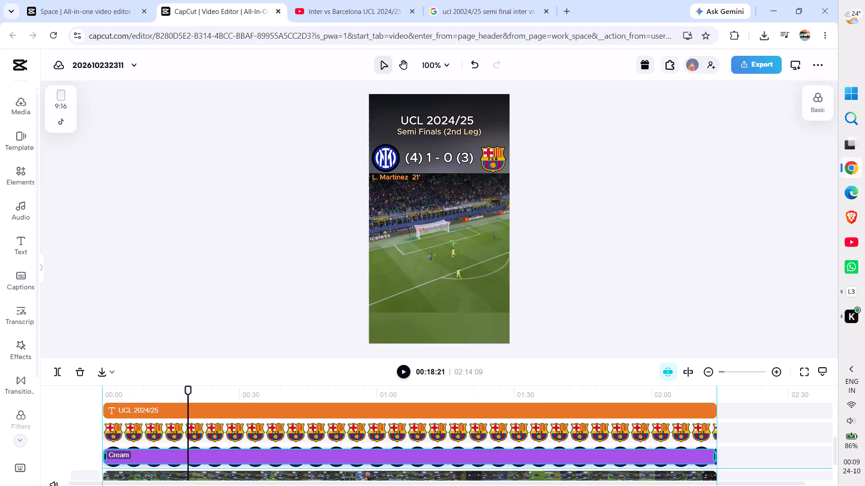
left_click_drag(469, 459, 471, 465)
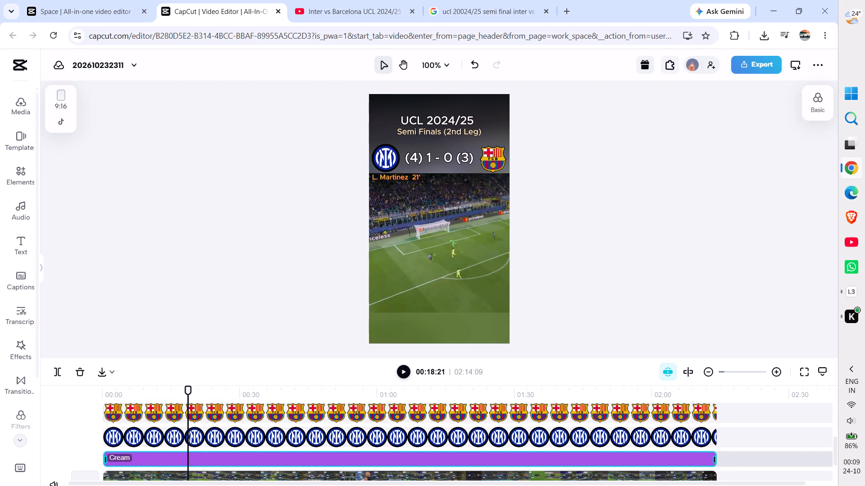
Play back the edit to check the look with the Cream filter beneath the logos and text.
key("space")
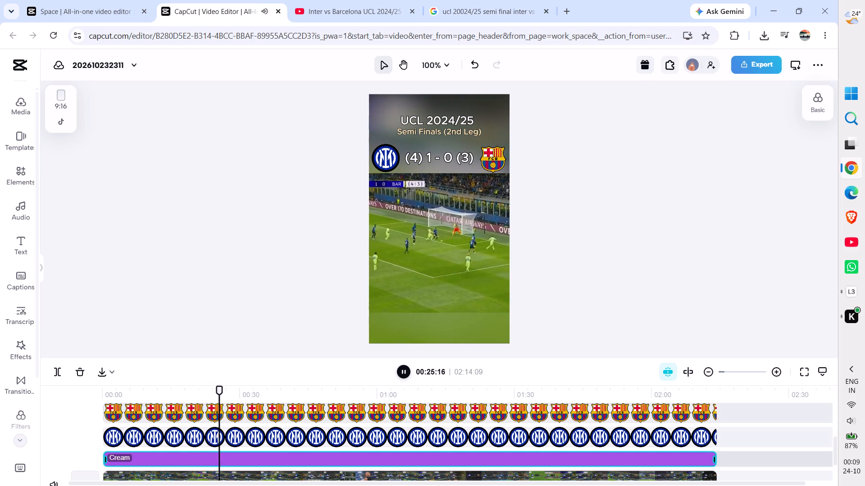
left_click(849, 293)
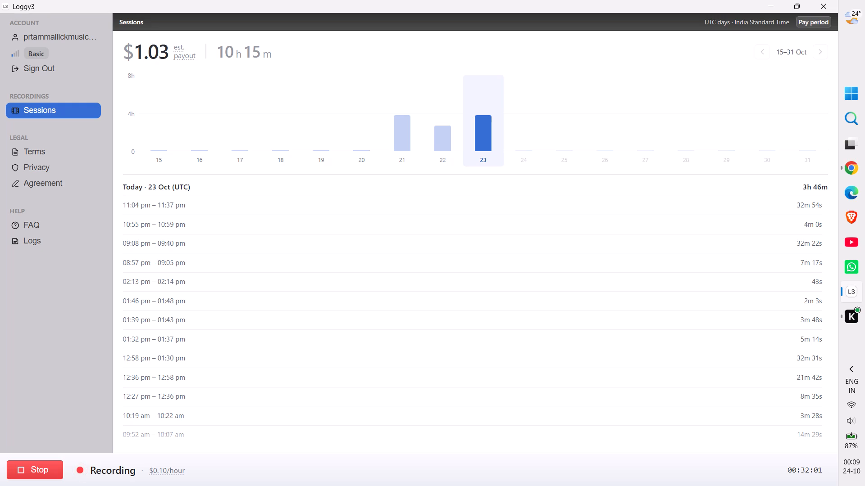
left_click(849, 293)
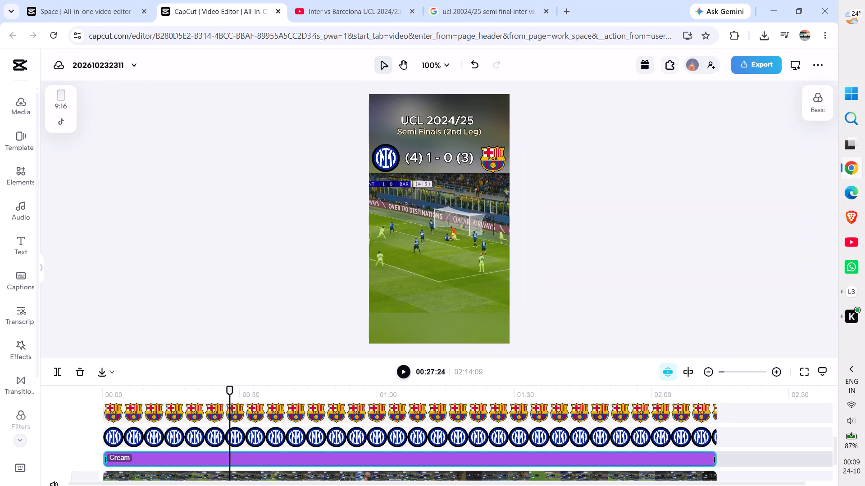
Resume playback to keep reviewing the filtered edit after L. Martinez's goal.
key("space")
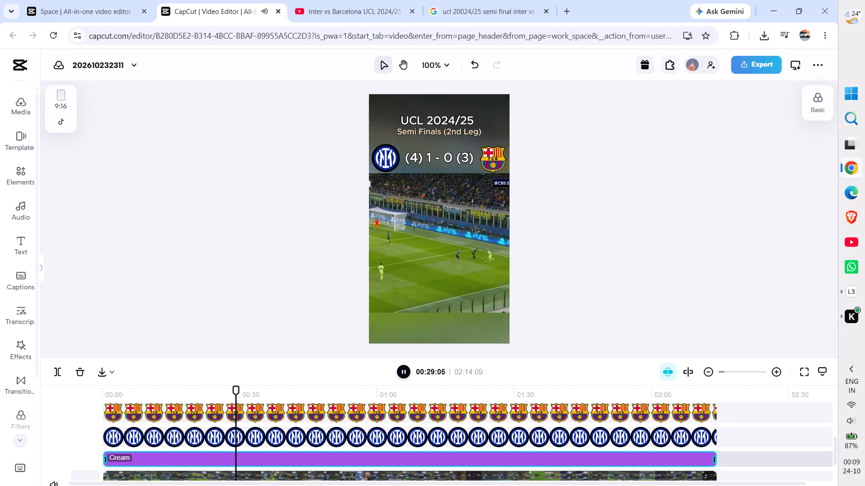